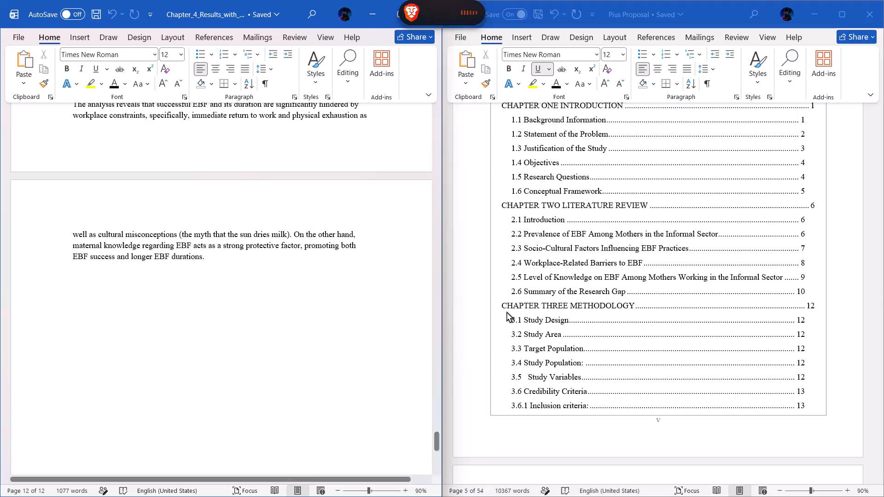
Review the proposal's table of contents, including the Chapter Four, Chapter Five and appendix entries.
scroll(542, 331, down, 5)
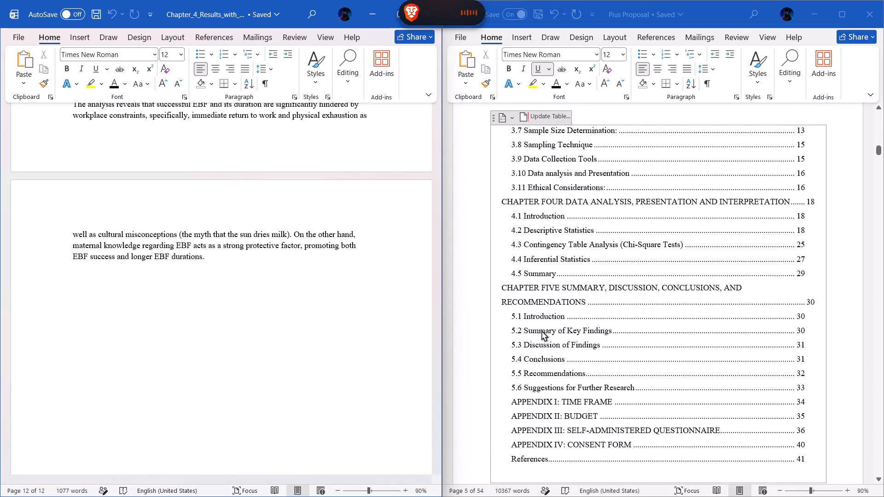
scroll(542, 331, down, 1)
click(489, 329)
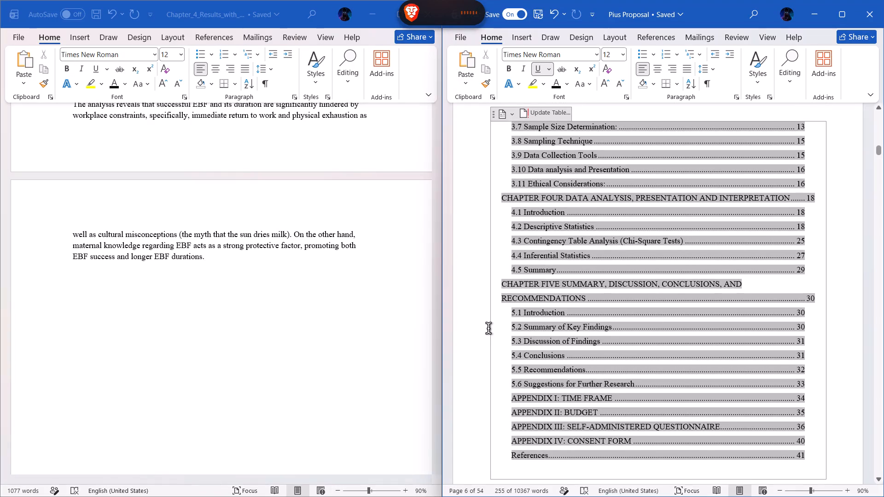
click(469, 374)
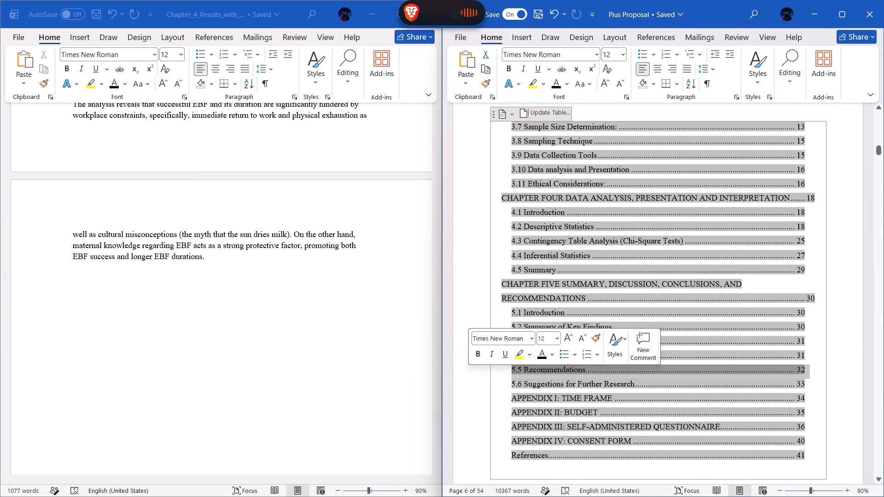
click(418, 401)
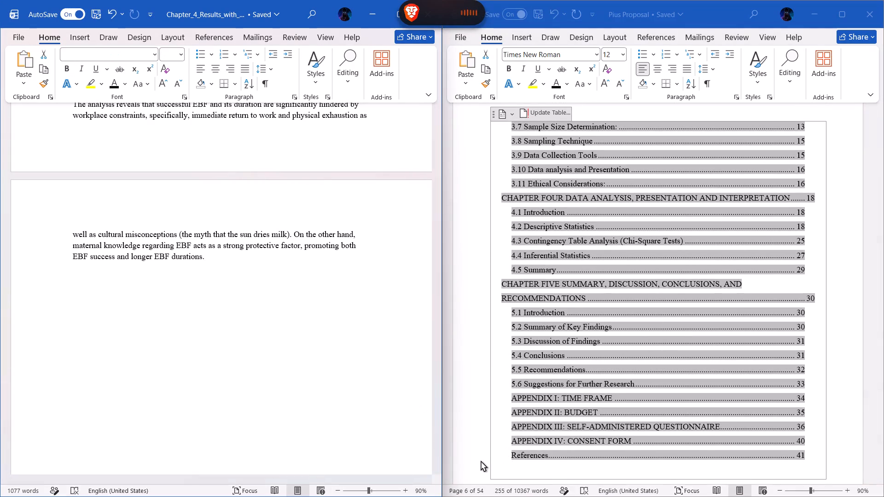
click(477, 462)
scroll(477, 462, down, 1)
click(507, 460)
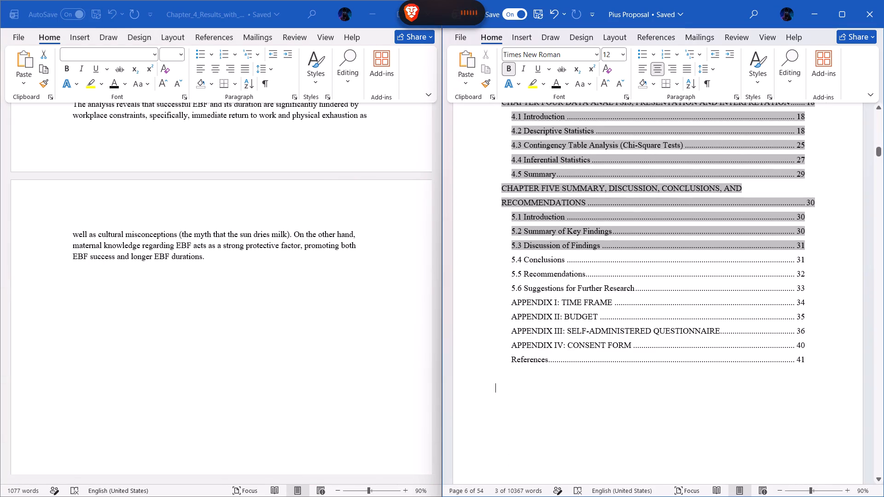
click(507, 460)
double_click(507, 460)
click(532, 432)
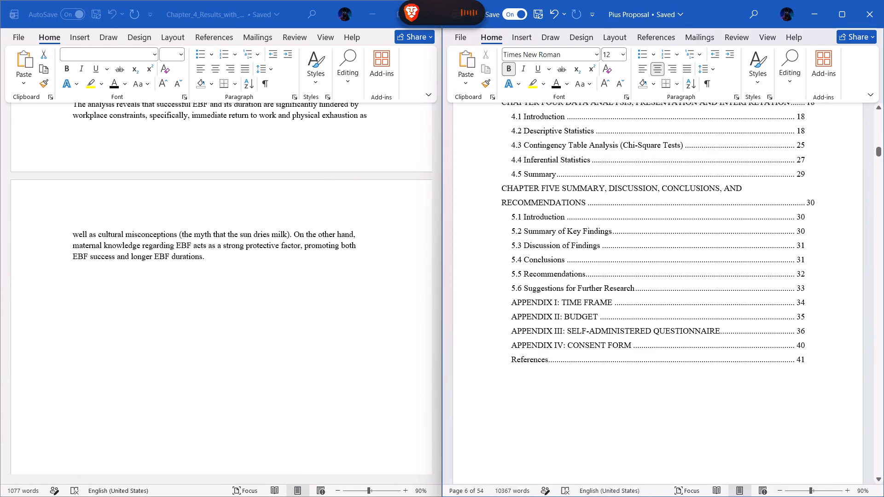
scroll(544, 390, down, 1)
scroll(544, 390, up, 5)
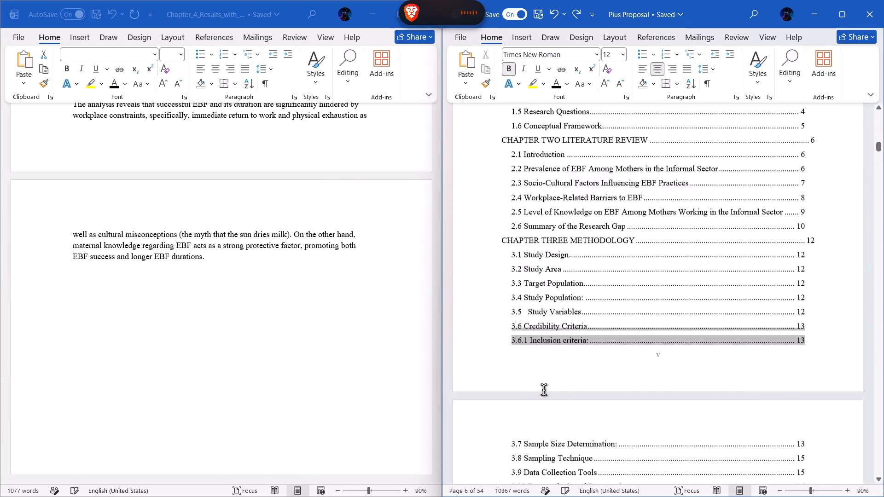
scroll(544, 390, down, 4)
scroll(544, 390, up, 1)
Examine the proposal's list of tables, list of figures and list of appendices.
scroll(544, 390, down, 1)
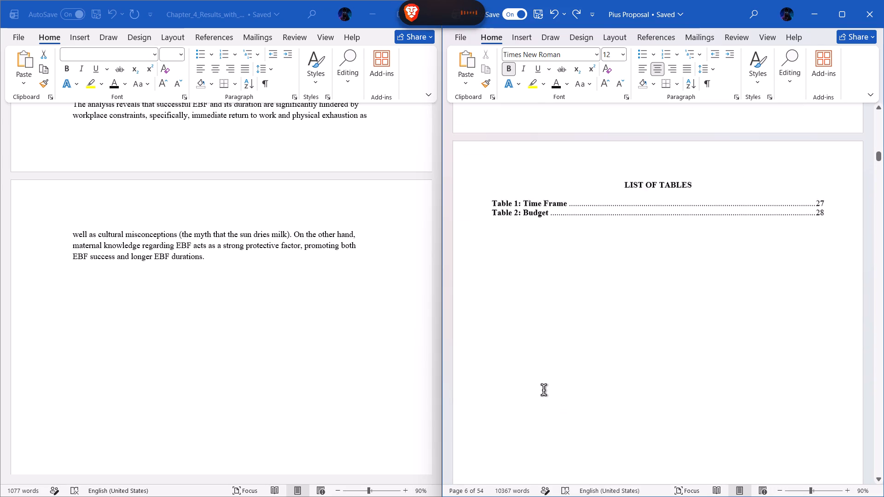
scroll(544, 390, down, 1)
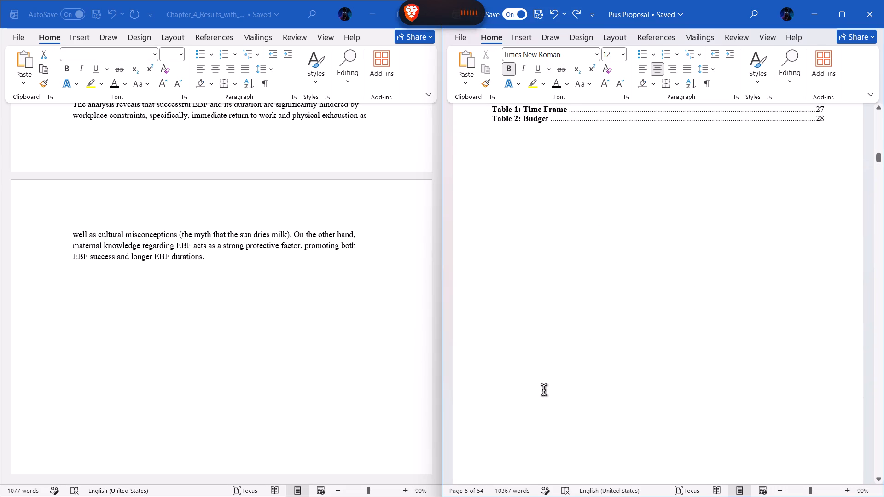
scroll(544, 390, down, 1)
scroll(548, 185, down, 2)
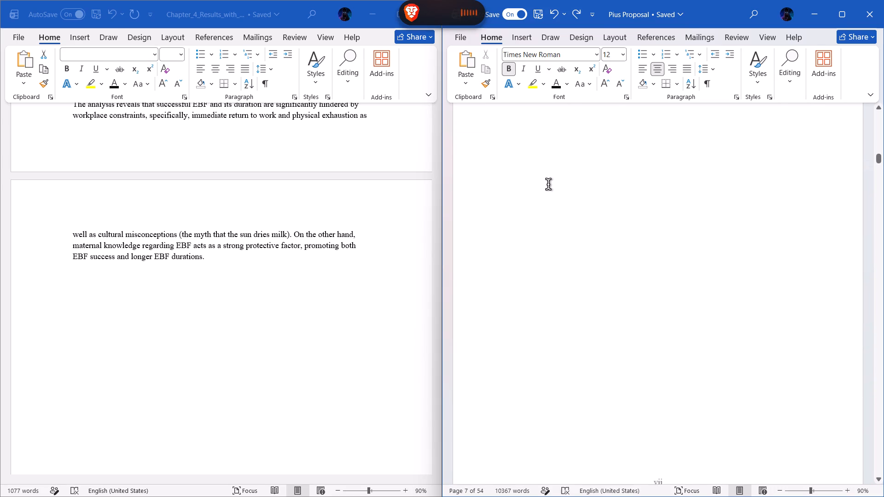
scroll(548, 185, down, 4)
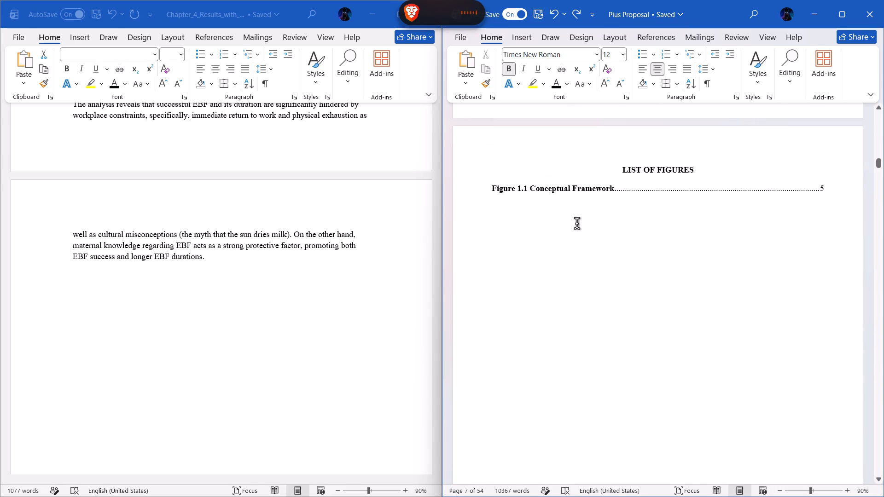
scroll(589, 260, down, 1)
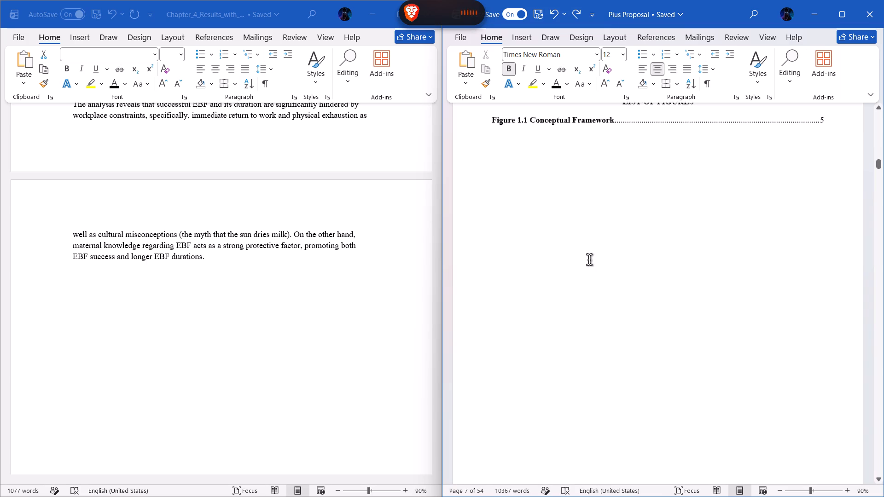
scroll(589, 260, down, 4)
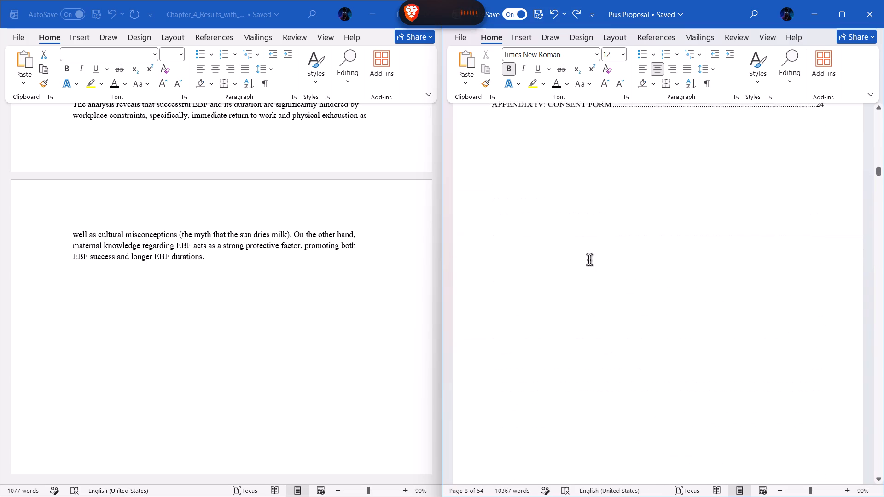
scroll(589, 260, down, 2)
scroll(589, 260, up, 1)
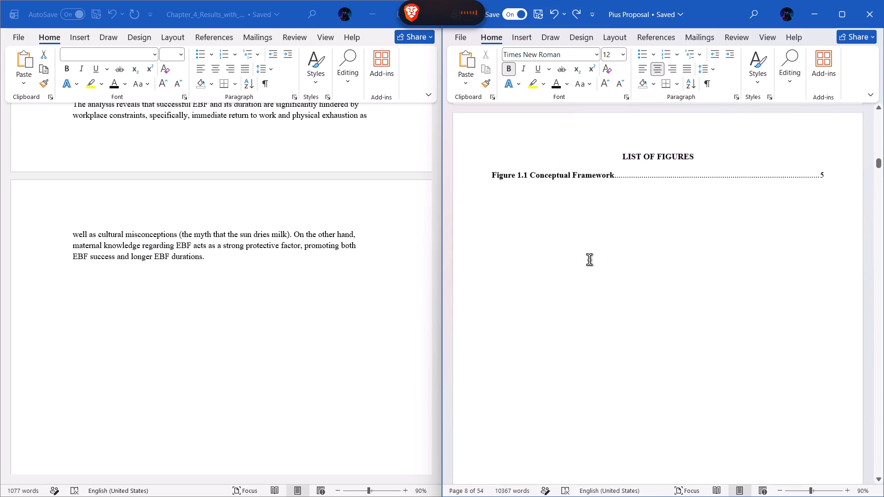
Start a caption for the marital status pie chart in Chapter Four, using the Figure label included in the caption and positioned below the chart.
scroll(589, 260, down, 20)
scroll(589, 260, down, 20)
scroll(589, 260, down, 20)
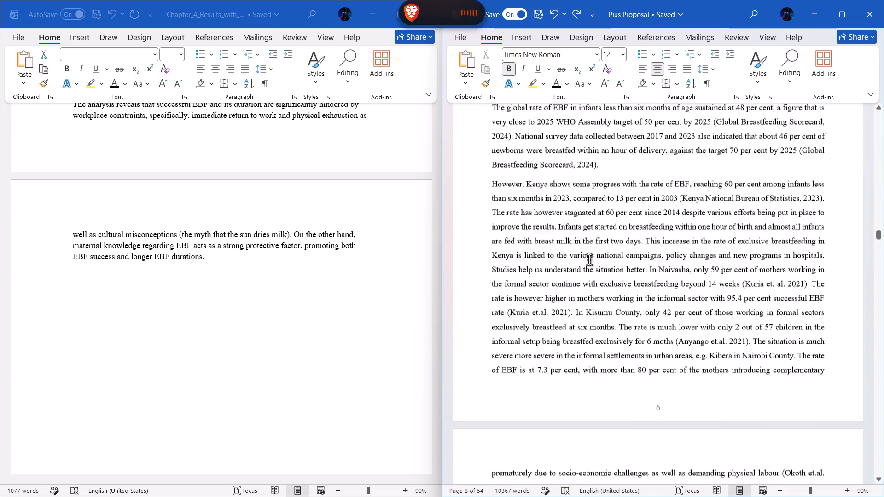
scroll(589, 260, down, 20)
scroll(589, 260, down, 16)
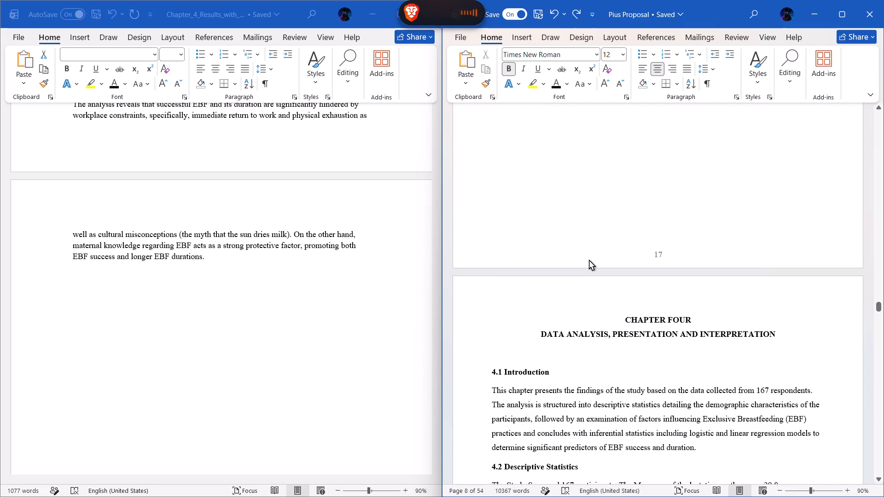
scroll(589, 260, down, 13)
scroll(611, 324, up, 1)
scroll(613, 334, down, 1)
scroll(613, 334, up, 1)
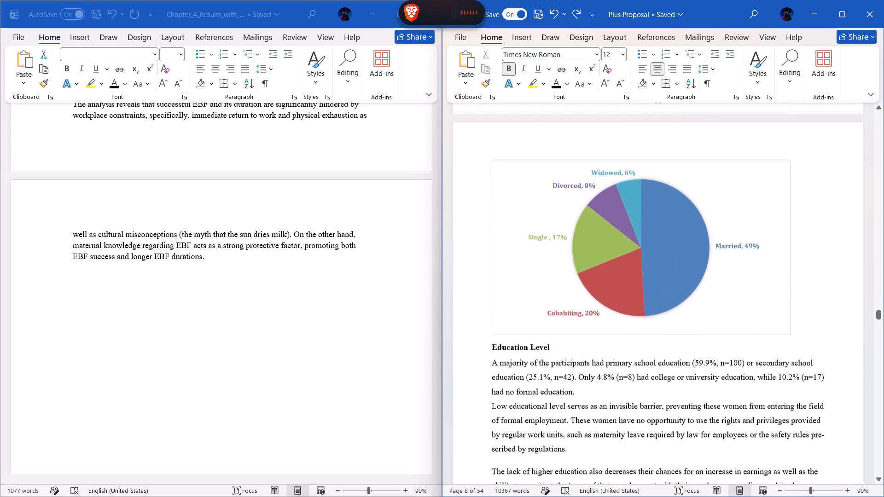
scroll(613, 334, up, 3)
scroll(613, 334, down, 1)
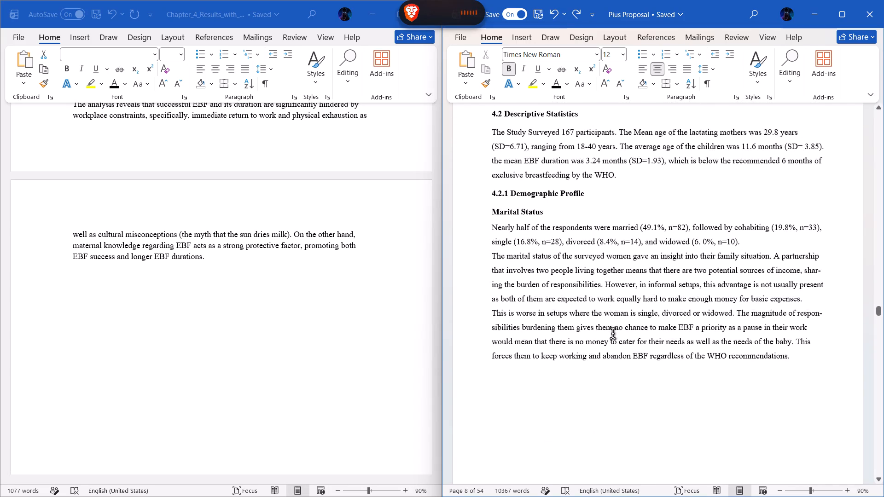
scroll(613, 334, down, 3)
click(670, 364)
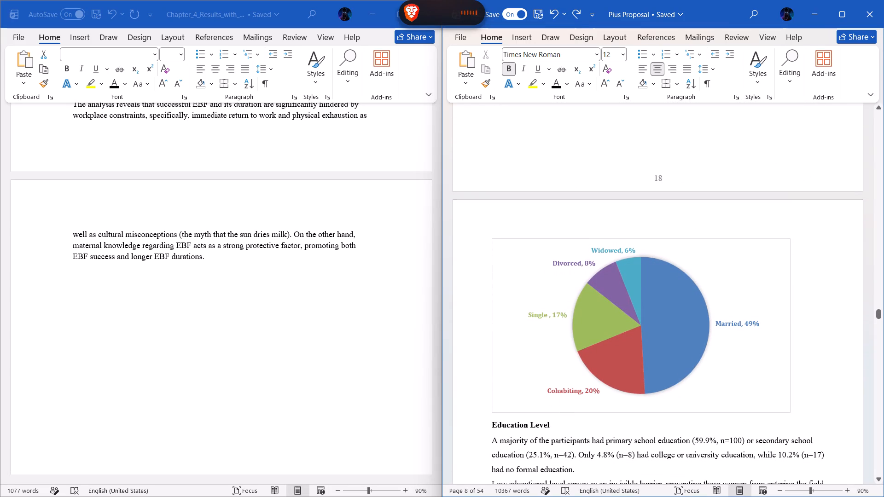
right_click(792, 414)
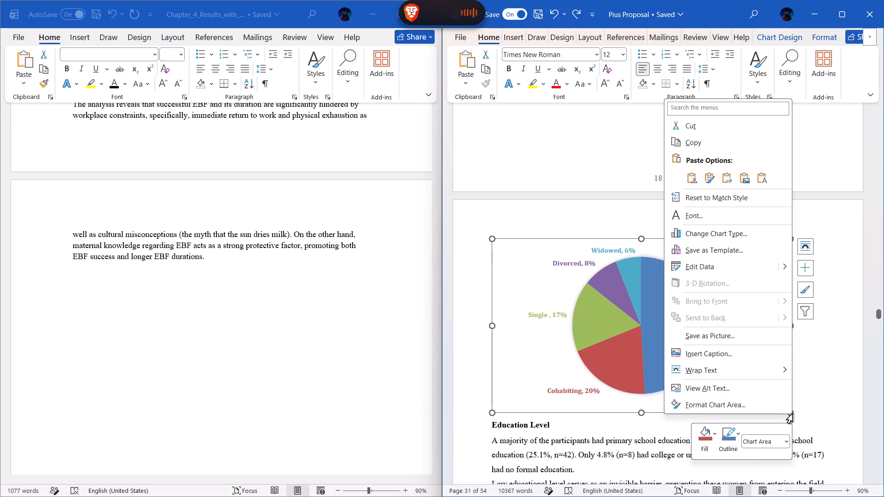
click(729, 352)
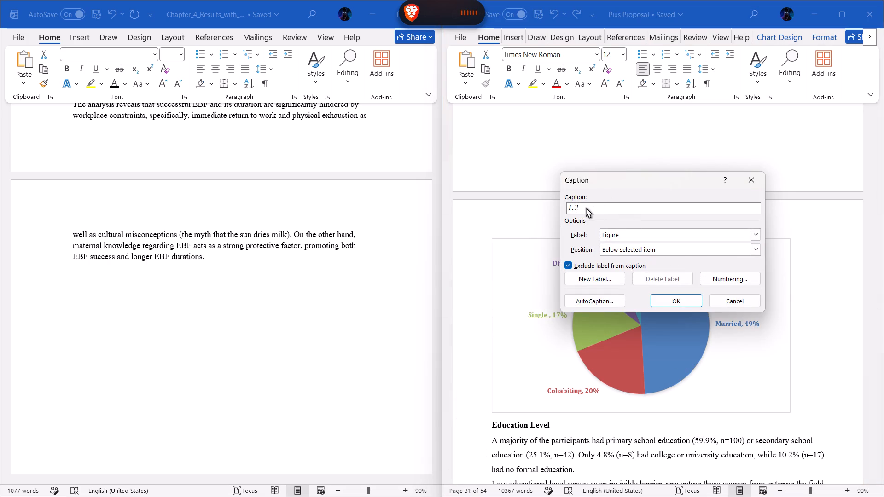
click(646, 238)
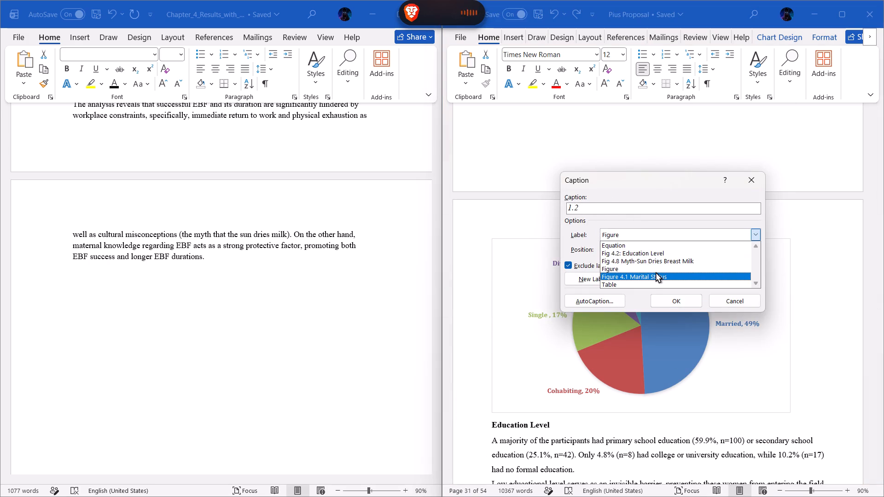
click(654, 269)
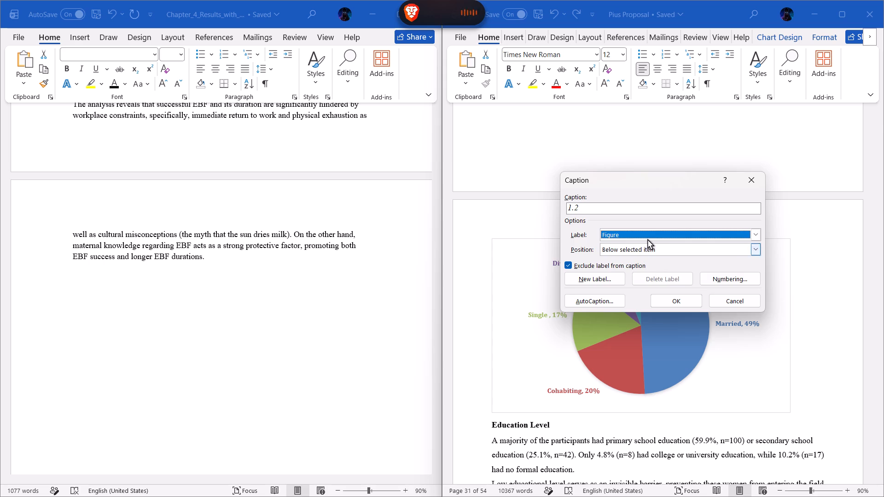
click(570, 265)
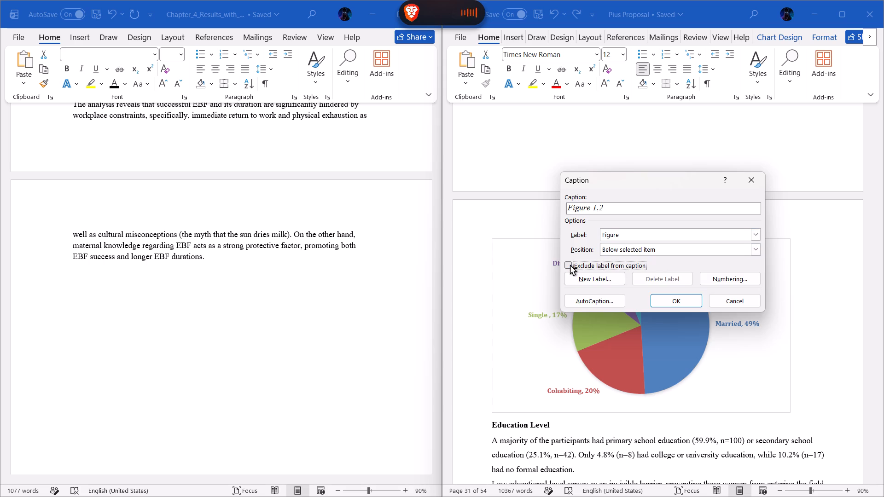
click(606, 209)
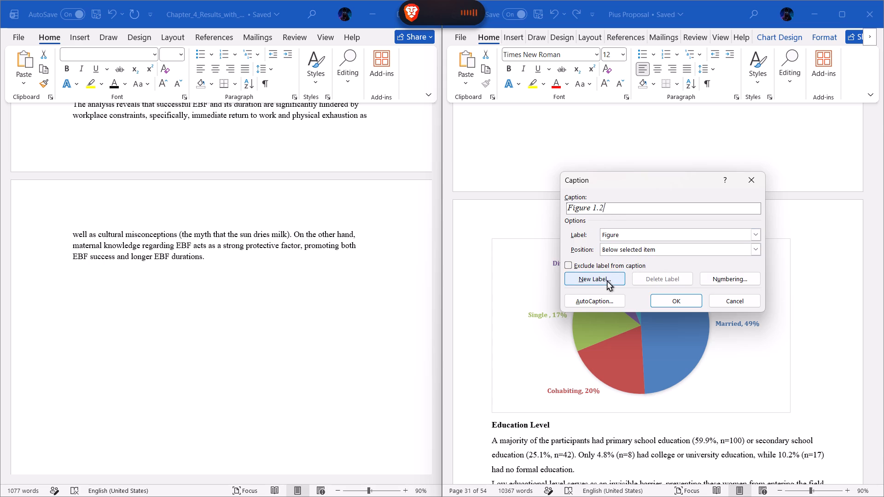
click(569, 264)
click(569, 264)
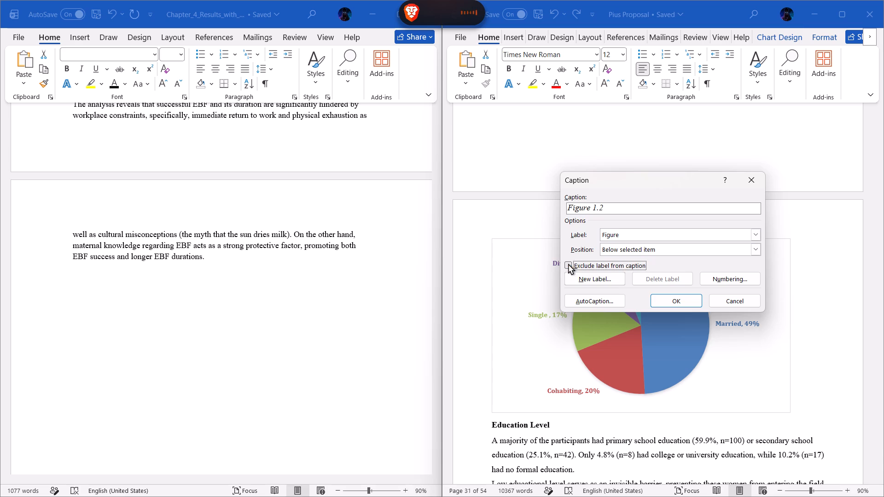
click(752, 245)
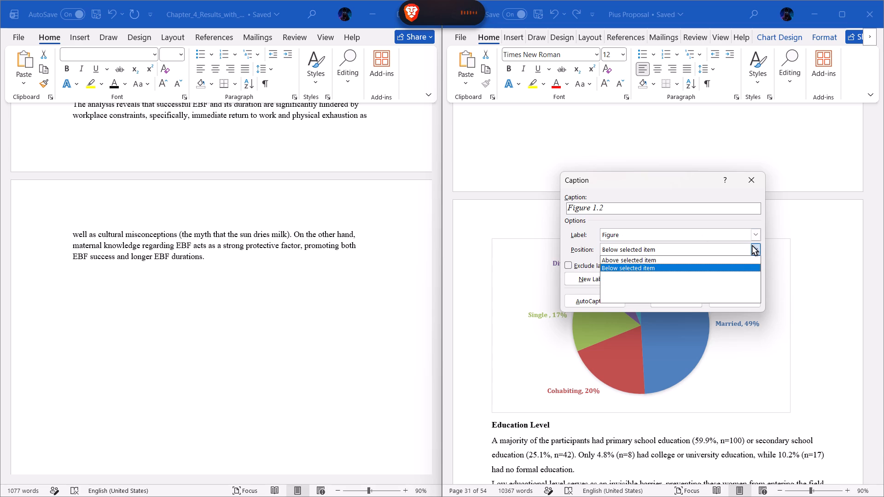
click(746, 265)
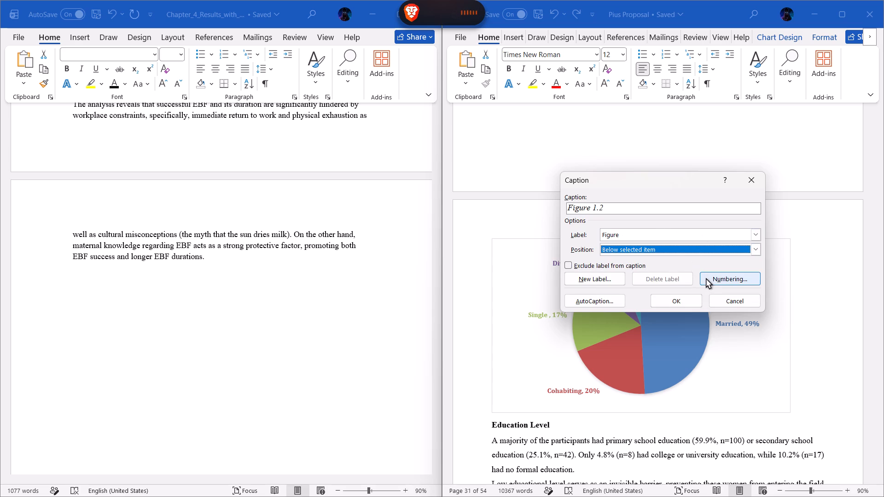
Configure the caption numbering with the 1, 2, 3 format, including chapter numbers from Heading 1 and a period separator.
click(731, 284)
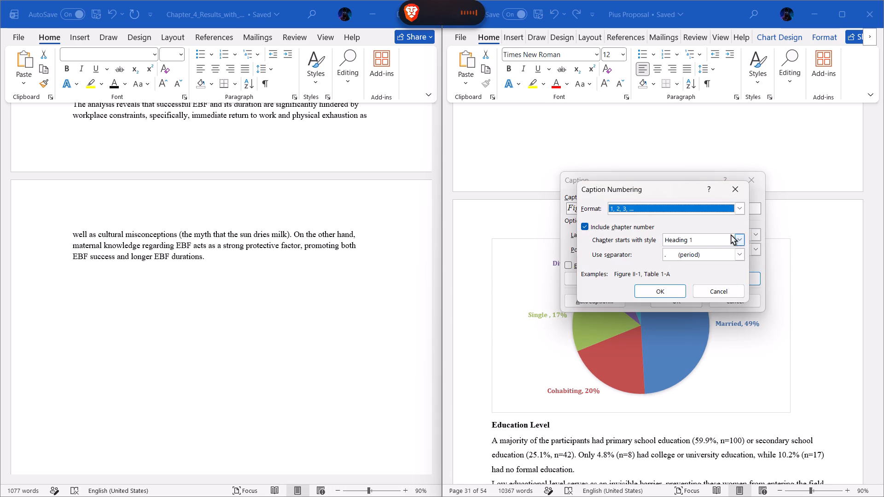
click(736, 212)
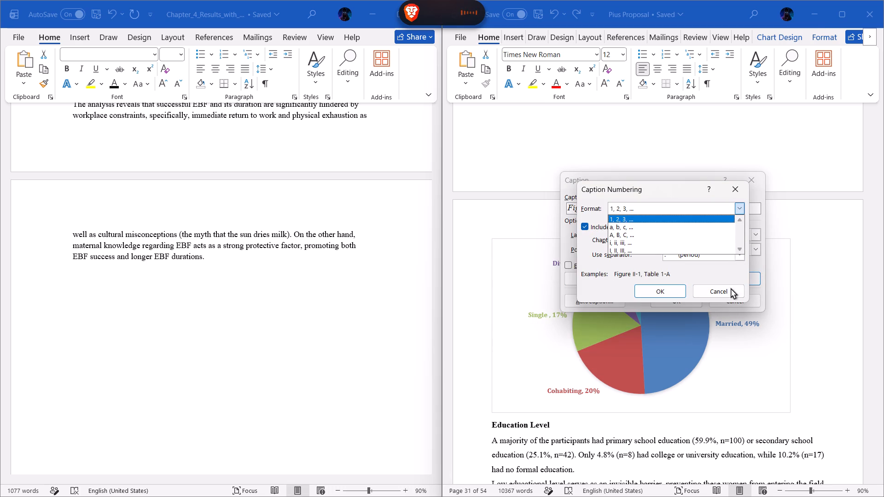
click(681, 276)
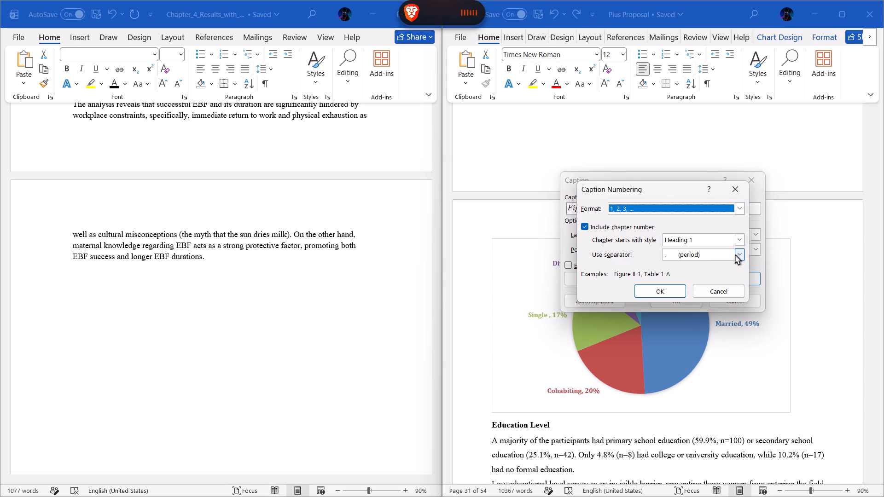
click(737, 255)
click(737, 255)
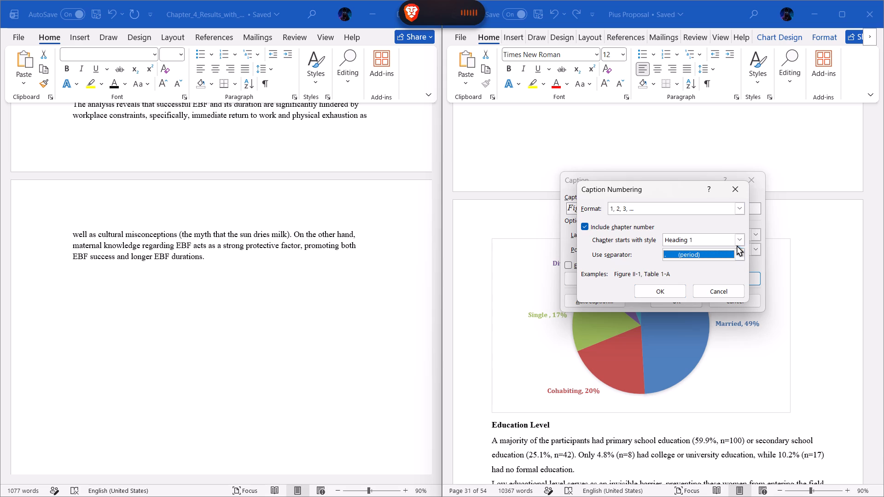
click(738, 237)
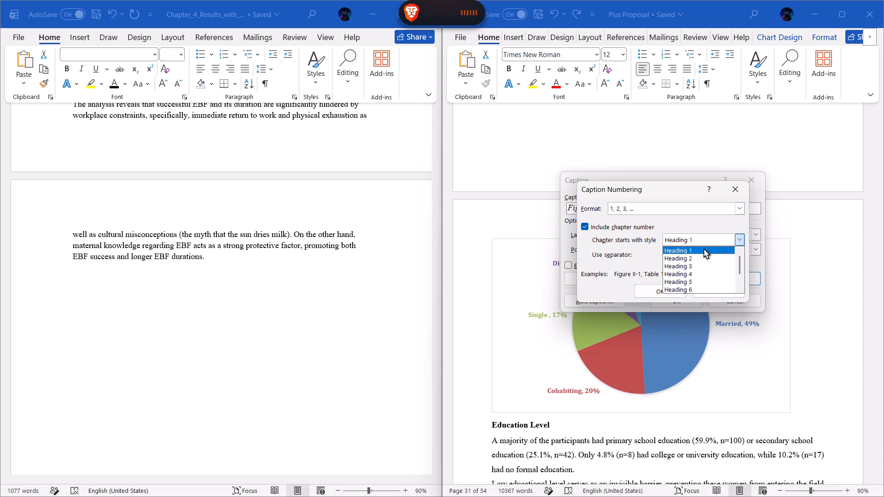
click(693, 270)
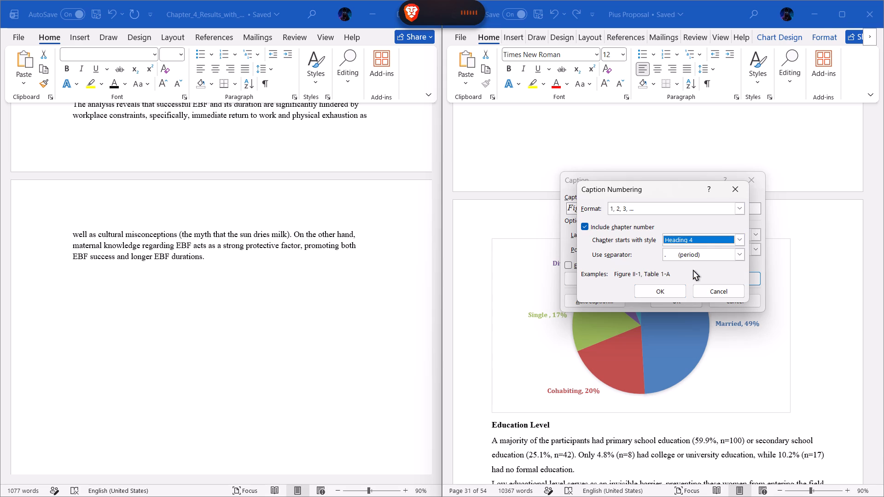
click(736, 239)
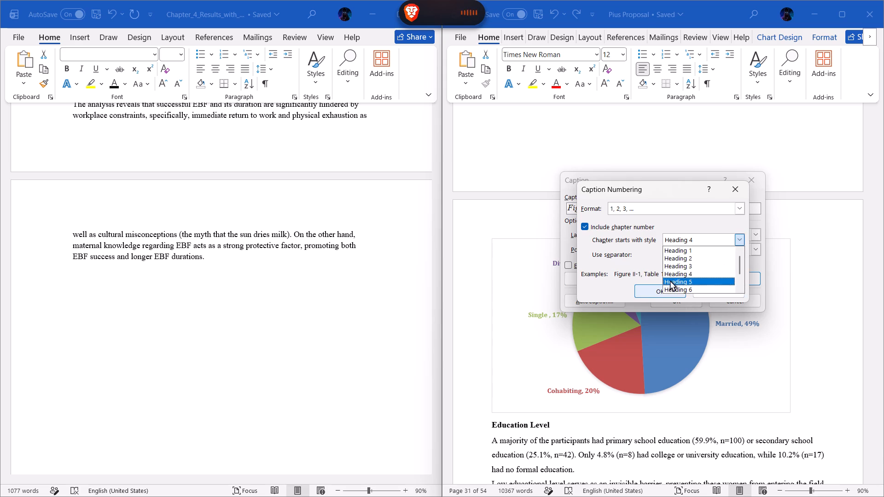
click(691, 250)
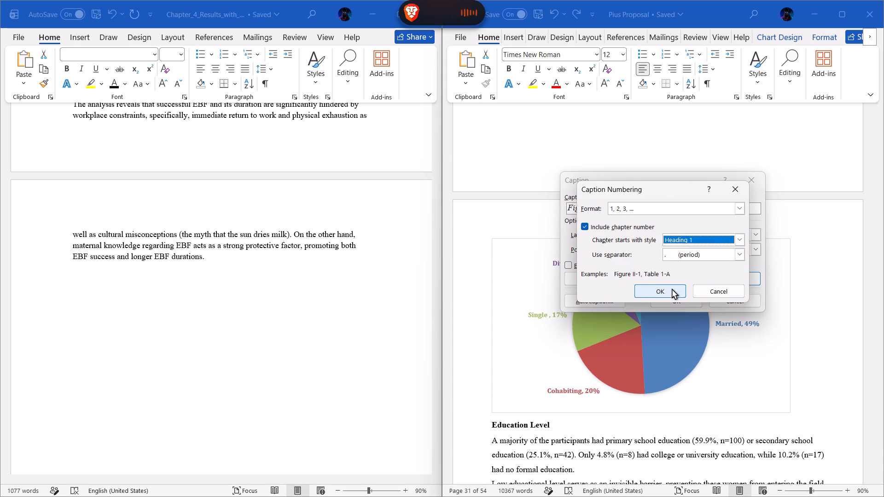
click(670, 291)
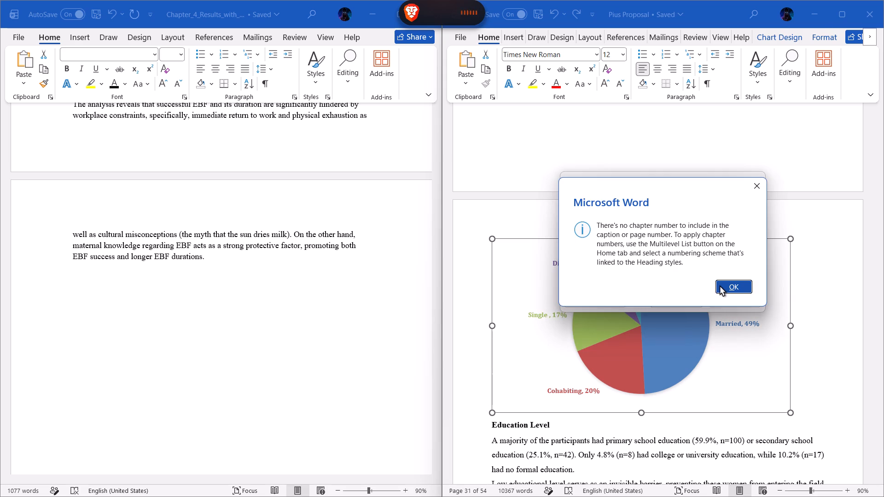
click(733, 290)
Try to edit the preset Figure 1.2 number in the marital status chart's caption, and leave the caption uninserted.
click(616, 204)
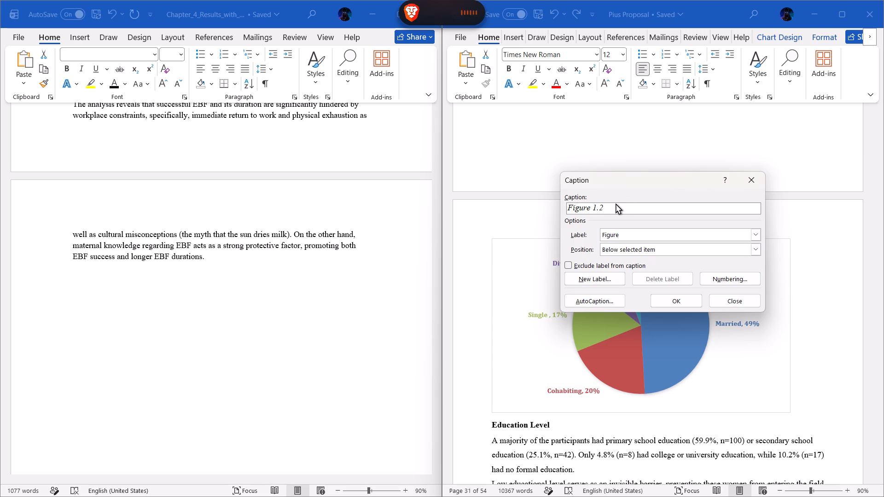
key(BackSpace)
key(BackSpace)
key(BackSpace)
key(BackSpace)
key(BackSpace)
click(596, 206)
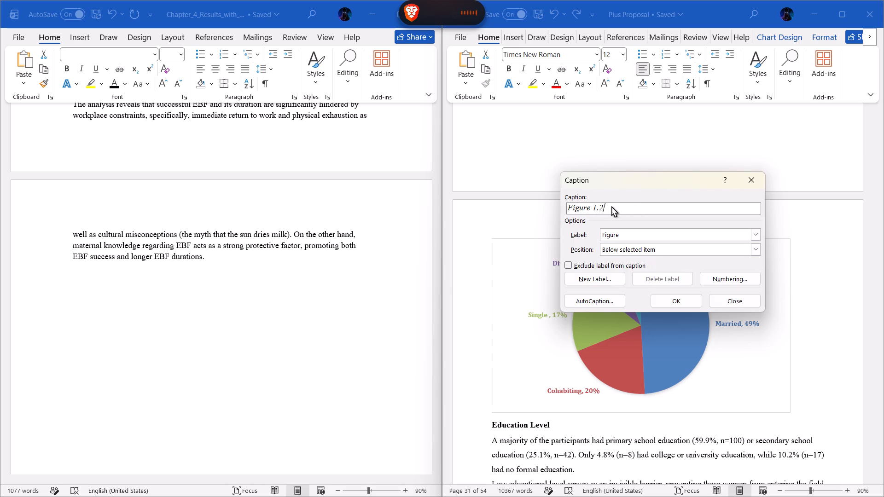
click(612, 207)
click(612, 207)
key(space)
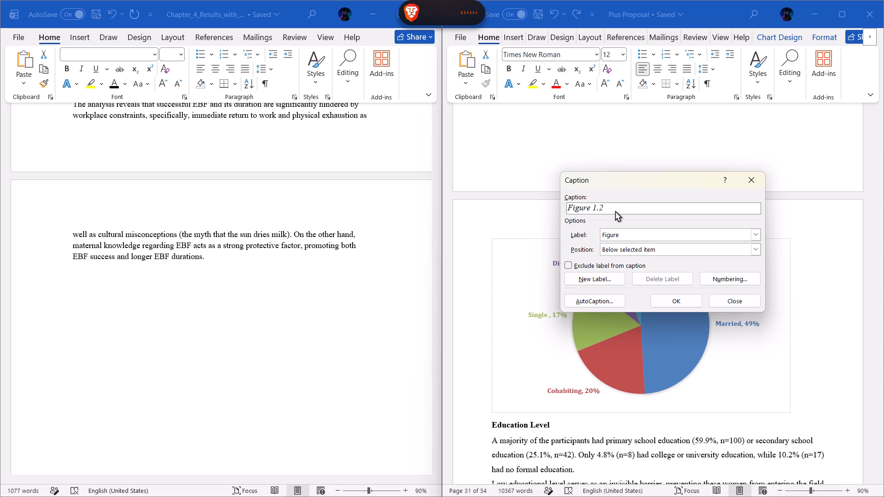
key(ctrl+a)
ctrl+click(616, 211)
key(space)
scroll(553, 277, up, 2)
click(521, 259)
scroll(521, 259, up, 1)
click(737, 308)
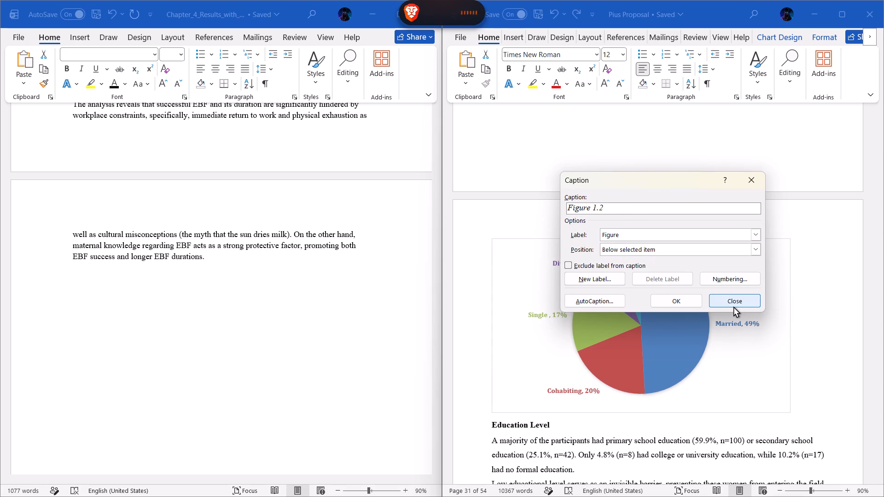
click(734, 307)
Check the AutoCaption options for Microsoft Excel charts, including the Figure label and the position below the item.
scroll(594, 260, up, 2)
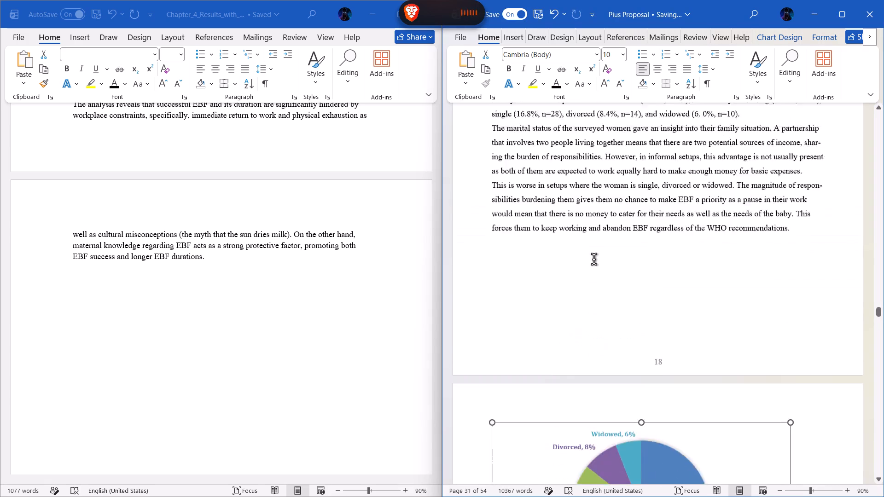
scroll(594, 260, down, 1)
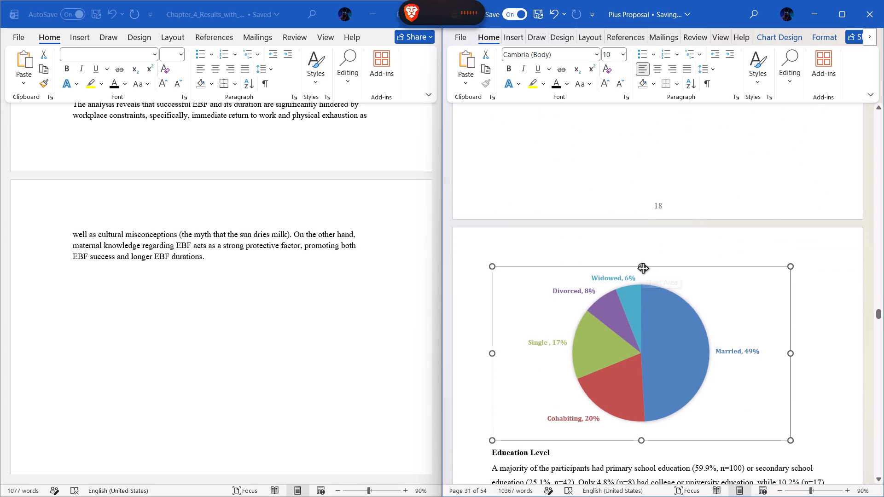
right_click(643, 268)
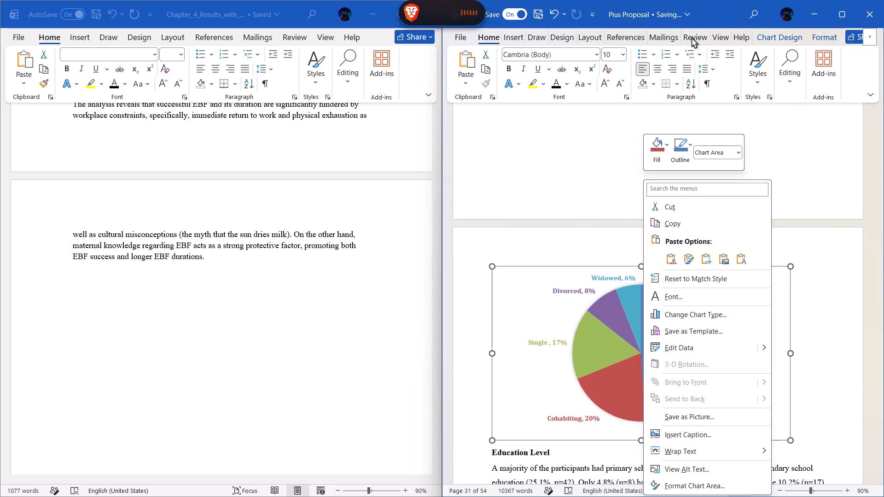
click(641, 36)
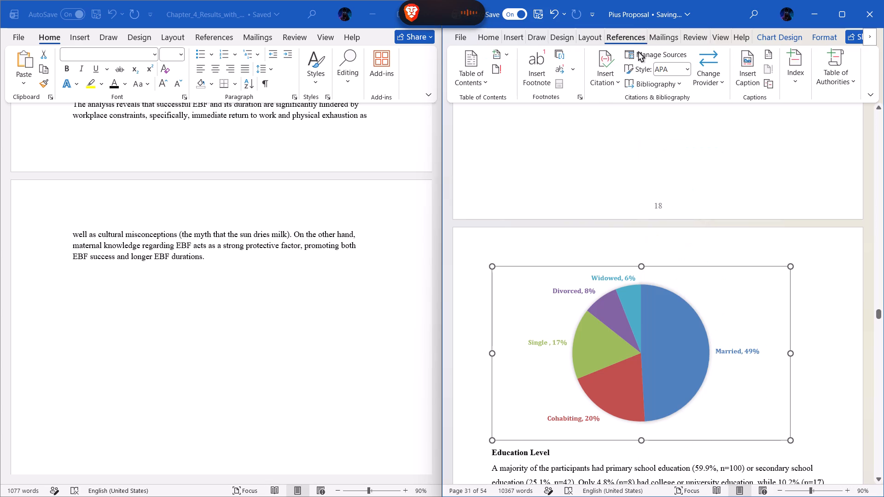
click(613, 76)
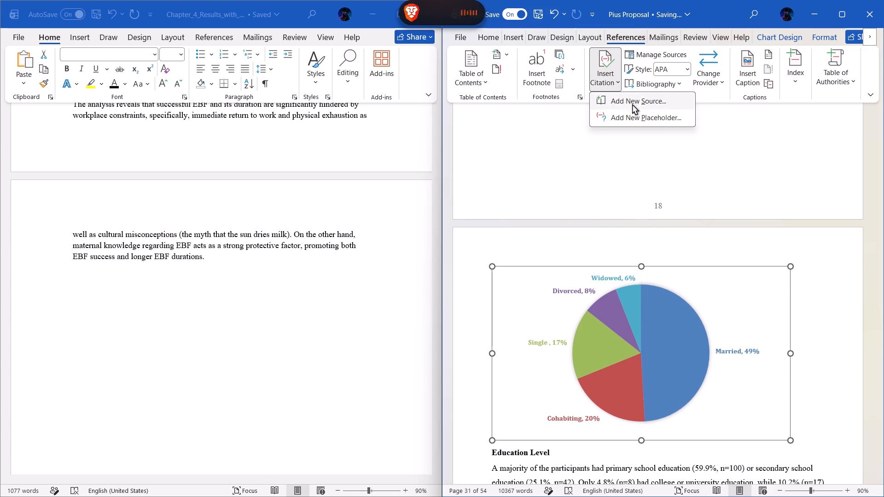
click(627, 148)
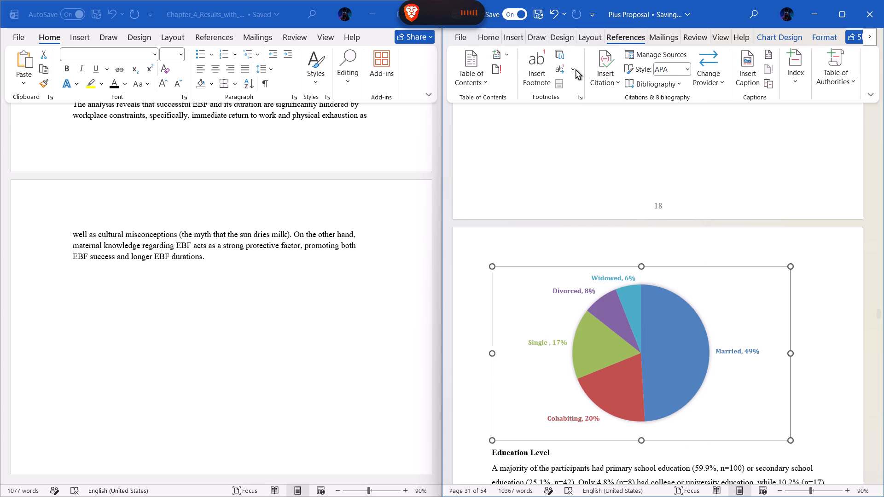
click(744, 70)
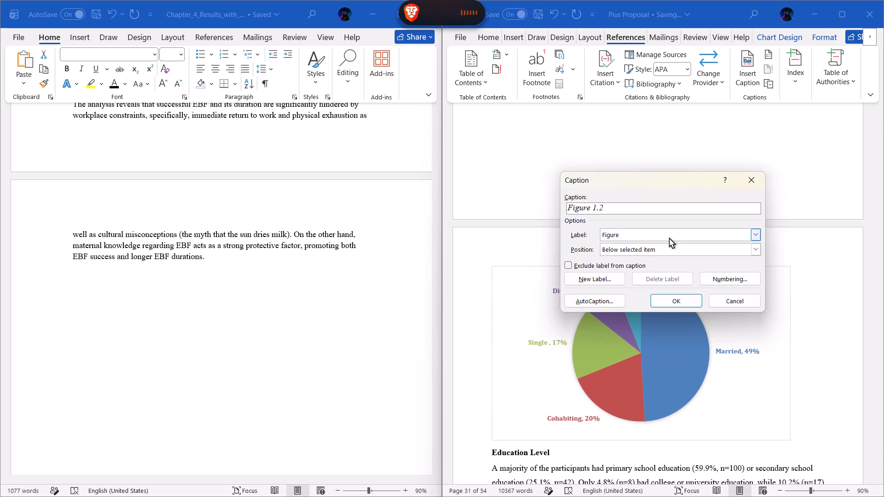
click(607, 302)
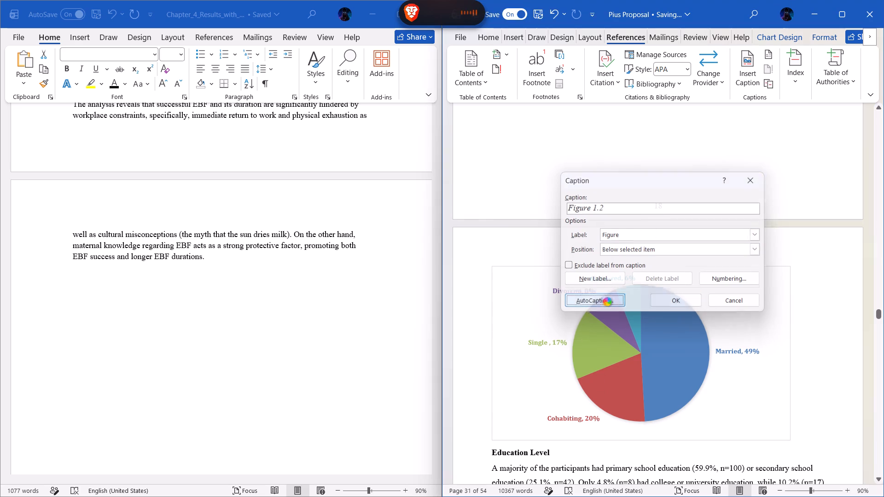
scroll(609, 355, down, 1)
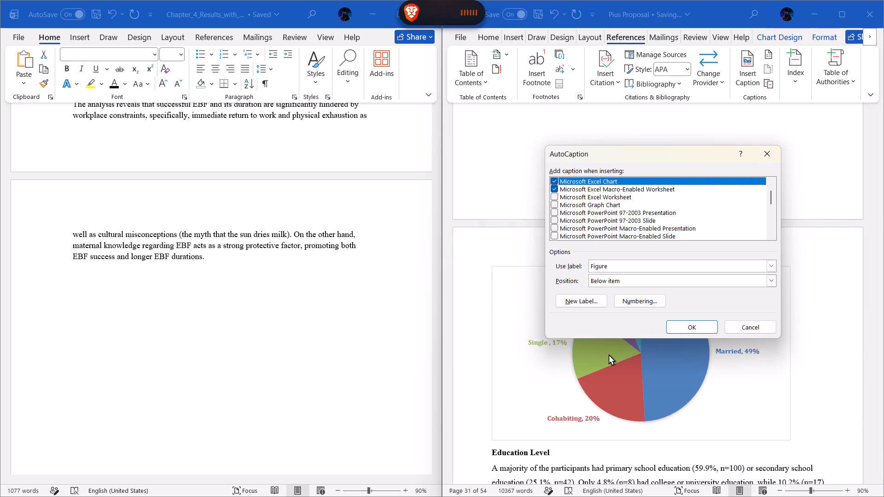
scroll(609, 355, down, 1)
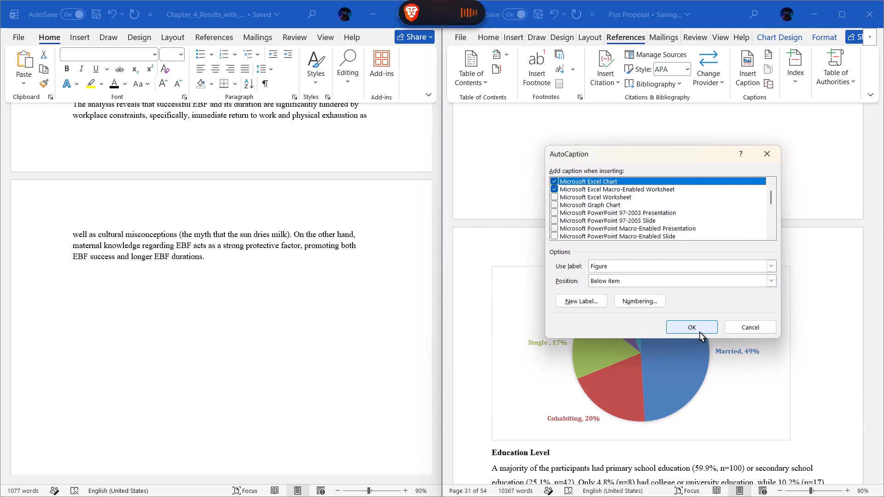
click(700, 332)
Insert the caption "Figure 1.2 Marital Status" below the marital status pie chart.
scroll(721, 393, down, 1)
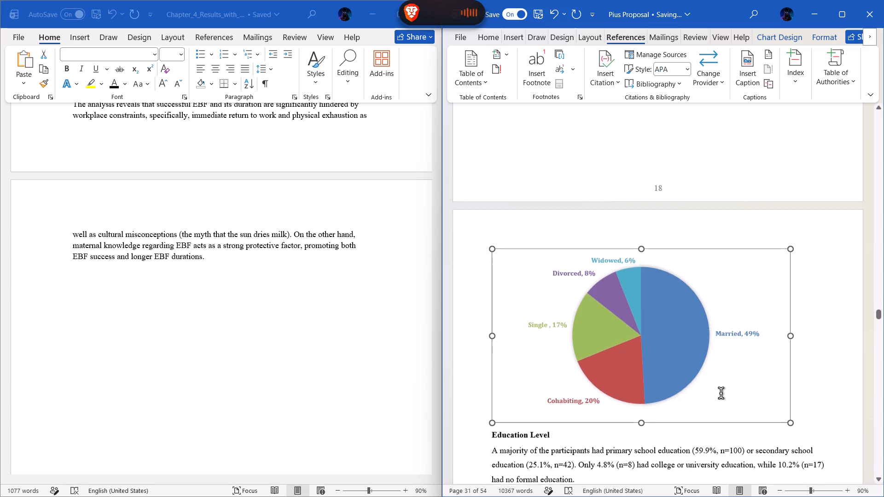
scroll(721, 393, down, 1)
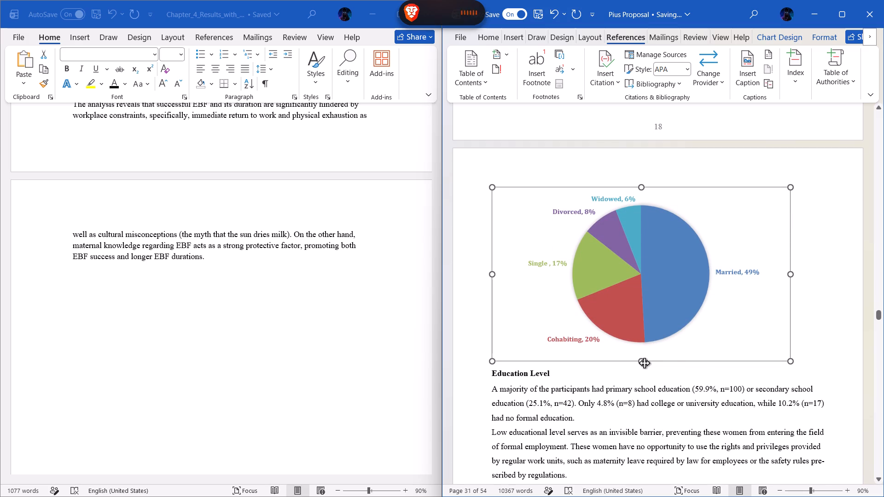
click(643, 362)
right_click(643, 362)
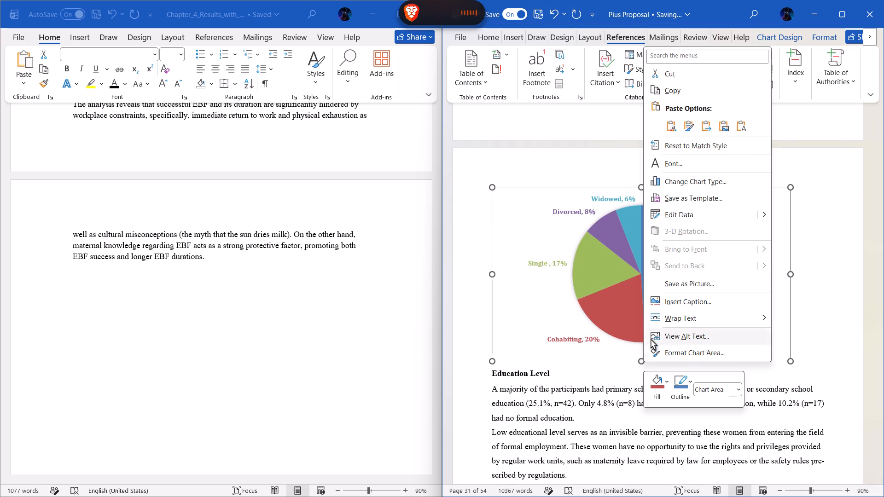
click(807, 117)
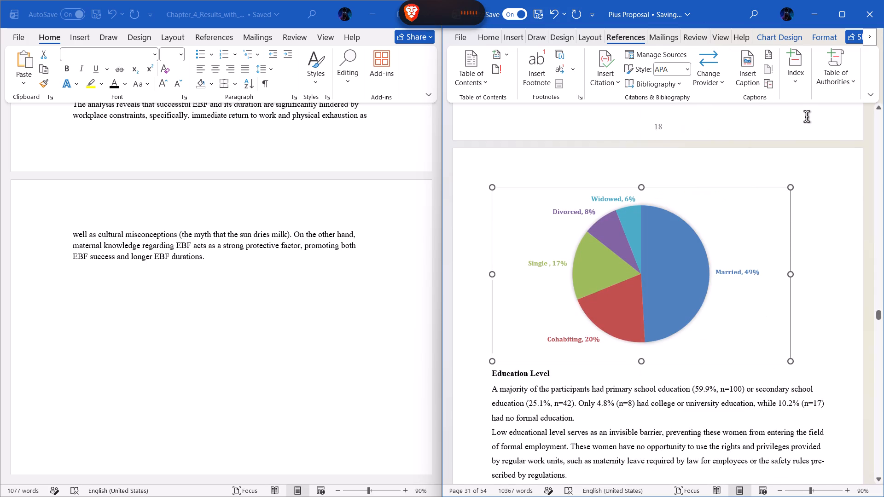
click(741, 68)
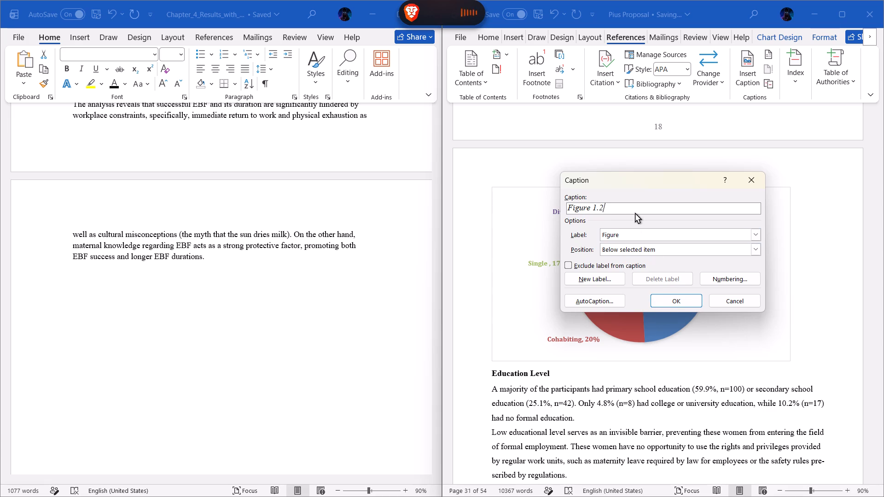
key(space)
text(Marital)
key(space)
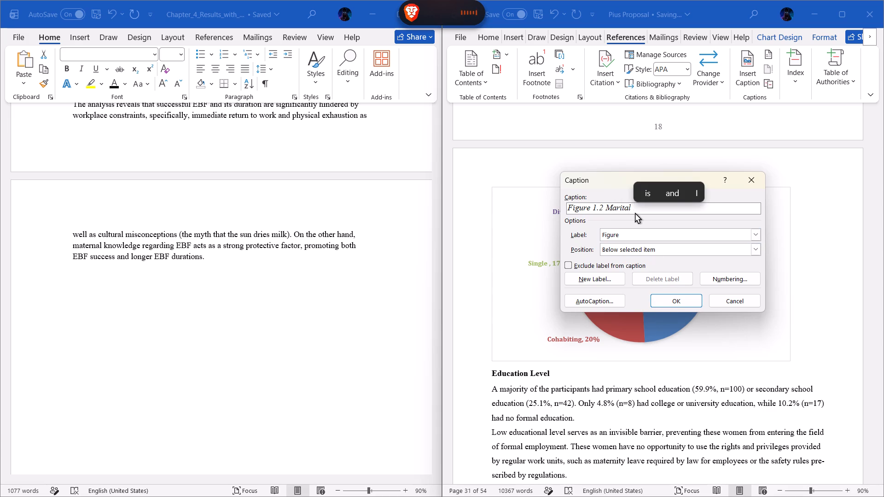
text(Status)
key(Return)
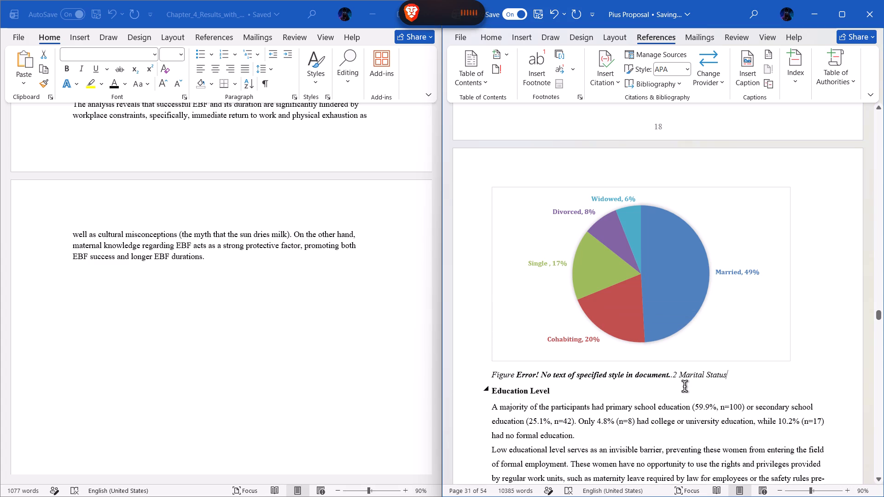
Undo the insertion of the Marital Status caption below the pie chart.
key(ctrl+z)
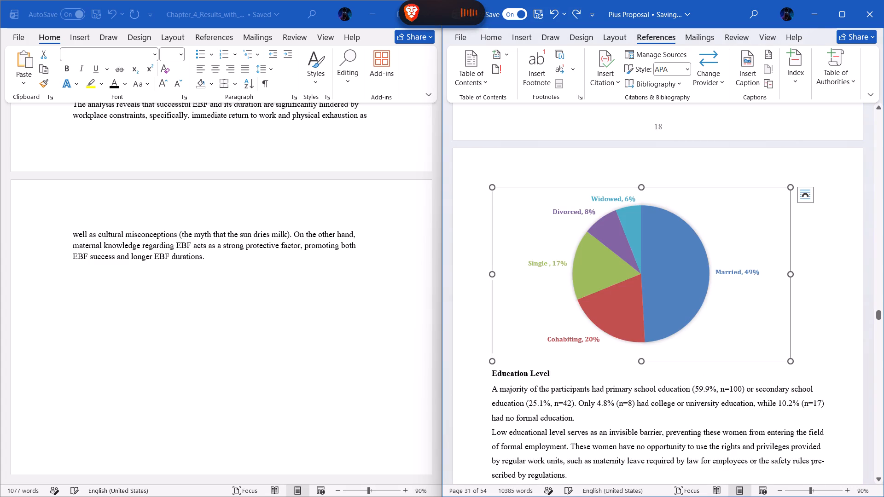
Insert the caption "Figure 1.2 Marital Status" below the marital status pie chart.
click(741, 65)
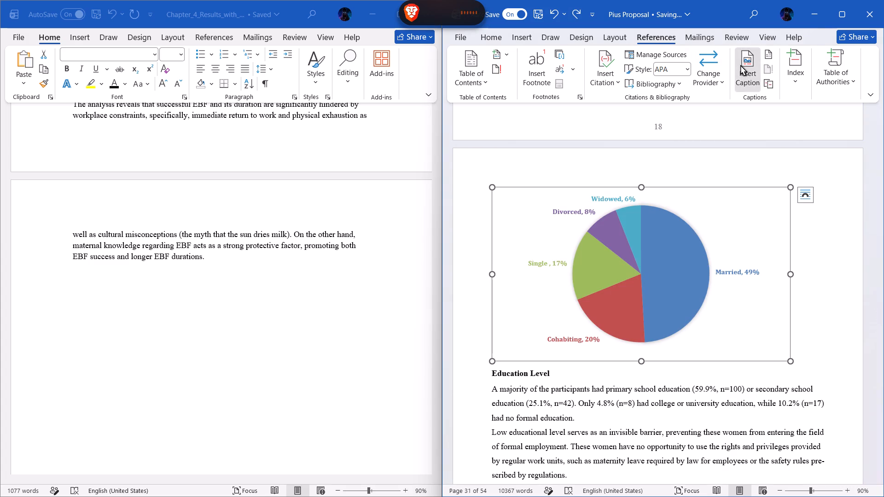
drag(807, 268, 755, 183)
click(755, 183)
click(791, 188)
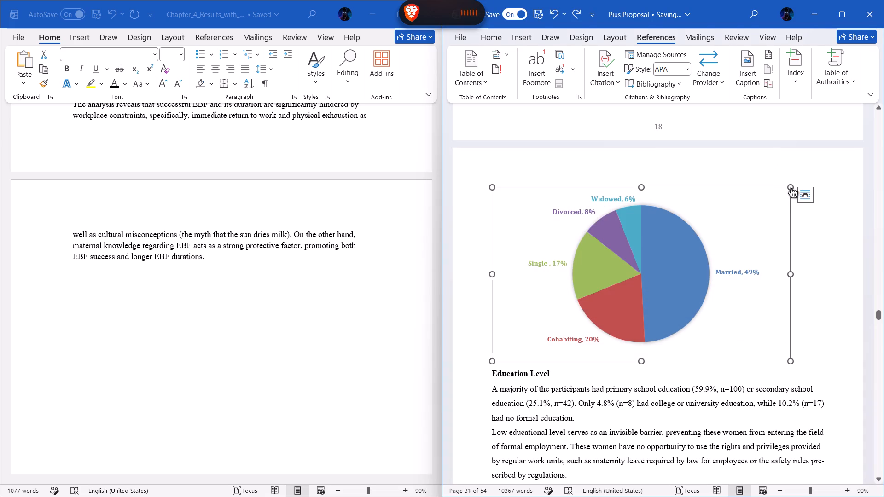
click(744, 65)
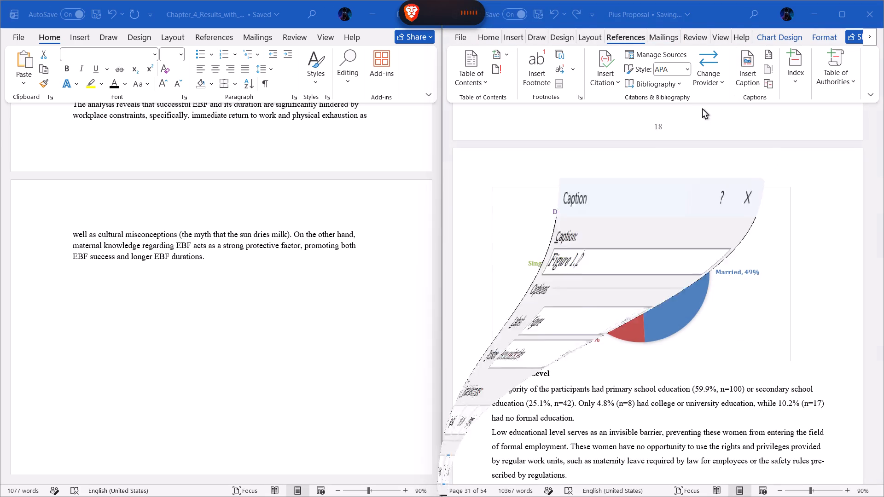
key(space)
text(Marital Status)
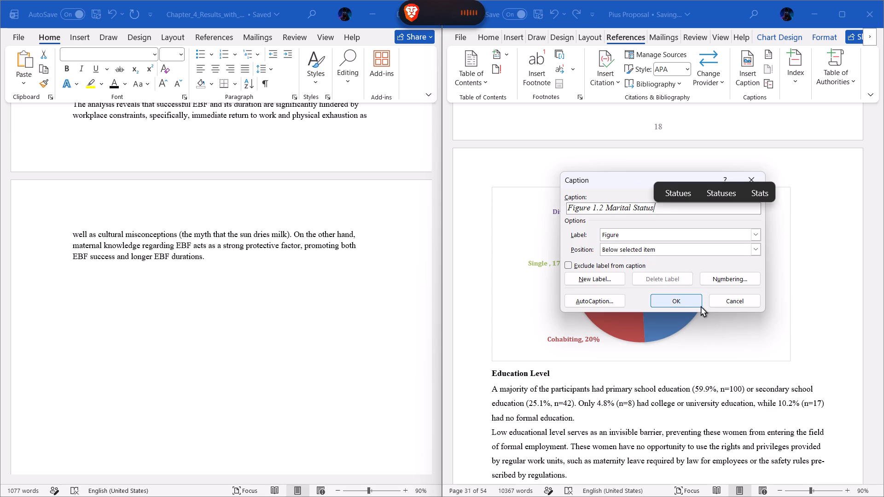
click(689, 304)
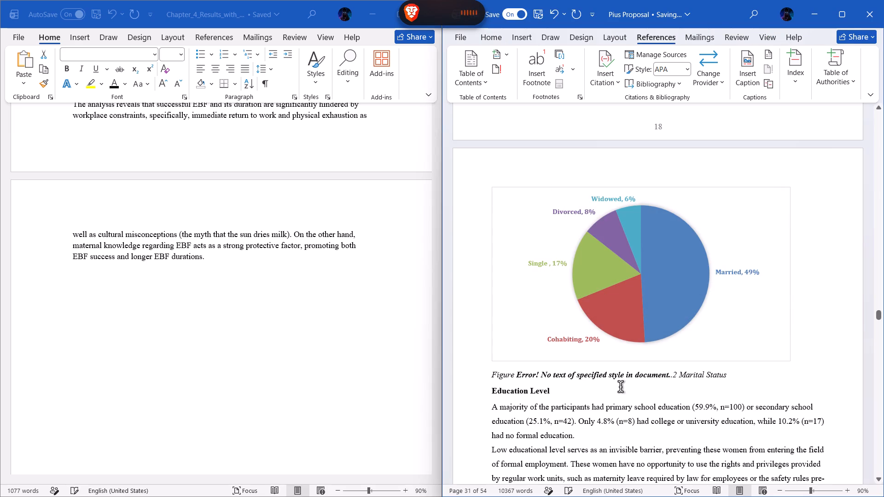
Replace the error text in the Marital Status caption with "4." so that it reads Figure 4.2.
drag(674, 377, 606, 386)
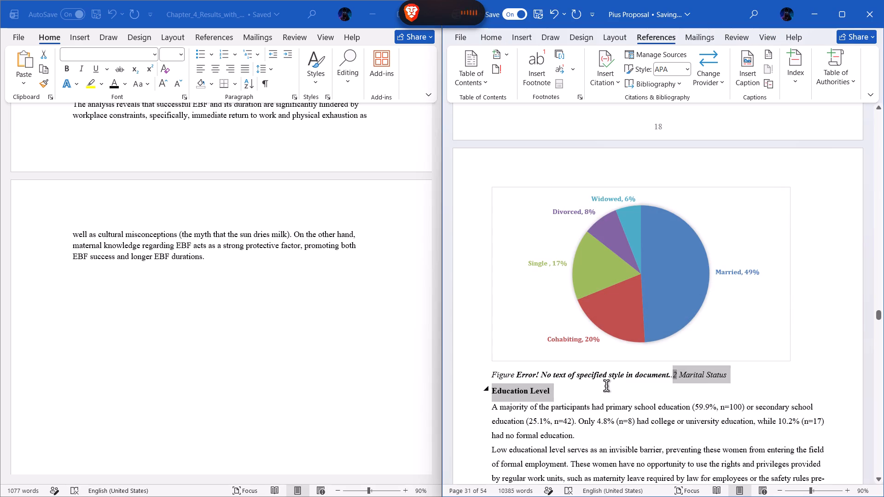
drag(606, 386, 609, 380)
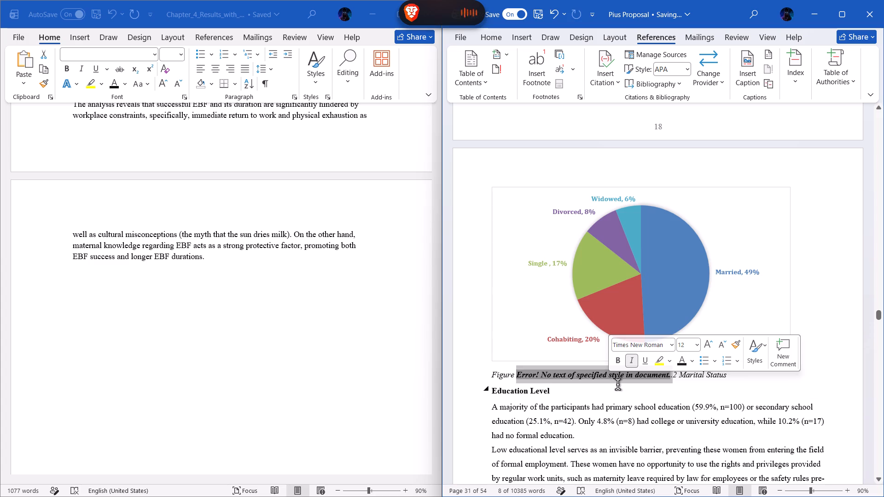
key(BackSpace)
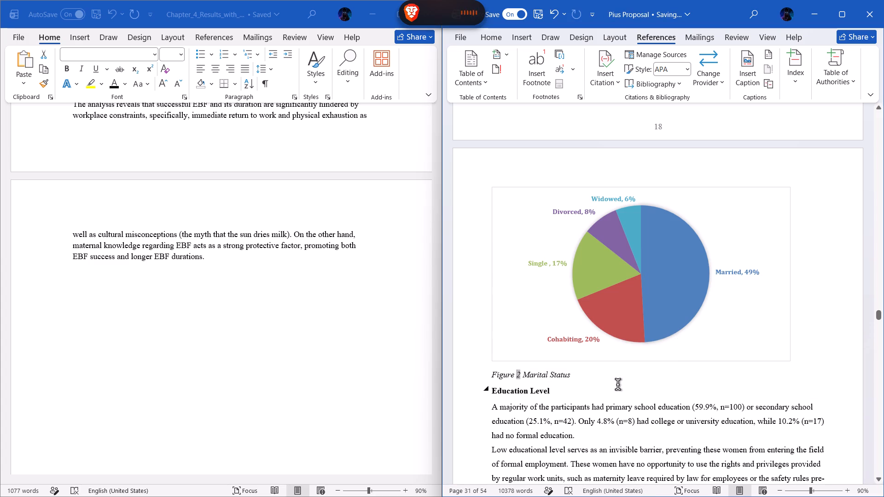
text(4.)
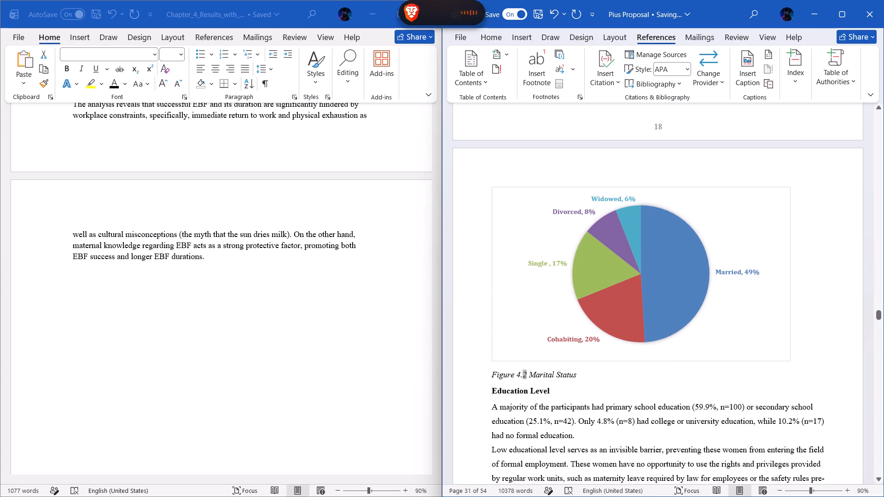
Make the Marital Status caption bold without italics and add a blank line between it and the Education Level heading.
triple_click(560, 376)
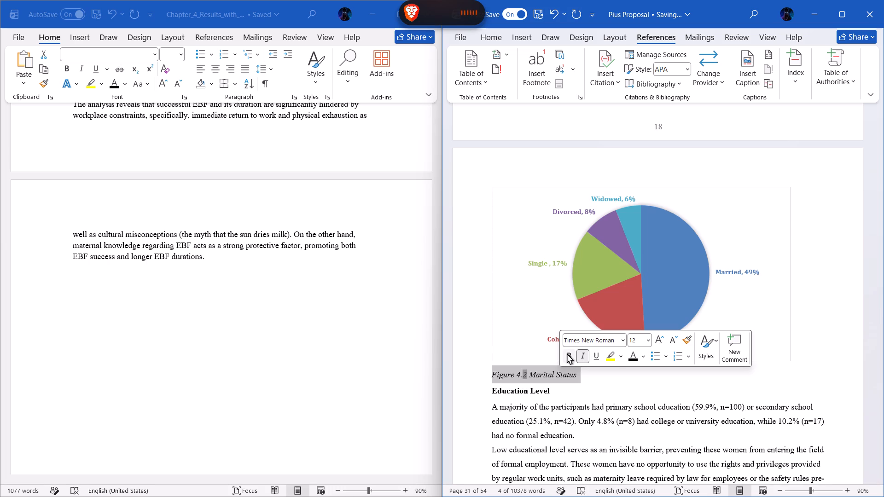
click(567, 354)
click(581, 356)
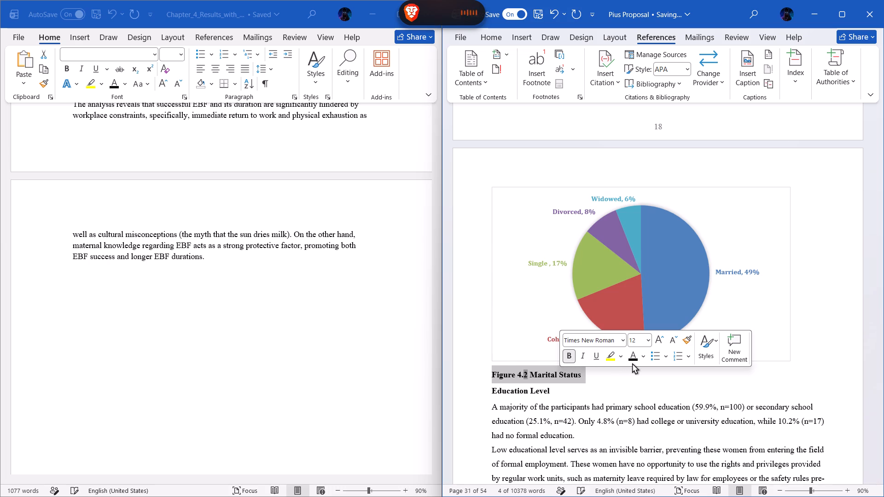
click(633, 364)
click(609, 372)
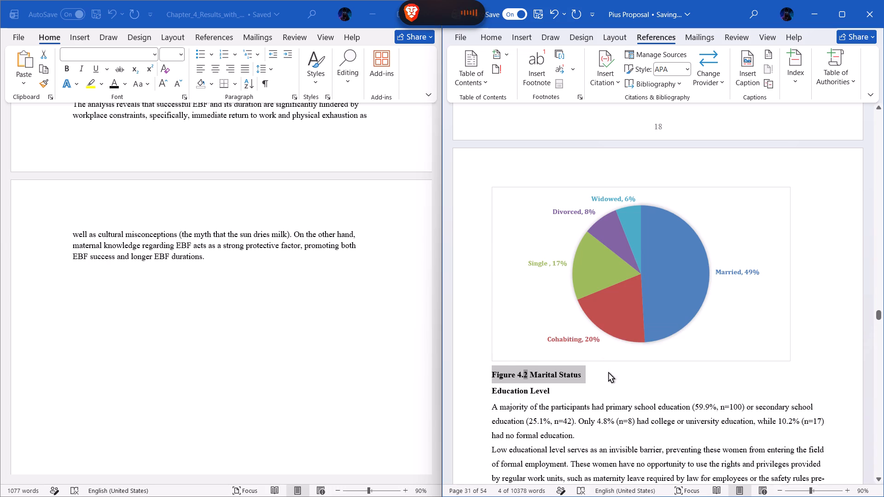
key(Return)
Update the entire table in the List of Figures.
scroll(604, 346, up, 20)
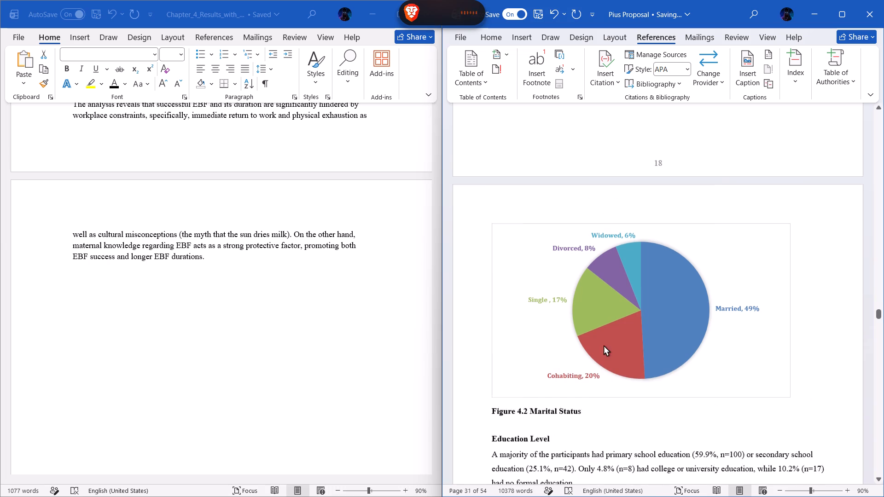
scroll(604, 346, up, 20)
scroll(604, 346, up, 20)
scroll(604, 346, up, 20)
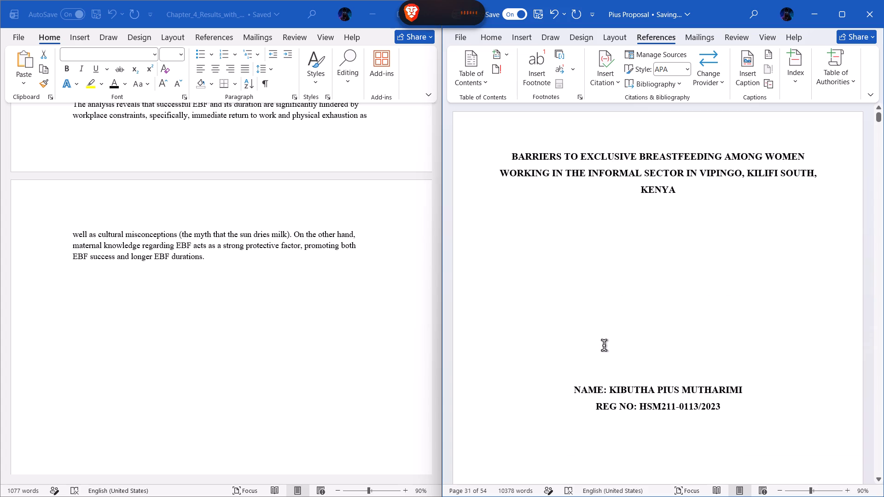
scroll(604, 346, up, 18)
scroll(604, 346, down, 9)
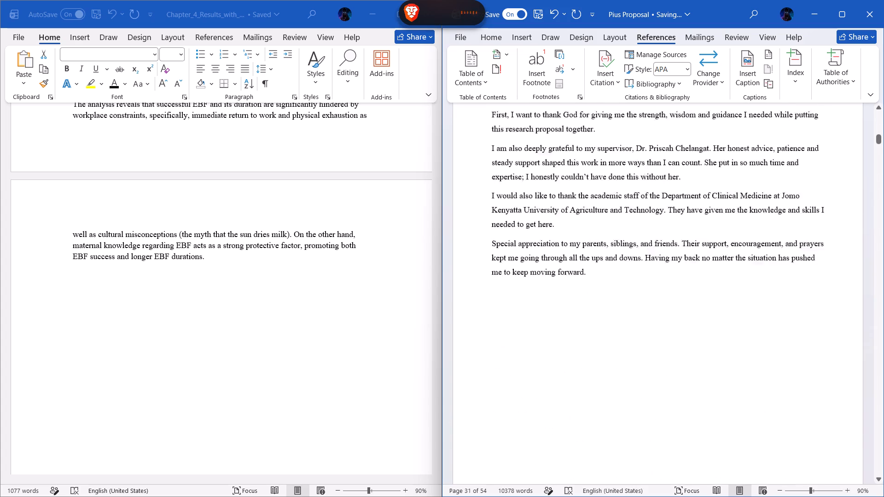
scroll(604, 346, down, 9)
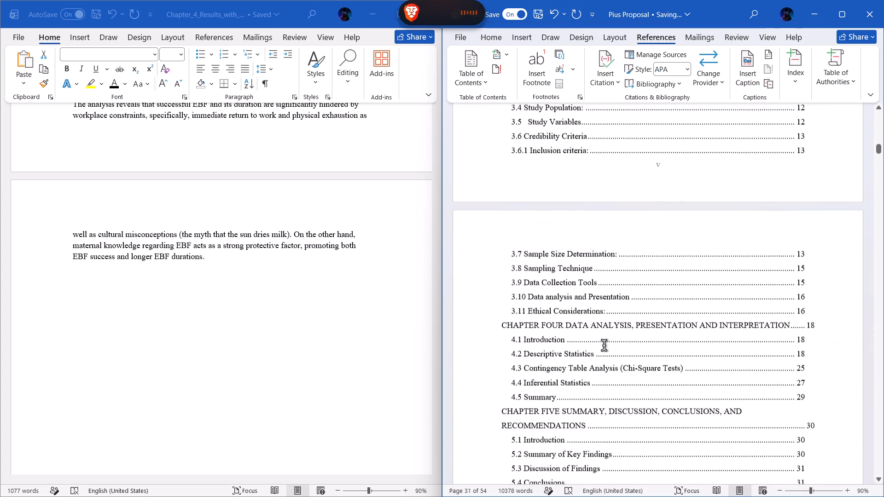
scroll(604, 346, up, 1)
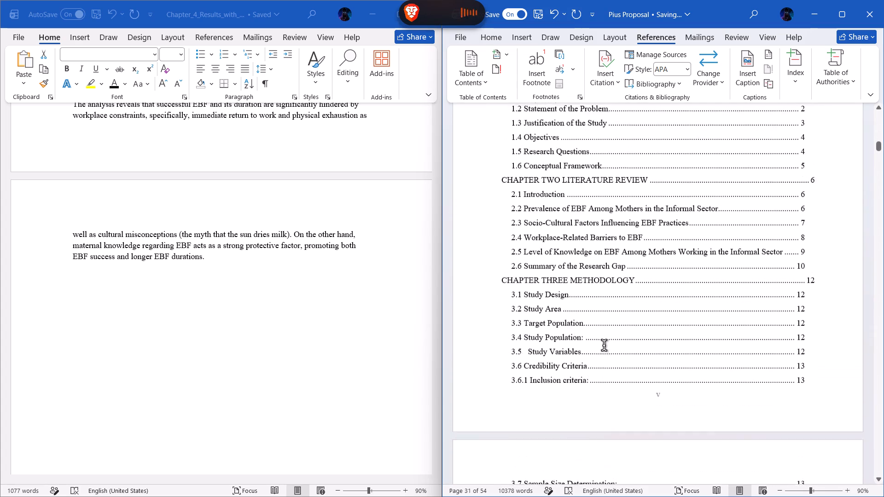
scroll(604, 346, down, 5)
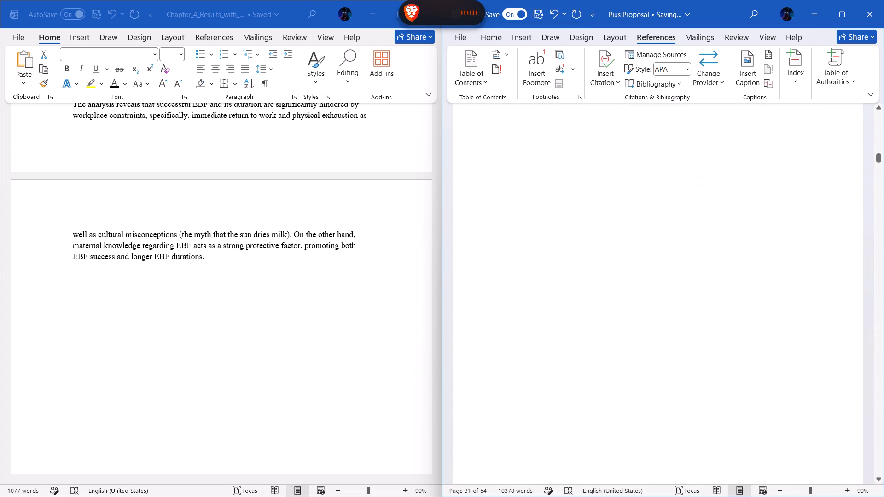
scroll(604, 346, down, 3)
click(593, 282)
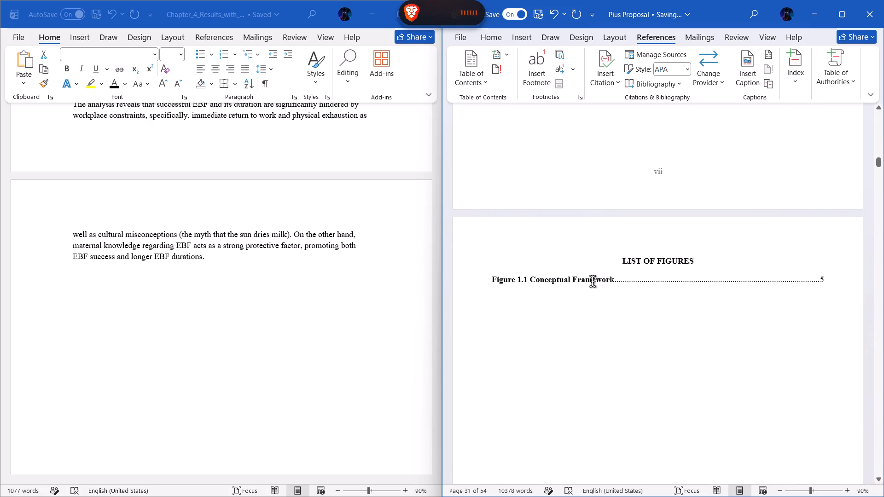
right_click(593, 282)
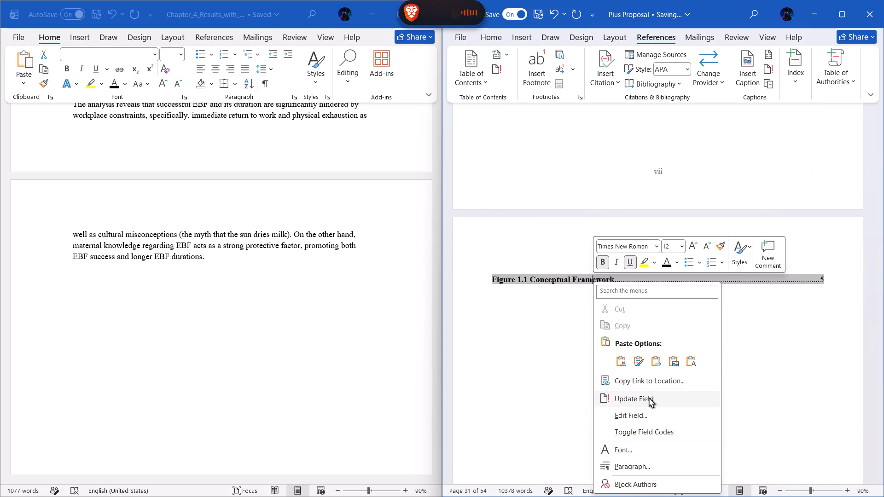
click(649, 398)
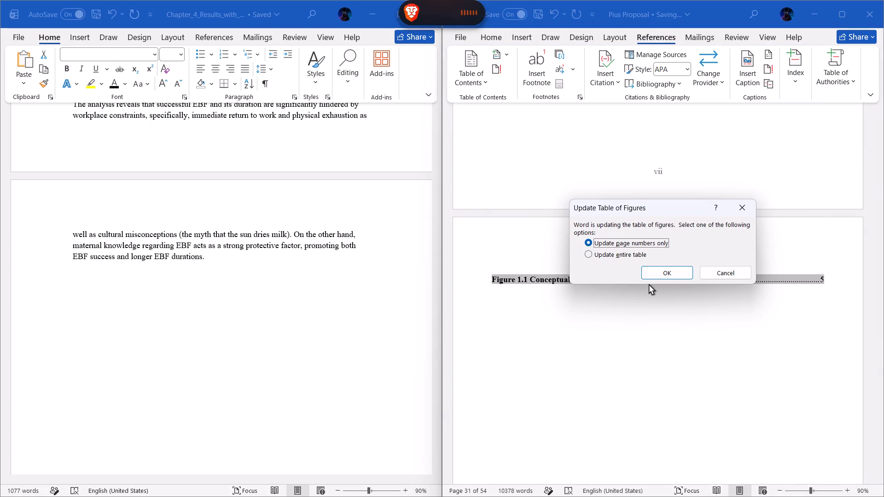
click(598, 253)
click(677, 278)
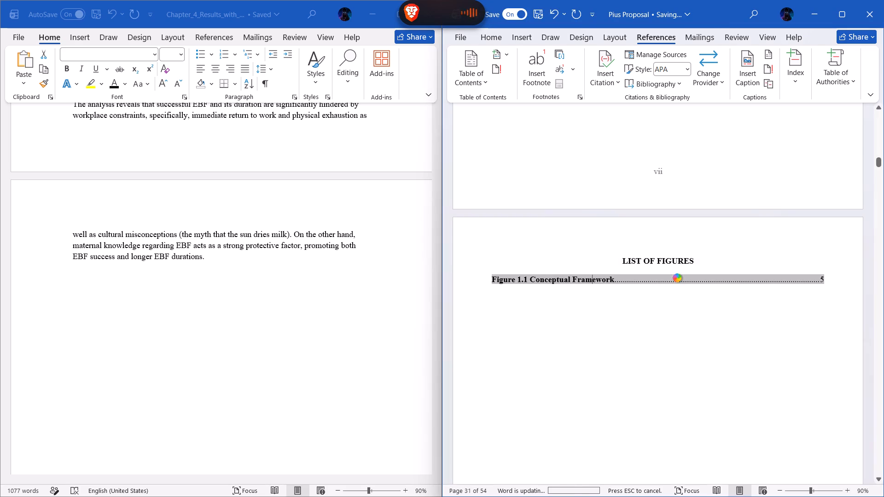
click(684, 344)
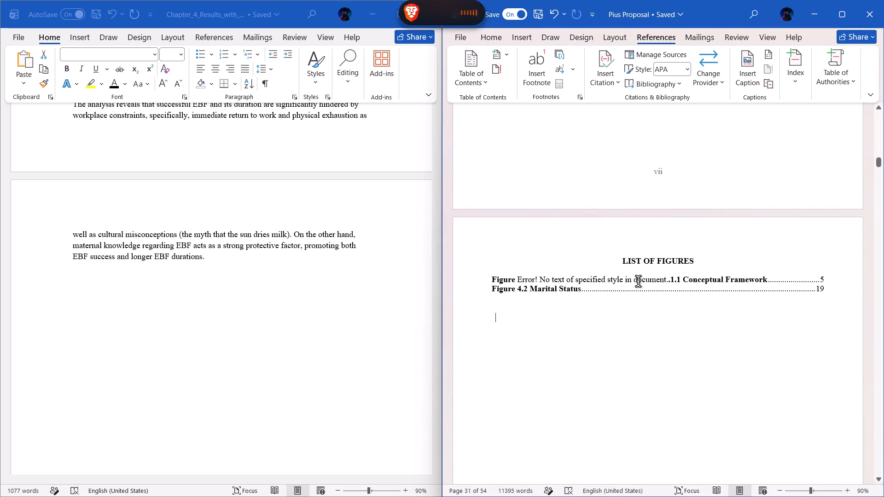
Follow the Conceptual Framework entry to its caption, delete the error text before 1.1, and save the document.
click(667, 281)
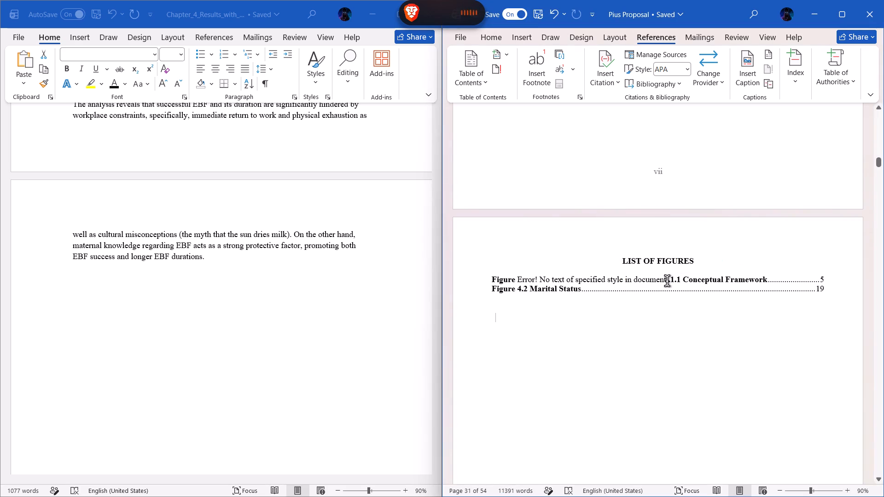
ctrl+click(667, 281)
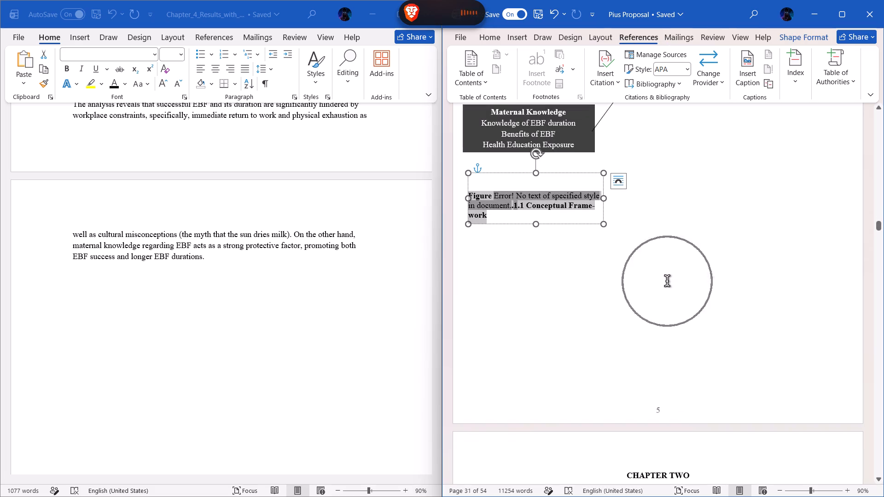
click(515, 201)
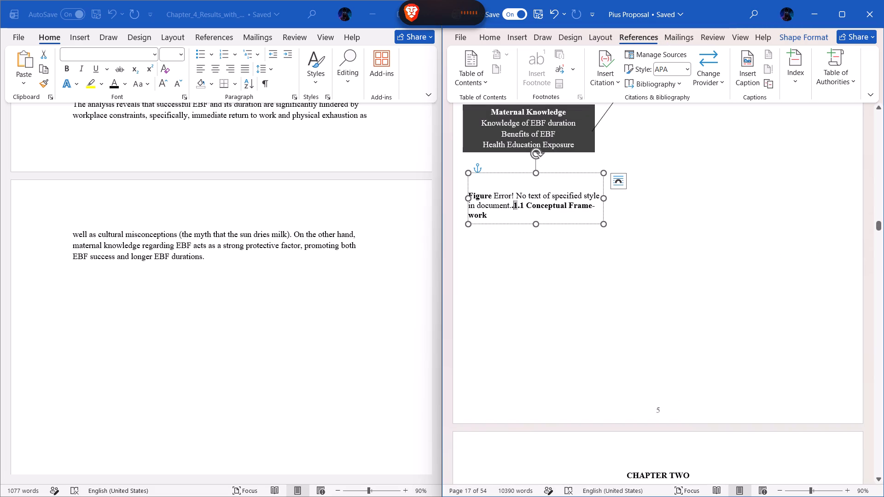
scroll(518, 224, up, 1)
key(BackSpace)
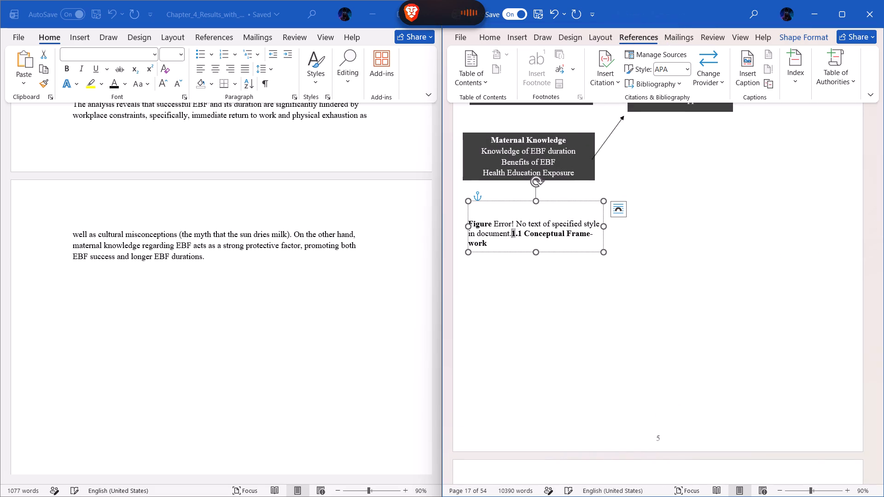
key(BackSpace)
key(BackSpace)
key(BackSpace)
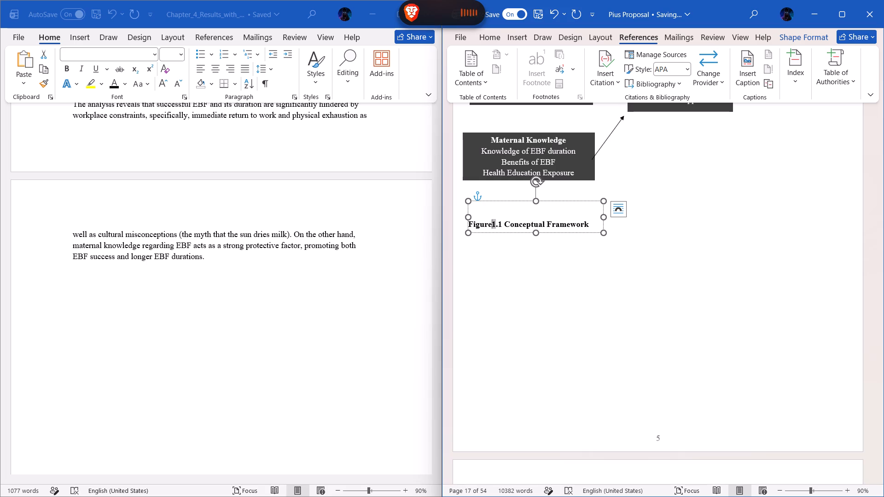
key(ctrl+s)
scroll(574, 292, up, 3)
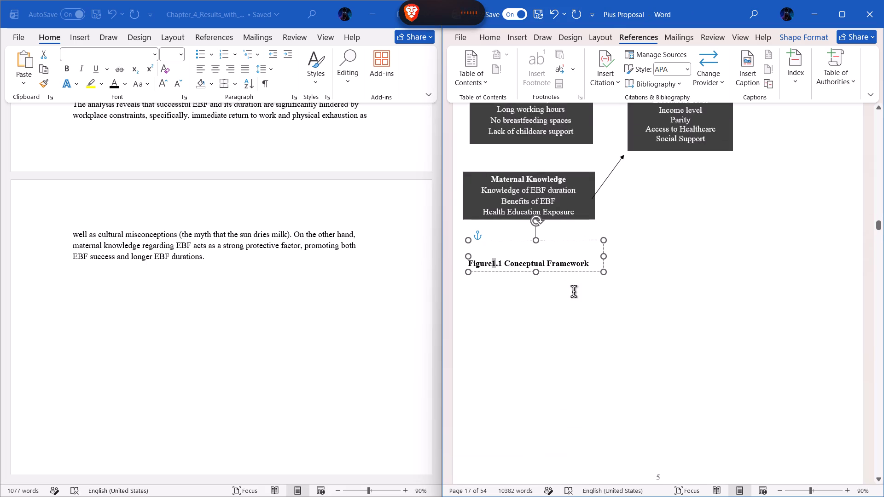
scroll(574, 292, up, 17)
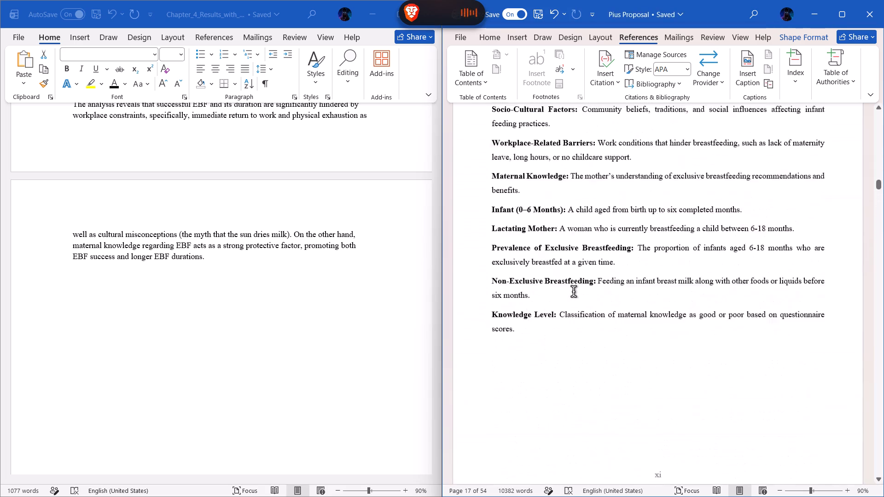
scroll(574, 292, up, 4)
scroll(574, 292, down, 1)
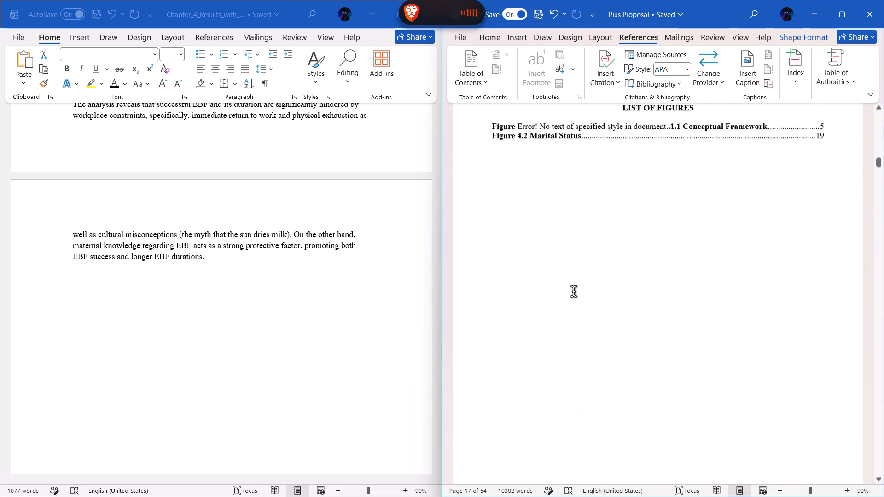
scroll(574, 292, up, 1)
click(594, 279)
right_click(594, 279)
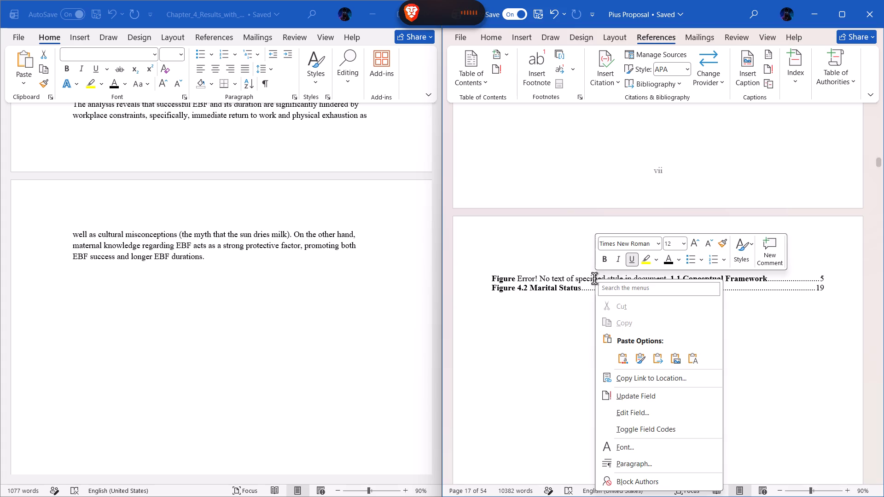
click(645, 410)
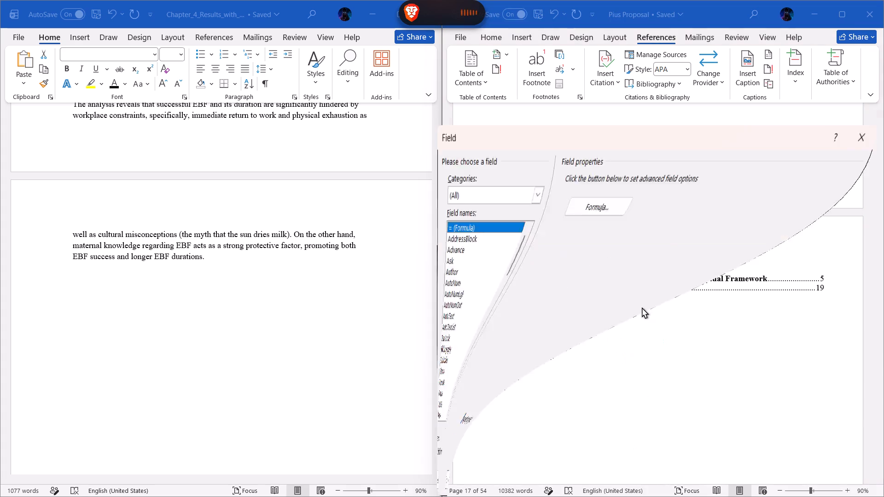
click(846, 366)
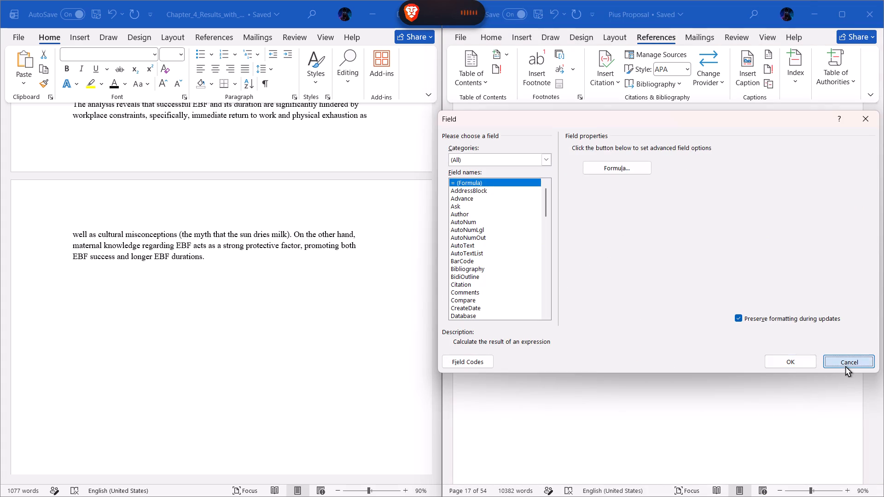
Update the entire table in the List of Figures.
right_click(628, 278)
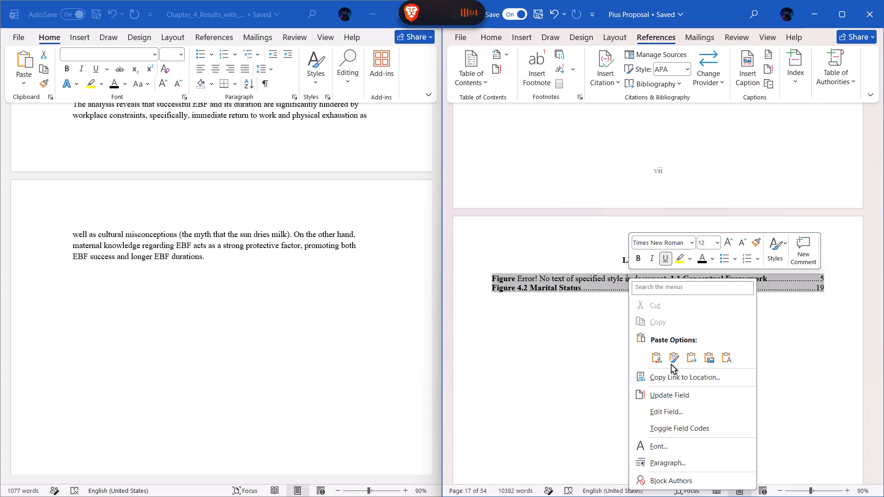
click(666, 395)
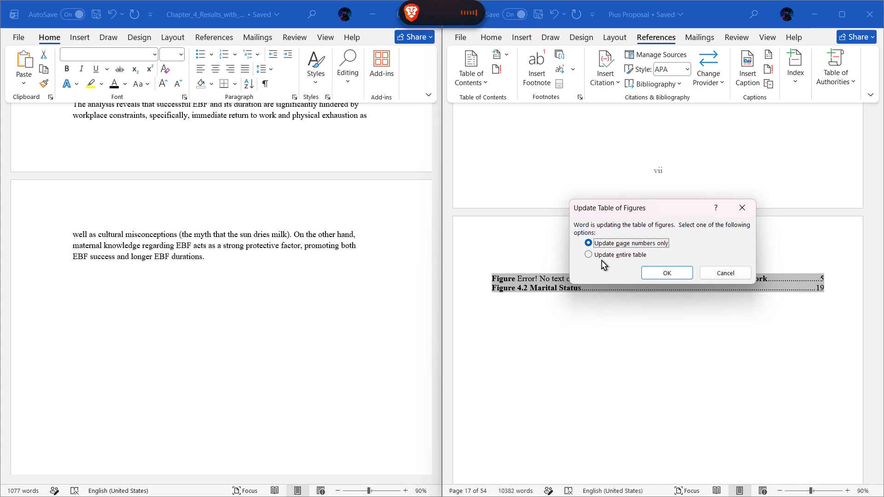
click(598, 254)
click(675, 275)
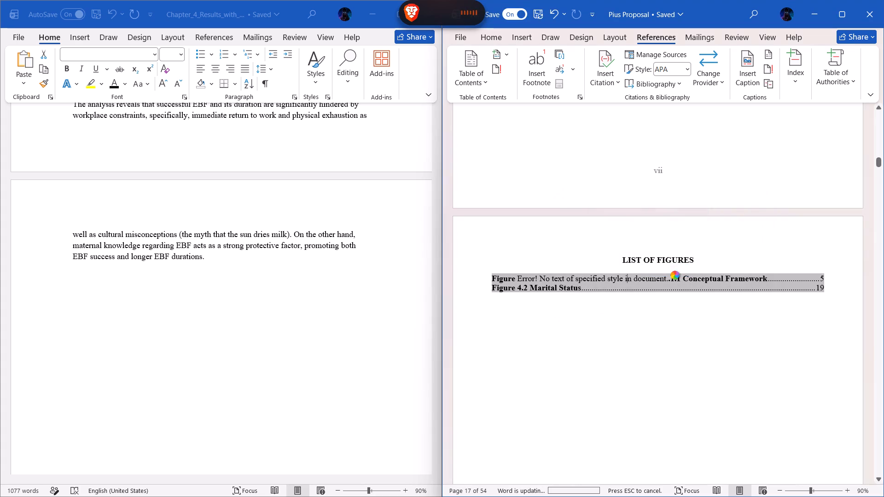
click(654, 341)
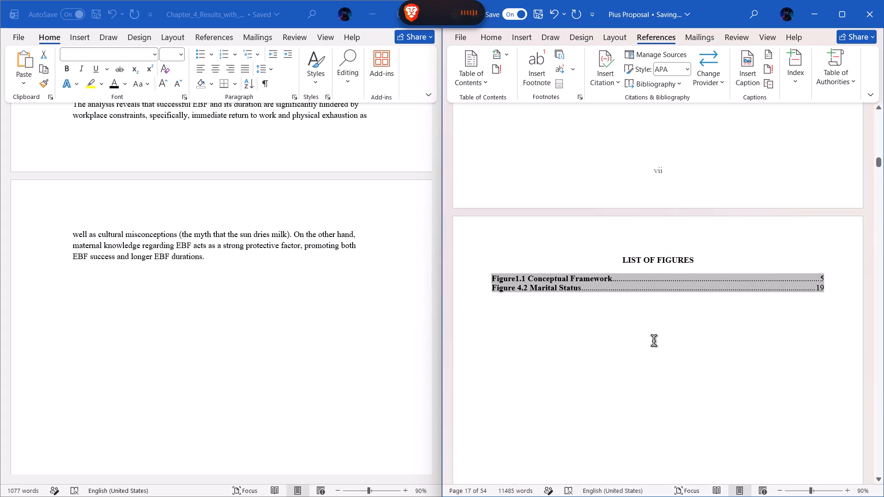
Follow the Marital Status entry to its caption and change the figure number to 4.1.
ctrl+click(563, 288)
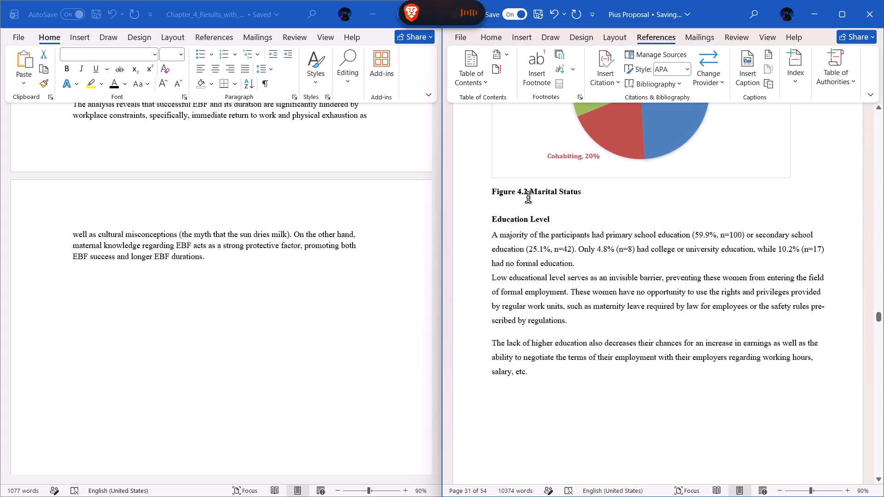
click(528, 197)
key(BackSpace)
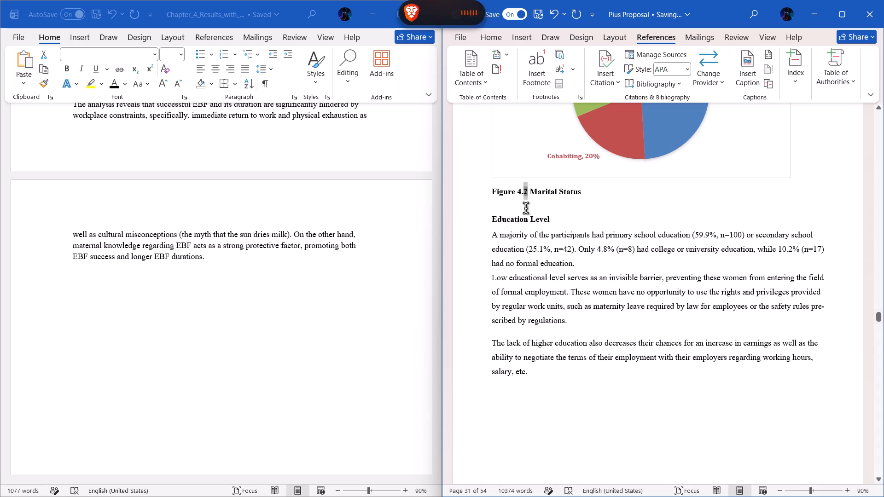
key(1)
Insert a Figure caption titled "Education Level" below the Education Level bar chart.
scroll(540, 242, up, 1)
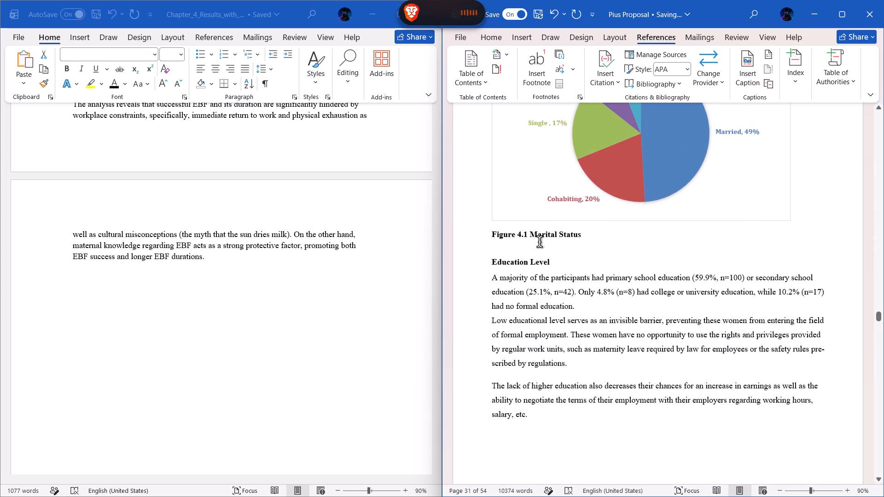
scroll(540, 242, up, 1)
scroll(564, 397, down, 1)
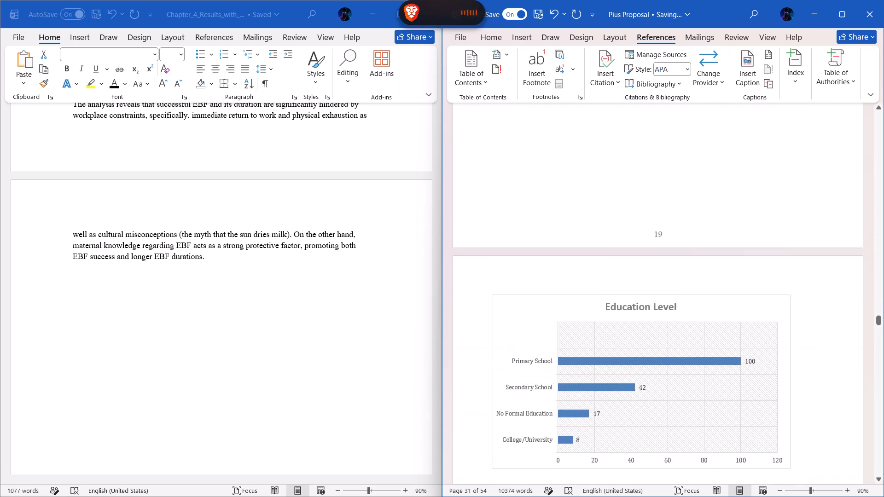
scroll(564, 397, down, 1)
click(632, 287)
scroll(602, 310, down, 1)
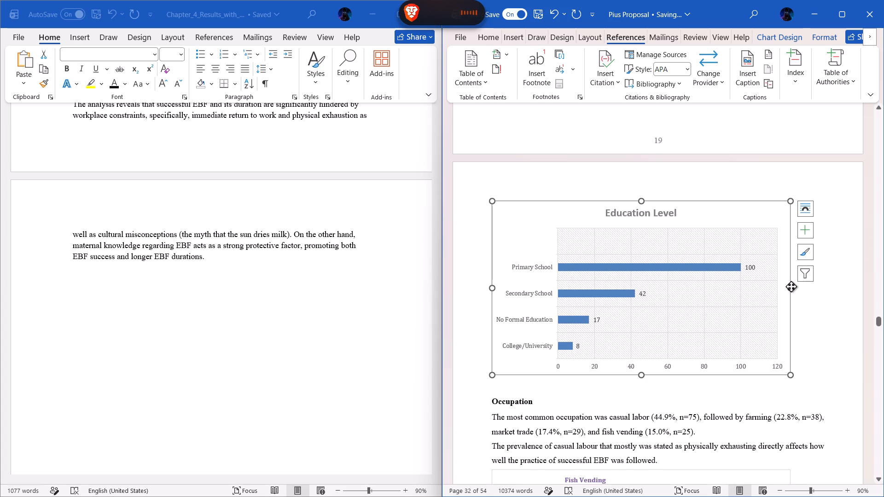
click(738, 58)
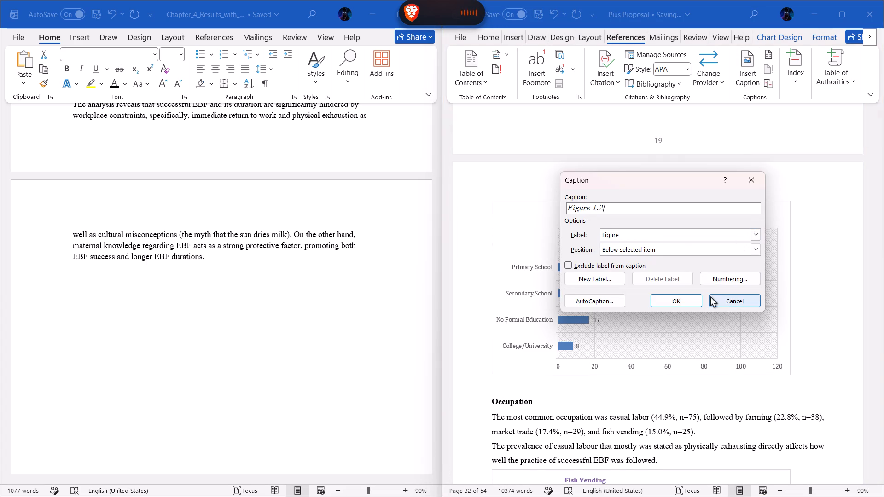
key(space)
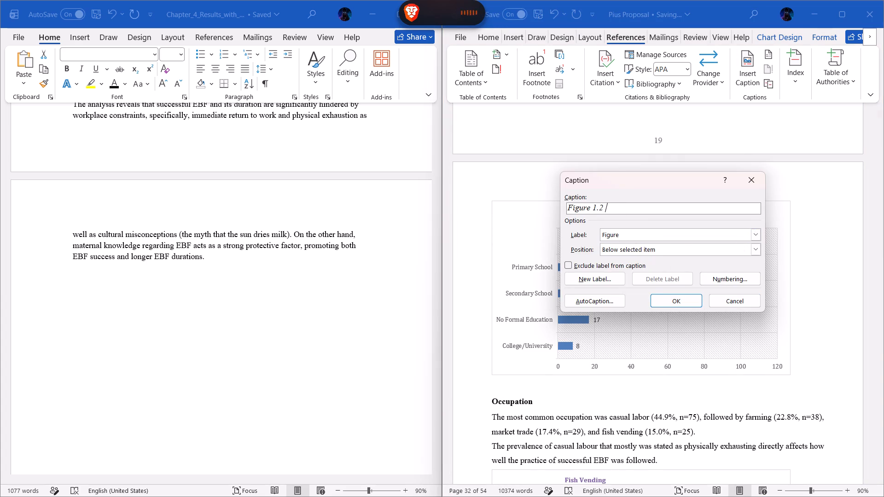
text(Edu)
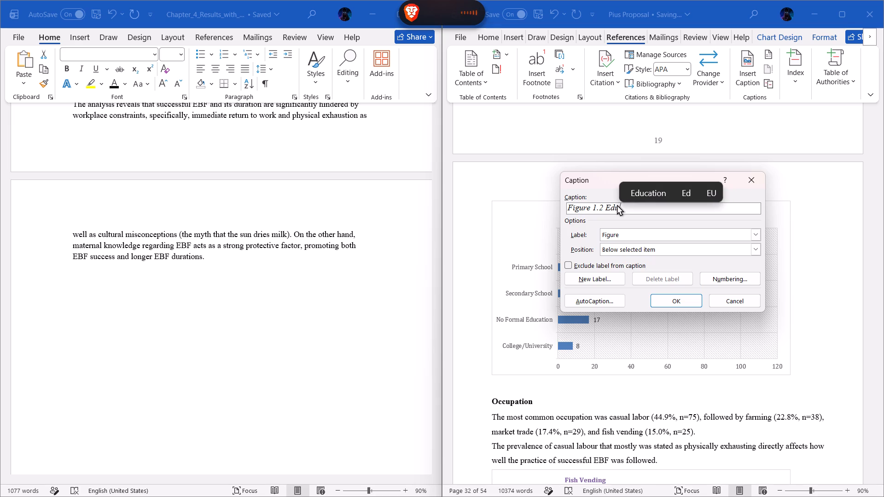
text(cation Level)
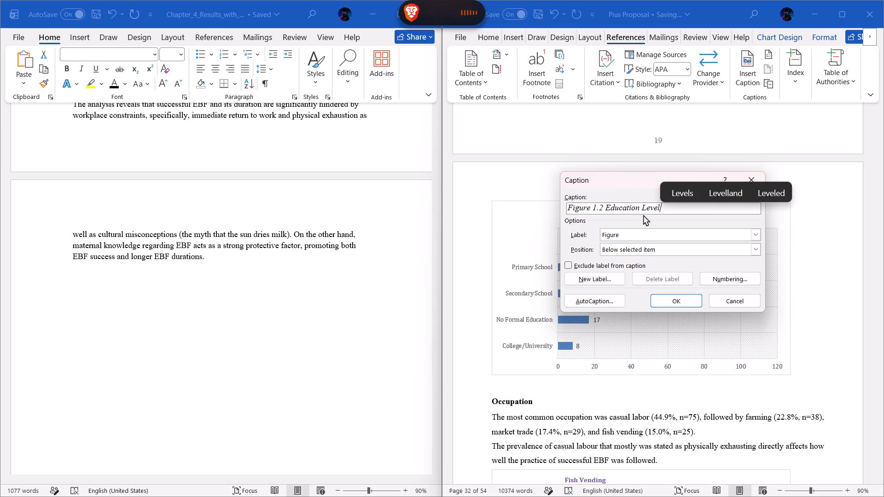
click(673, 304)
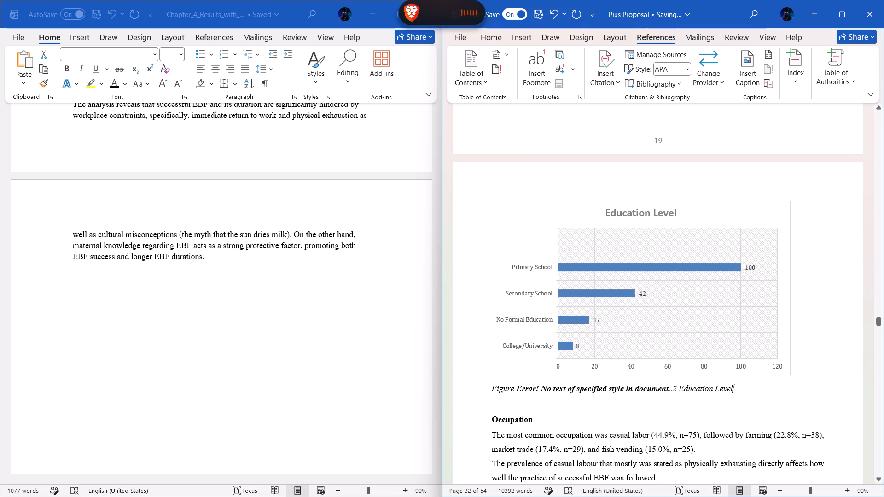
Replace the error text in the Education Level caption with 4 so that it reads Figure 4.2.
click(673, 389)
click(673, 389)
drag(672, 389, 581, 396)
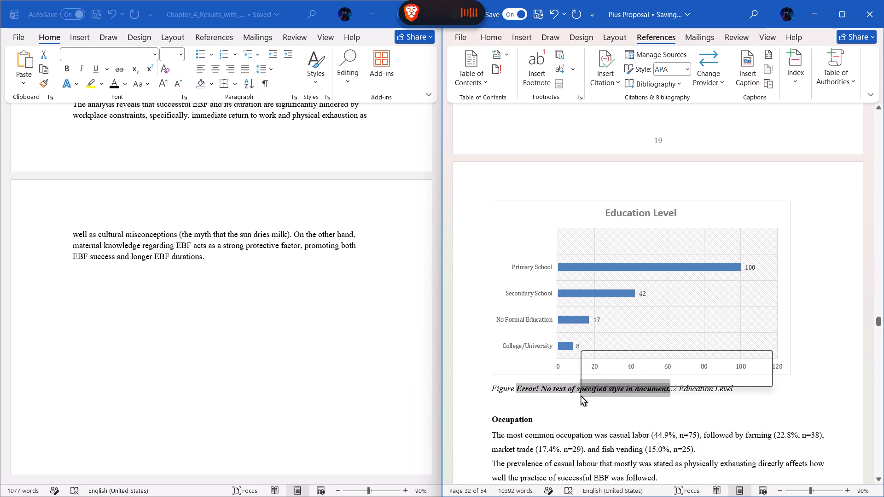
key(BackSpace)
key(BackSpace)
key(BackSpace)
key(BackSpace)
key(BackSpace)
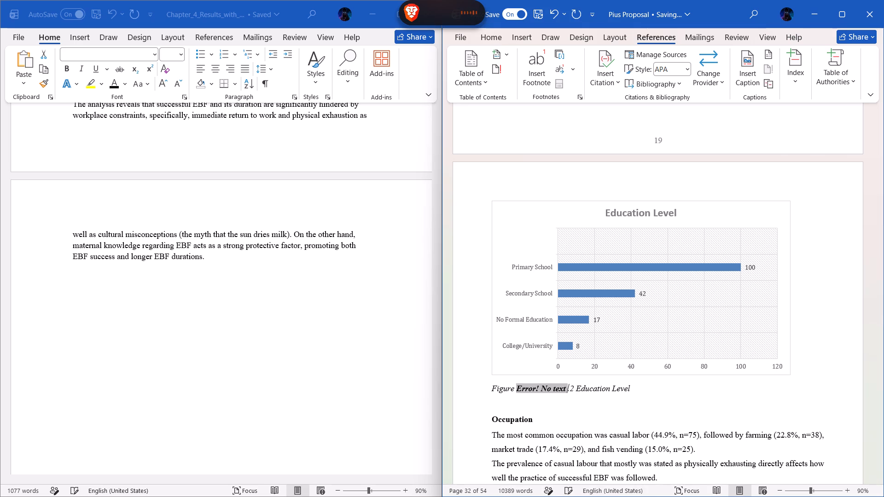
key(BackSpace)
key(BackSpace)
key(BackSpace)
key(BackSpace)
key(BackSpace)
key(BackSpace)
key(BackSpace)
key(BackSpace)
key(BackSpace)
key(BackSpace)
key(BackSpace)
key(BackSpace)
key(BackSpace)
key(BackSpace)
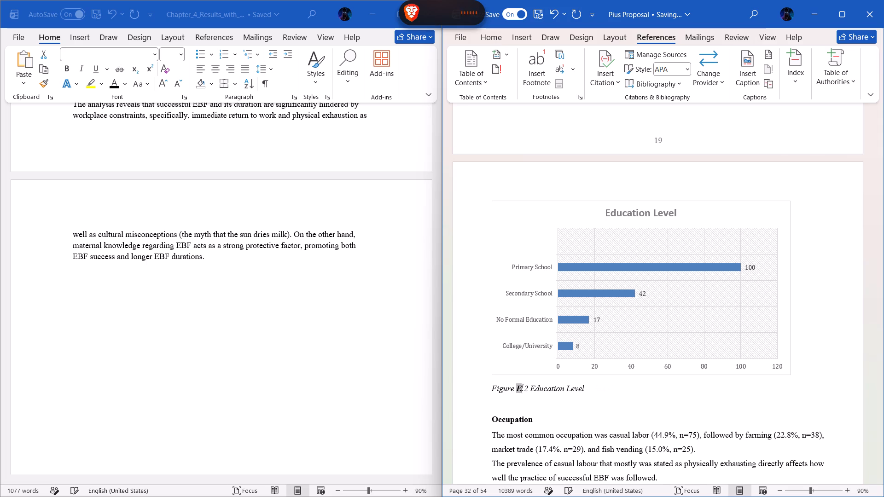
key(BackSpace)
key(4)
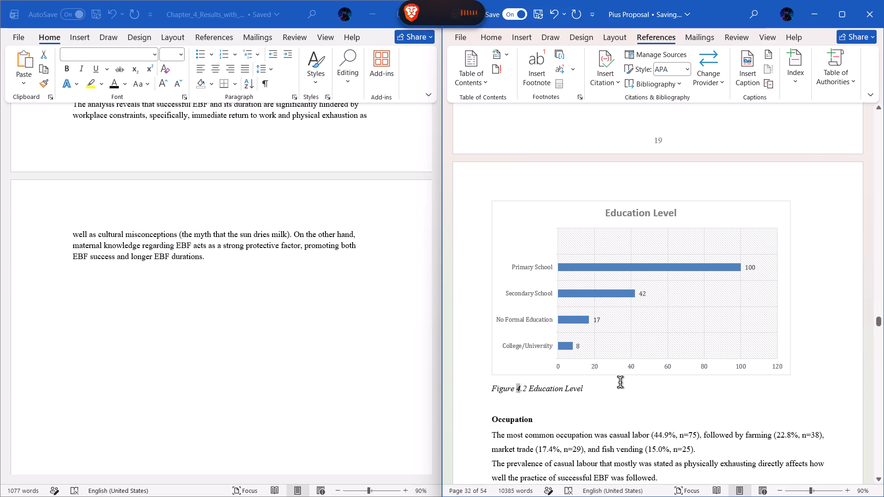
Make the Education Level caption bold without italics.
triple_click(570, 391)
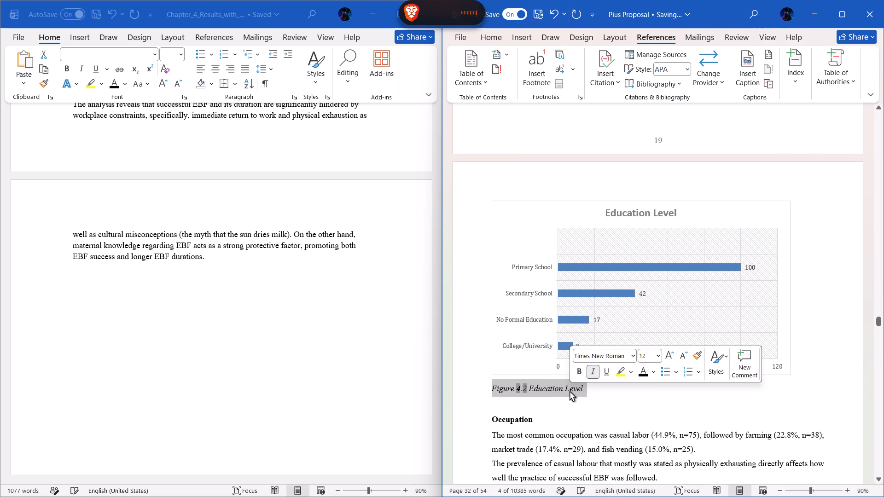
key(ctrl+b)
key(ctrl+i)
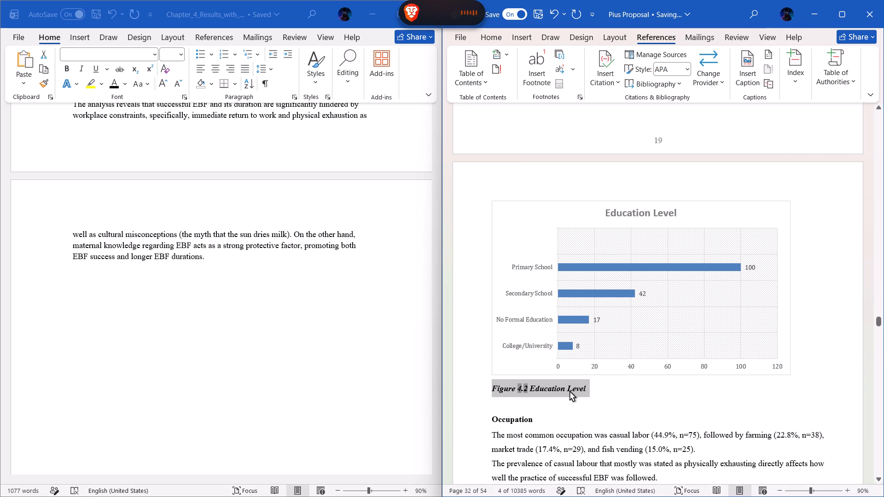
click(611, 391)
Remove the bold formatting from the Figure 4.2 Education Level caption.
scroll(594, 421, down, 1)
scroll(576, 365, up, 3)
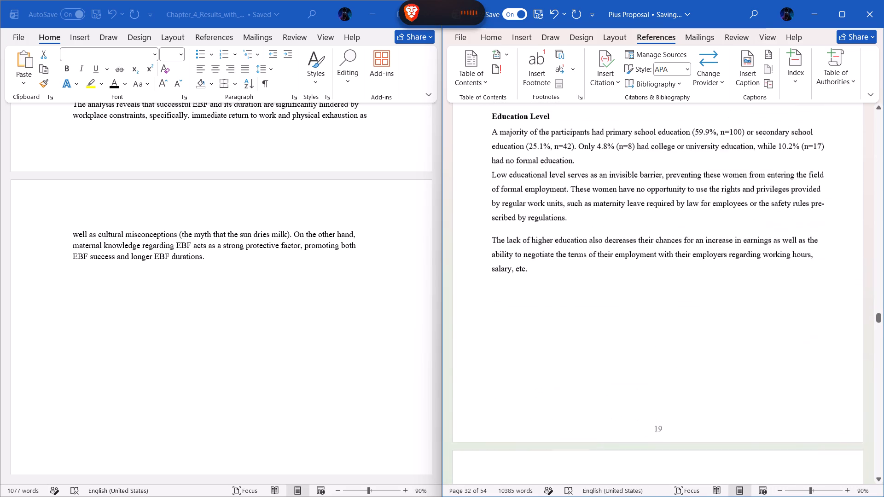
scroll(576, 365, up, 3)
scroll(576, 365, down, 1)
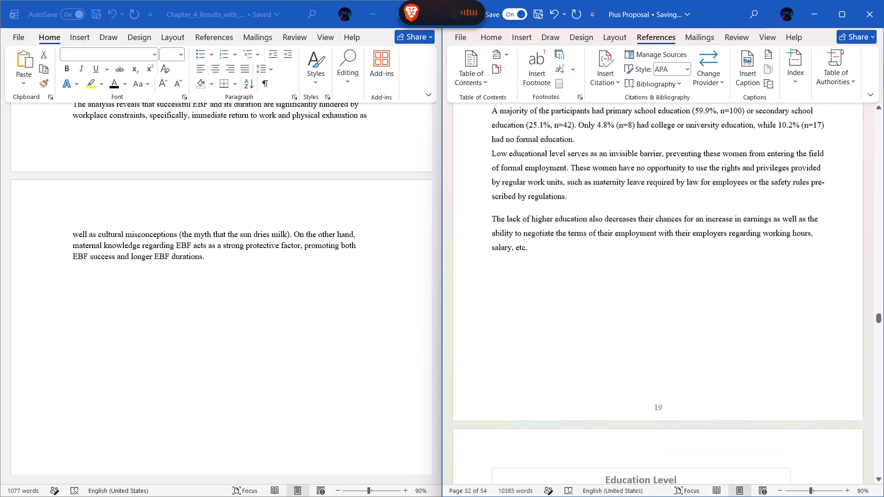
scroll(576, 365, down, 3)
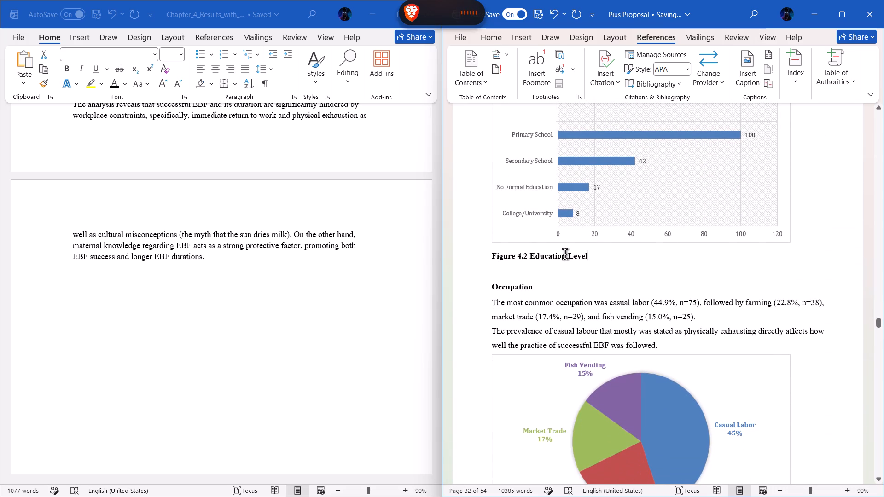
triple_click(565, 254)
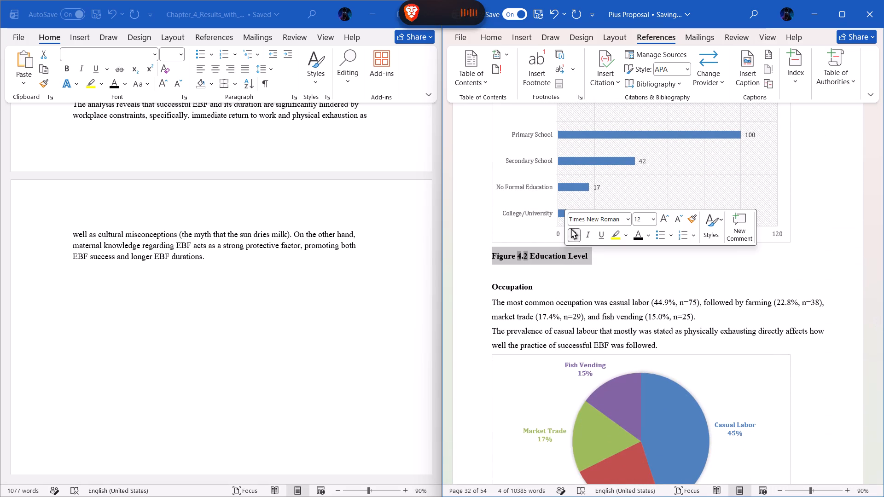
click(571, 229)
click(618, 265)
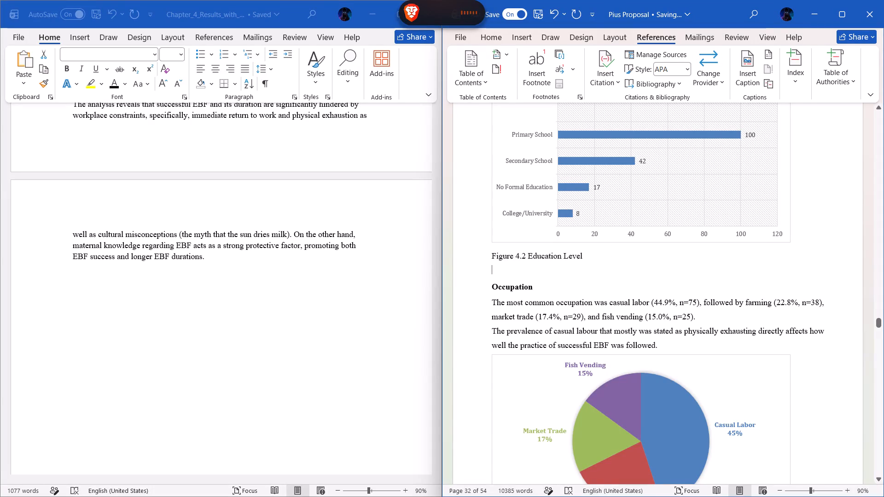
Remove the bold formatting from the Figure 4.1 Marital Status caption, keeping it non-italic.
scroll(606, 208, up, 7)
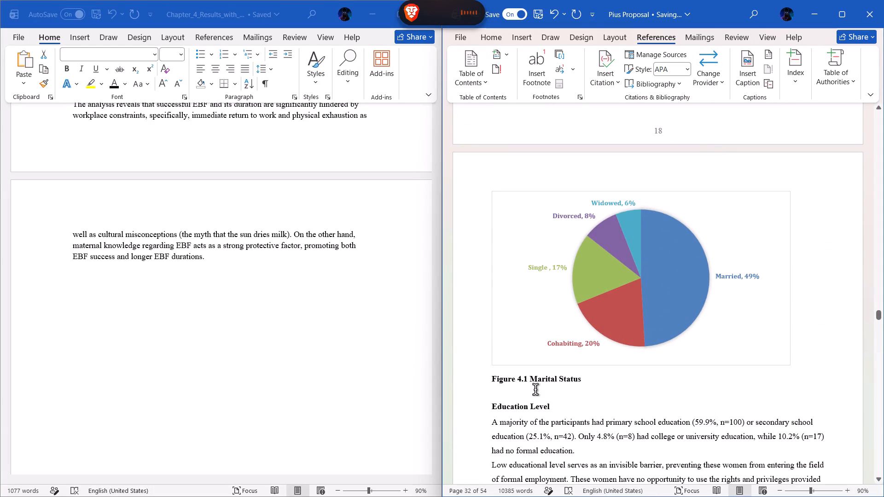
triple_click(537, 385)
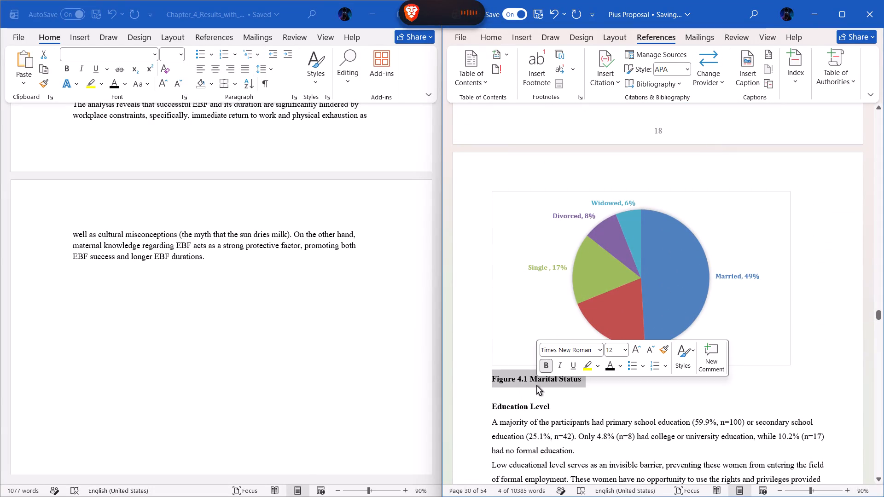
key(ctrl+i)
key(ctrl+i)
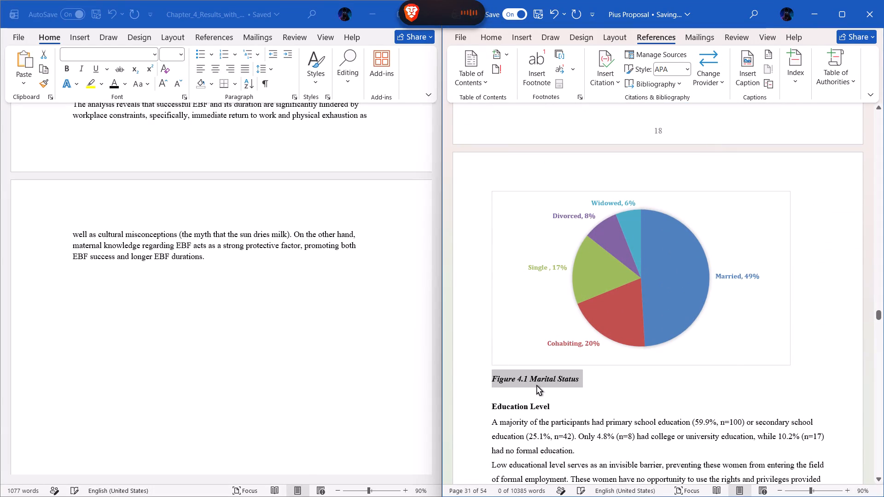
key(ctrl+b)
Insert a Figure caption with the title Occupation below the Occupation pie chart.
scroll(589, 422, down, 2)
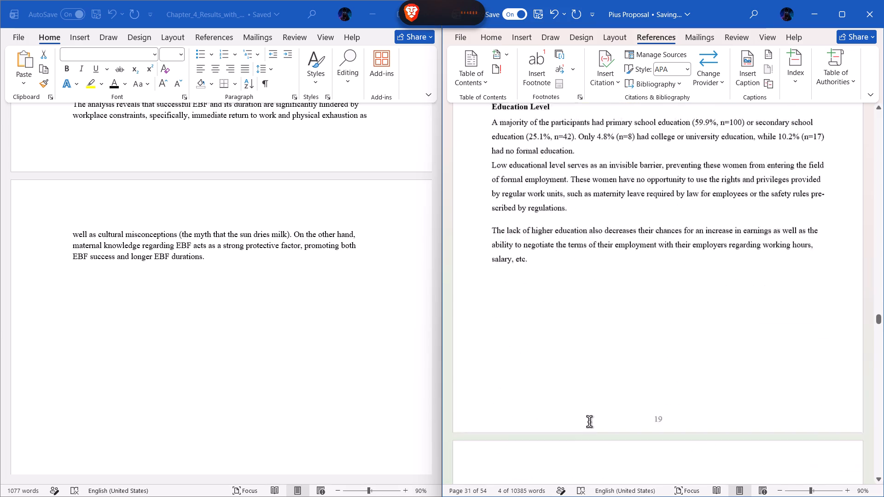
scroll(589, 422, down, 2)
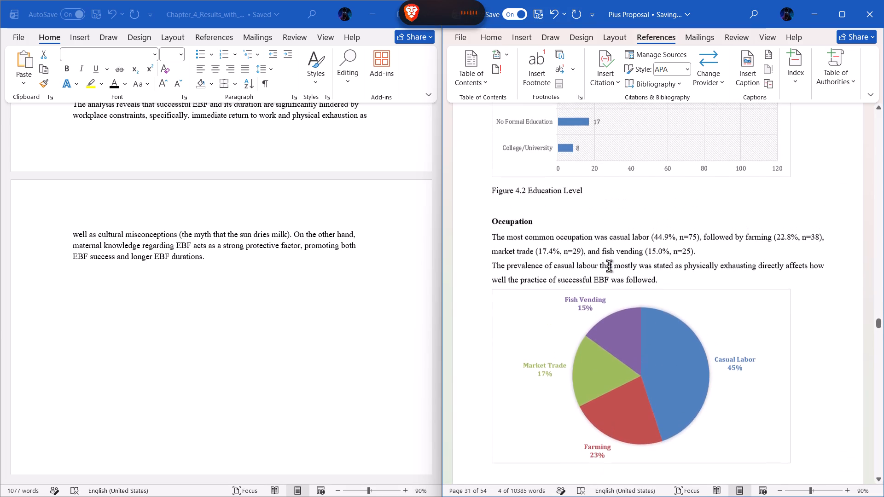
scroll(609, 266, down, 1)
click(623, 178)
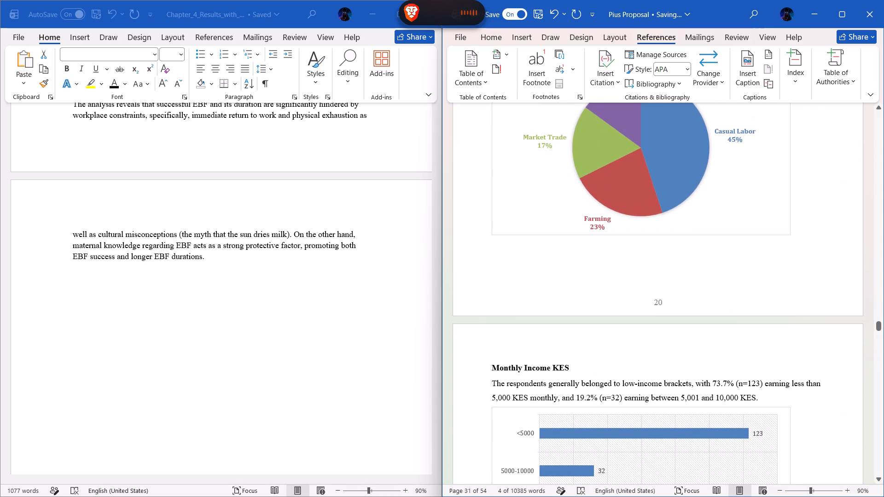
scroll(623, 178, up, 5)
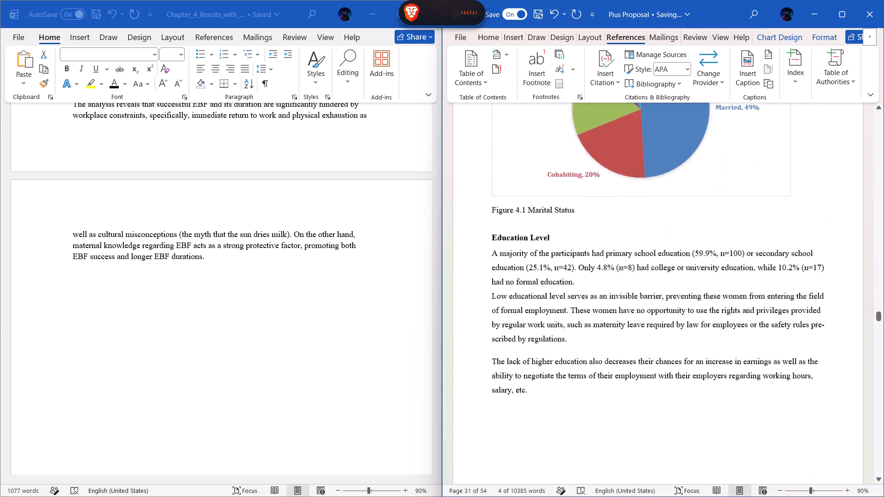
scroll(623, 178, up, 5)
scroll(623, 178, down, 4)
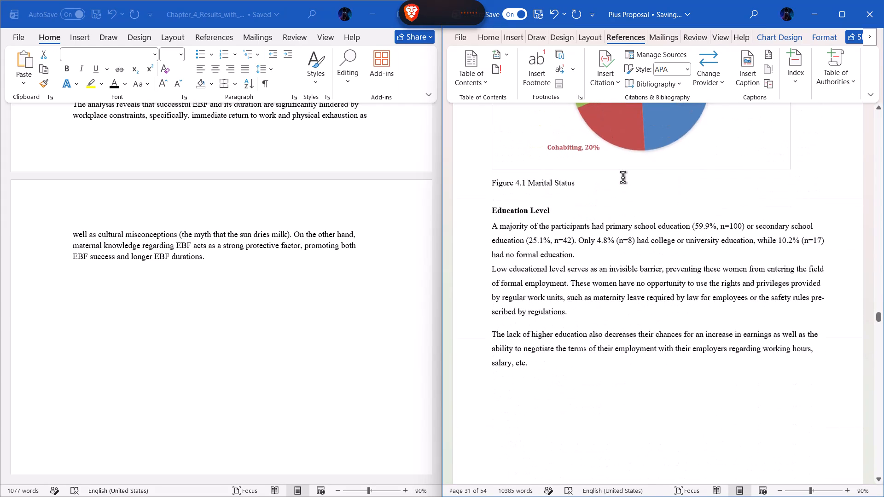
scroll(623, 178, down, 3)
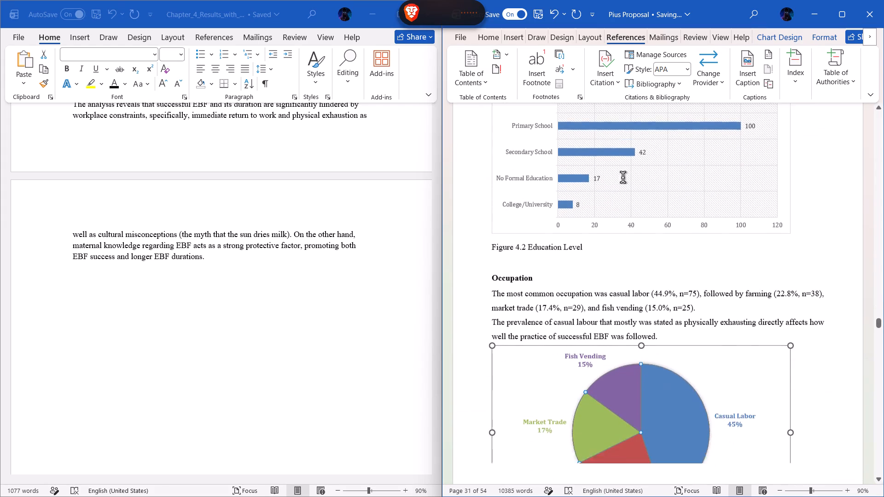
scroll(623, 178, down, 1)
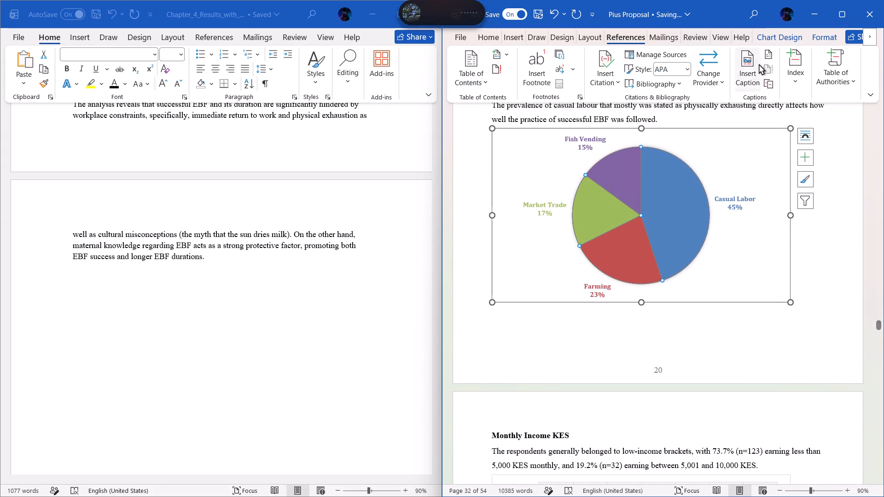
click(743, 55)
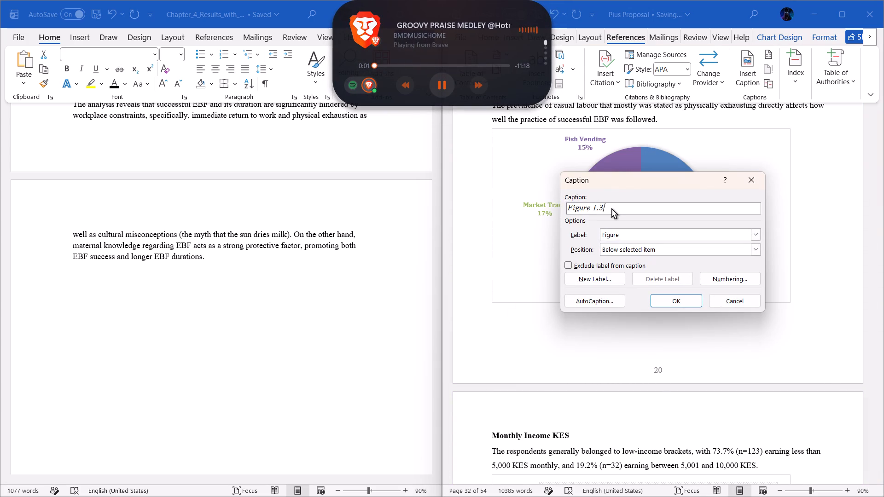
key(space)
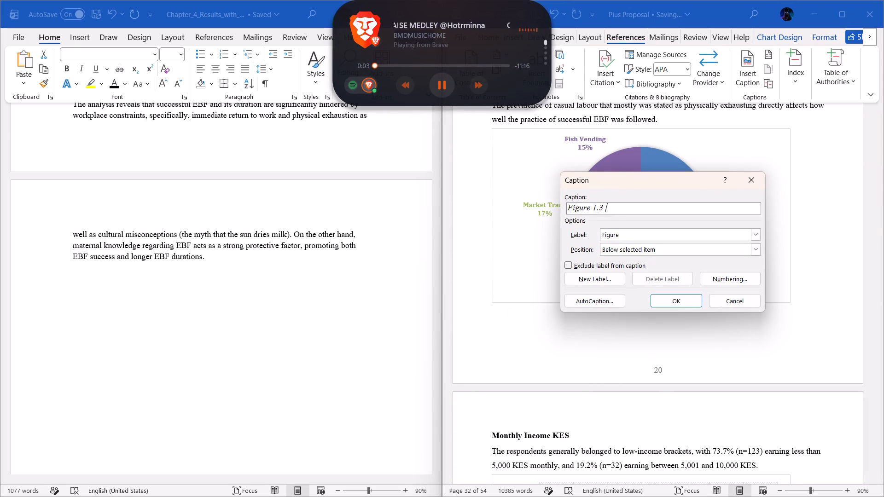
text(Occupation)
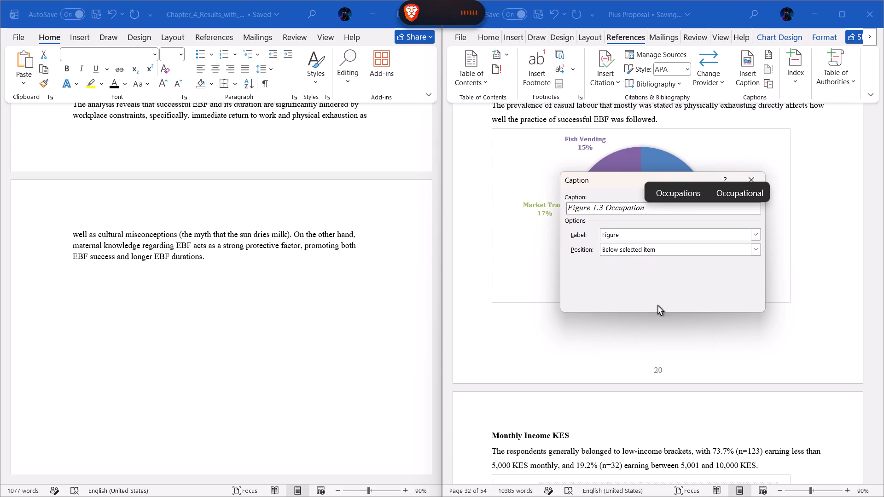
click(673, 300)
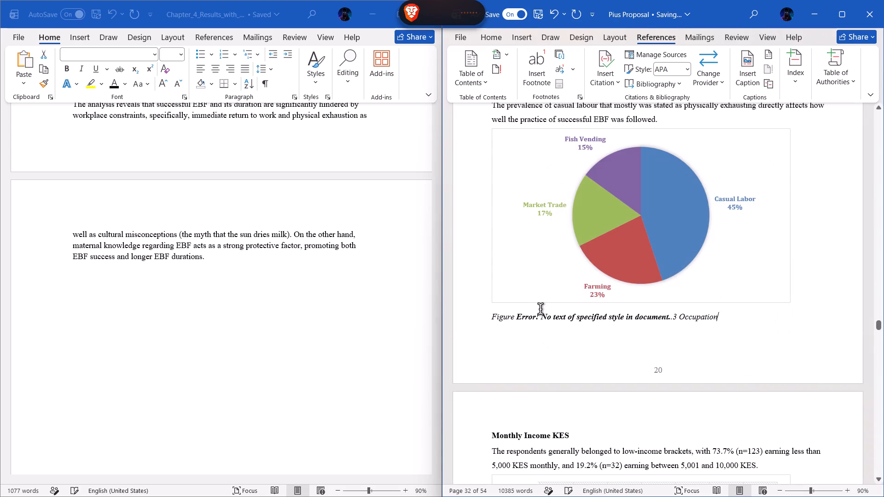
Replace the error text in the Occupation caption's figure number with 4.
click(669, 317)
key(BackSpace)
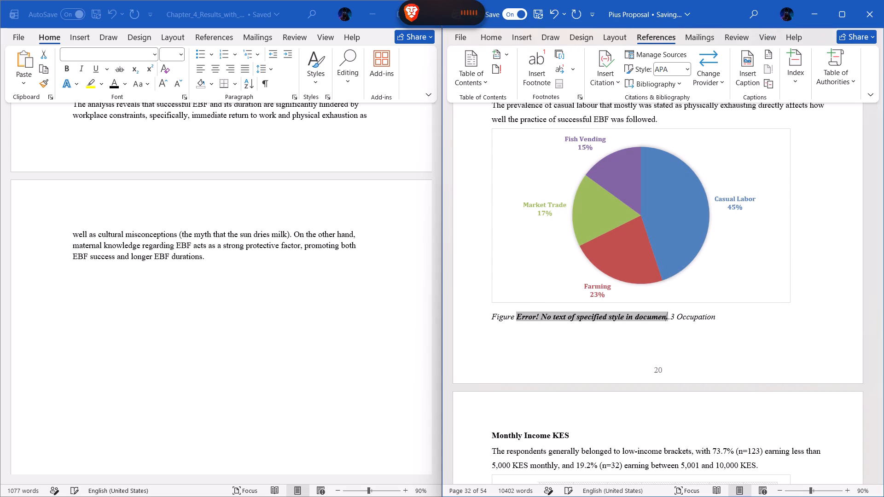
key(BackSpace)
key(BackSpace)
key(BackSpace)
key(BackSpace)
key(BackSpace)
key(BackSpace)
key(BackSpace)
key(BackSpace)
key(BackSpace)
key(BackSpace)
key(BackSpace)
key(BackSpace)
key(BackSpace)
key(BackSpace)
key(BackSpace)
key(BackSpace)
key(BackSpace)
key(BackSpace)
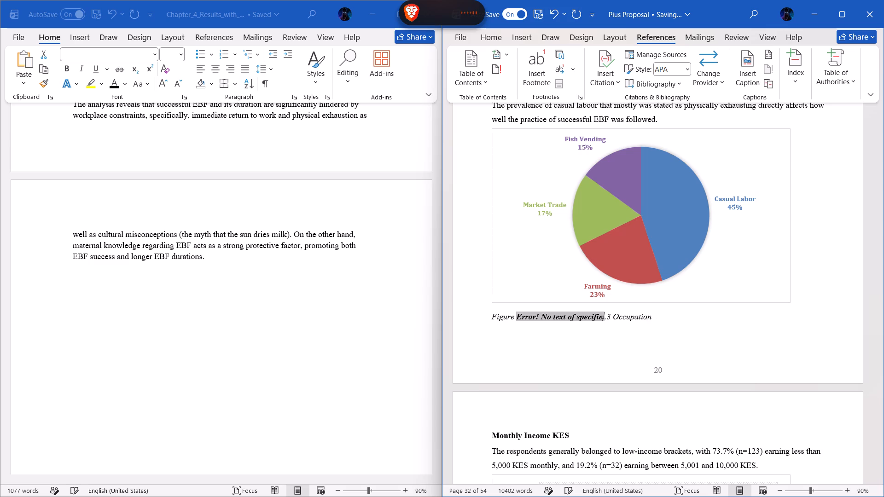
key(BackSpace)
key(BackSpace)
key(BackSpace)
key(BackSpace)
key(BackSpace)
key(BackSpace)
key(BackSpace)
key(BackSpace)
key(BackSpace)
key(BackSpace)
key(BackSpace)
key(BackSpace)
key(BackSpace)
key(BackSpace)
key(BackSpace)
key(BackSpace)
key(BackSpace)
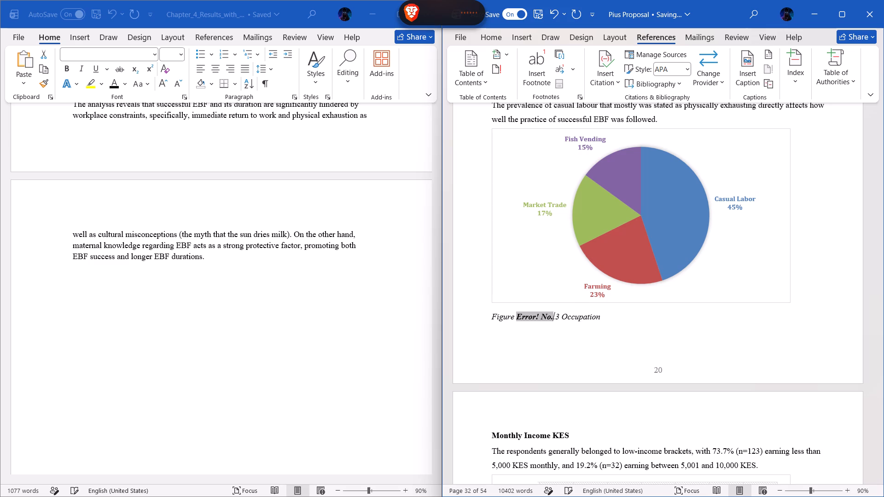
key(BackSpace)
key(BackSpace)
key(BackSpace)
key(BackSpace)
key(BackSpace)
key(BackSpace)
key(BackSpace)
key(BackSpace)
key(BackSpace)
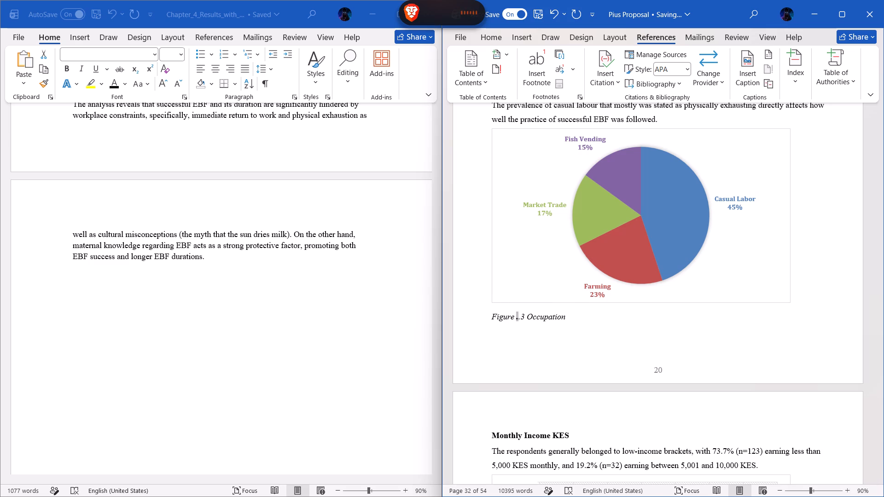
key(4)
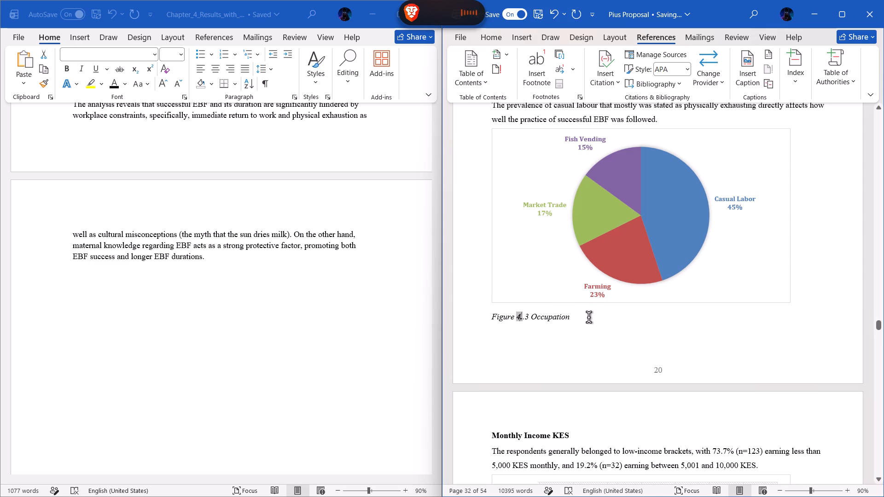
Make the whole Occupation caption plain, with neither italics nor bold.
triple_click(589, 318)
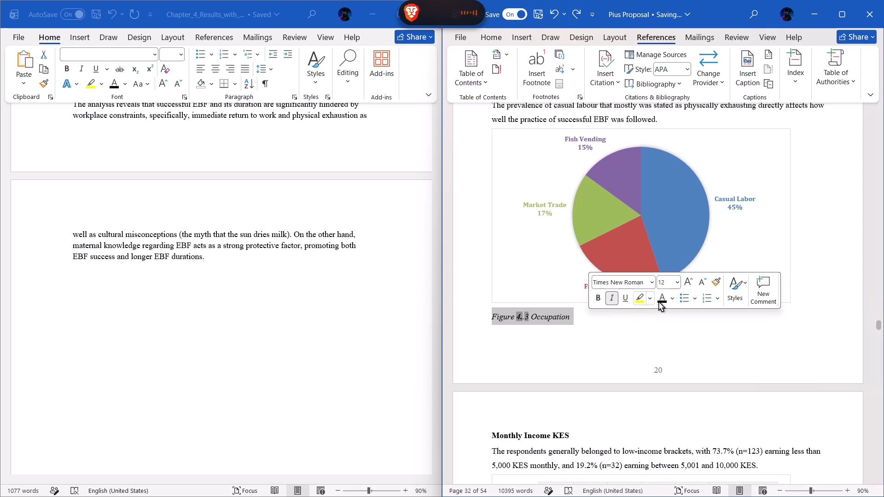
click(598, 296)
click(608, 297)
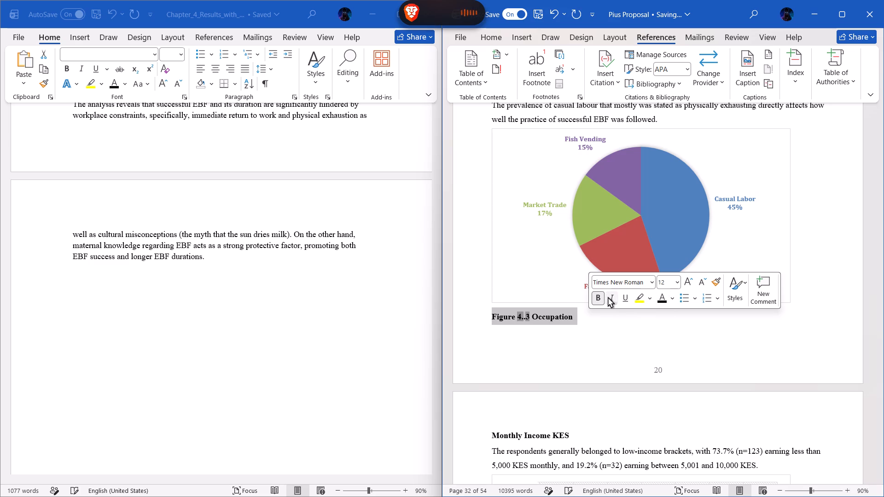
click(601, 299)
click(621, 334)
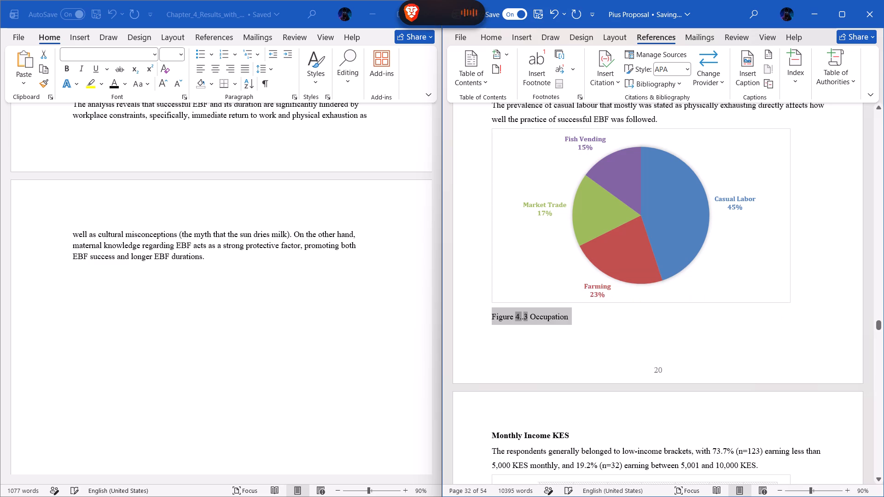
Delete the extra period in the Occupation caption so that it reads Figure 4.3.
scroll(613, 412, down, 1)
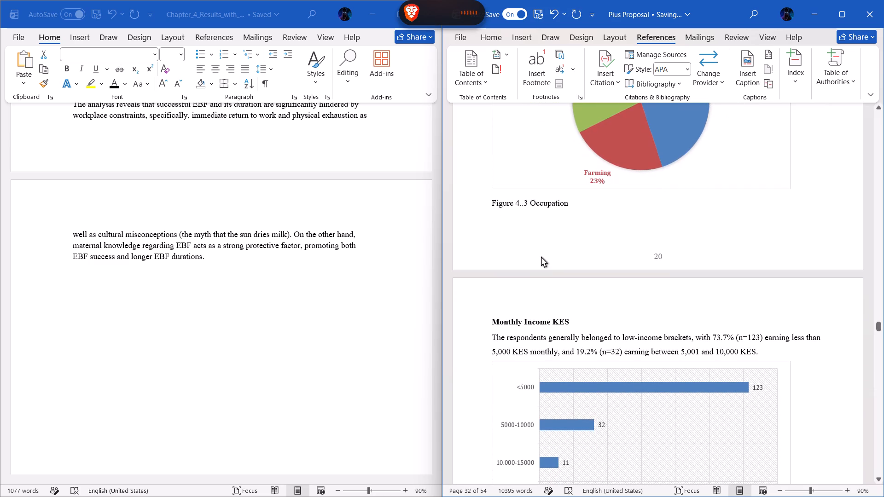
click(523, 207)
key(BackSpace)
click(552, 214)
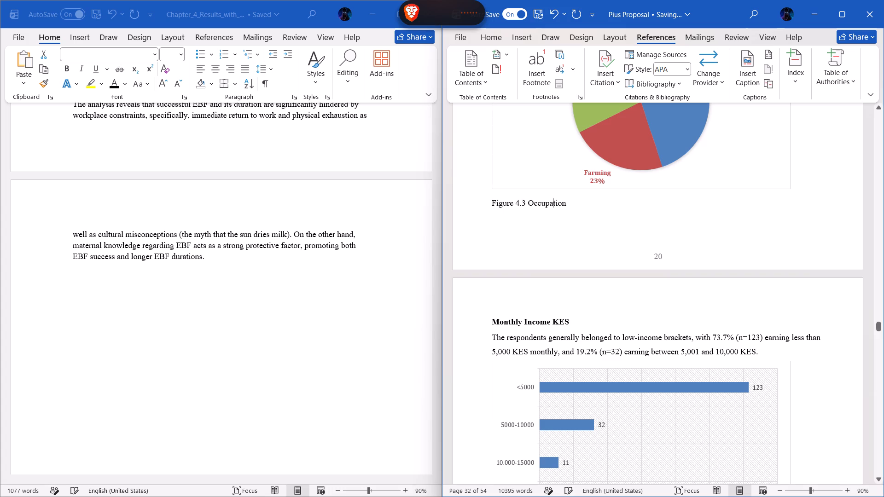
Insert a Figure caption with the title Monthly Income below the Monthly Income KES bar chart.
scroll(582, 249, down, 1)
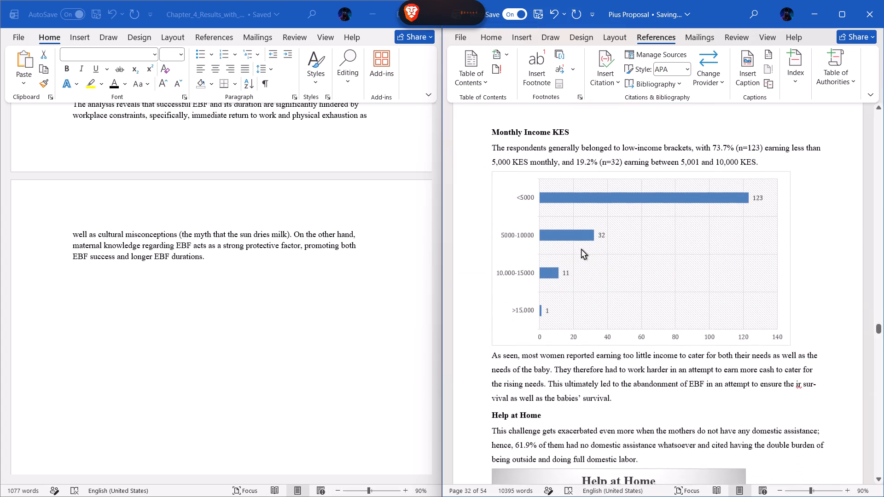
click(625, 289)
click(794, 252)
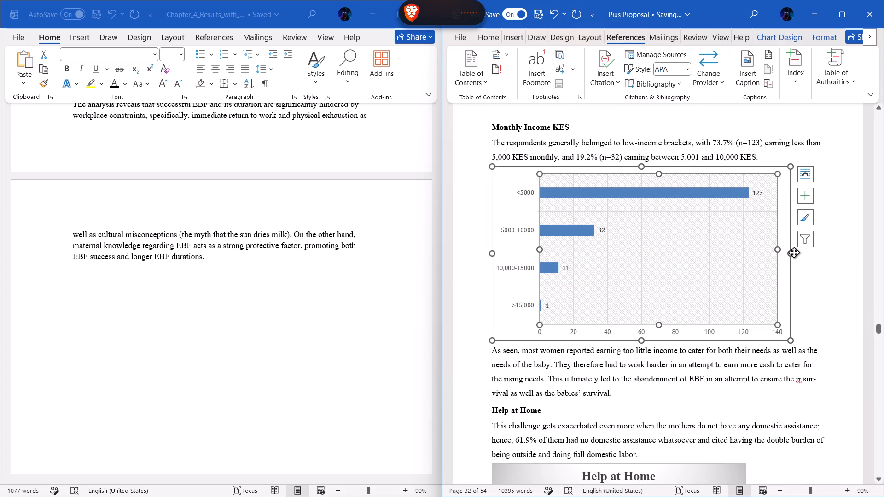
click(754, 73)
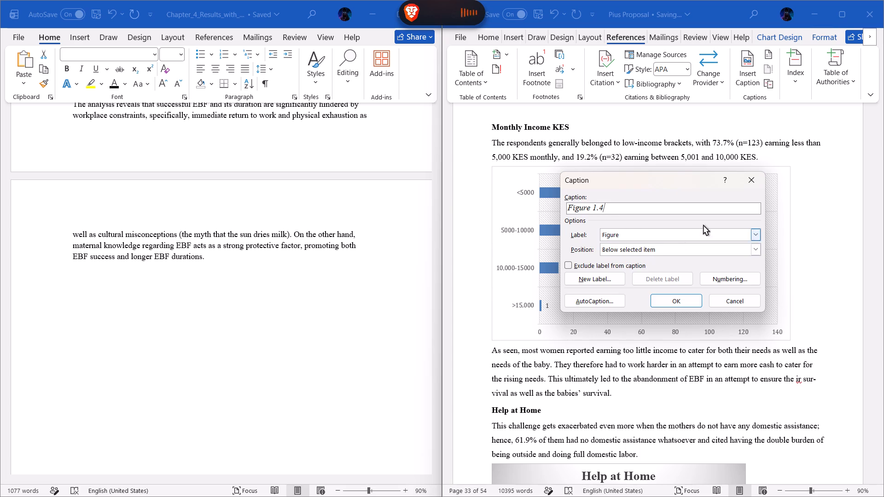
key(space)
text(Monthly)
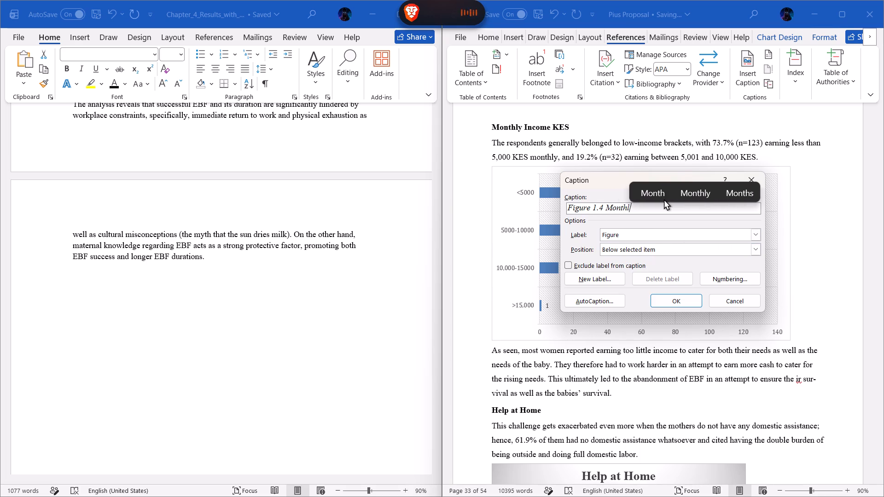
key(space)
text(Income)
key(ctrl+s)
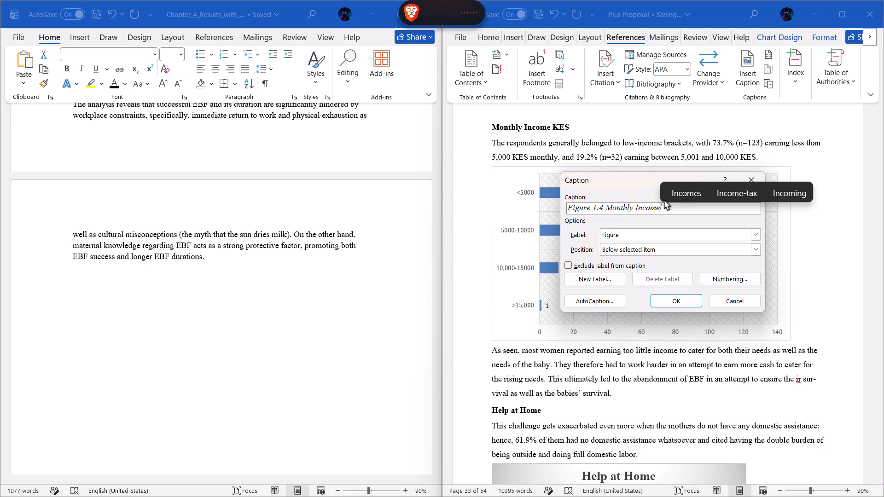
click(675, 301)
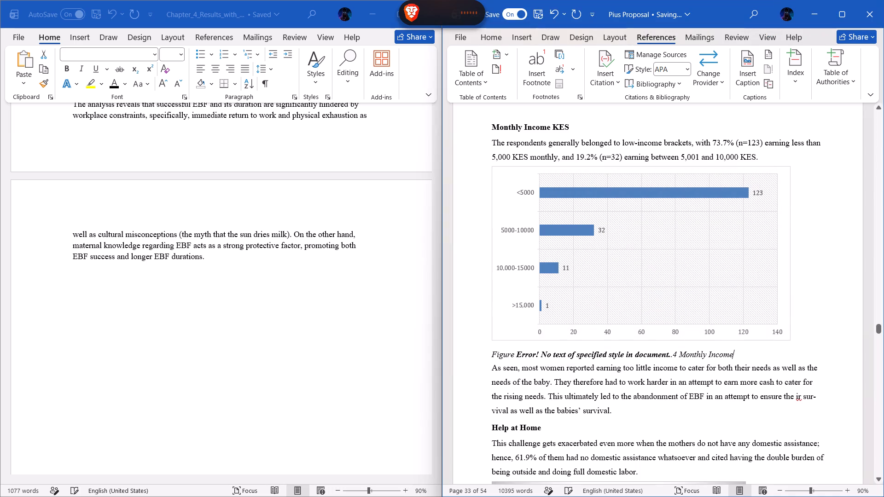
Replace the error text in the Monthly Income caption with 4 so that it reads Figure 4.4 Monthly Income.
click(670, 355)
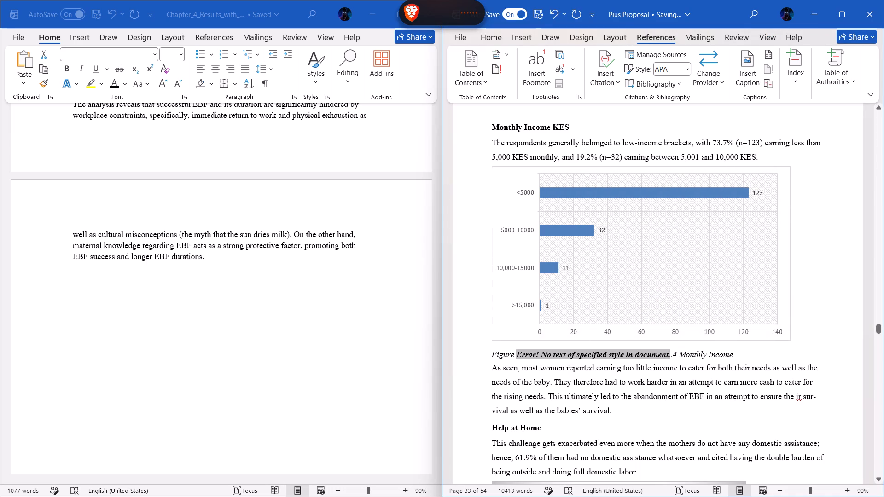
key(BackSpace)
key(BackSpace)
key(BackSpace)
key(BackSpace)
key(BackSpace)
key(BackSpace)
key(BackSpace)
key(BackSpace)
key(BackSpace)
key(BackSpace)
key(BackSpace)
key(Page_Down)
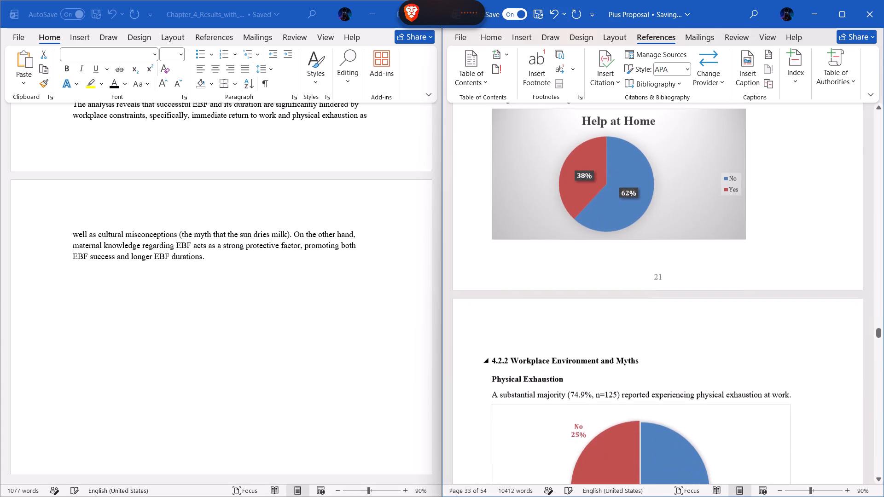
key(Left)
key(Up)
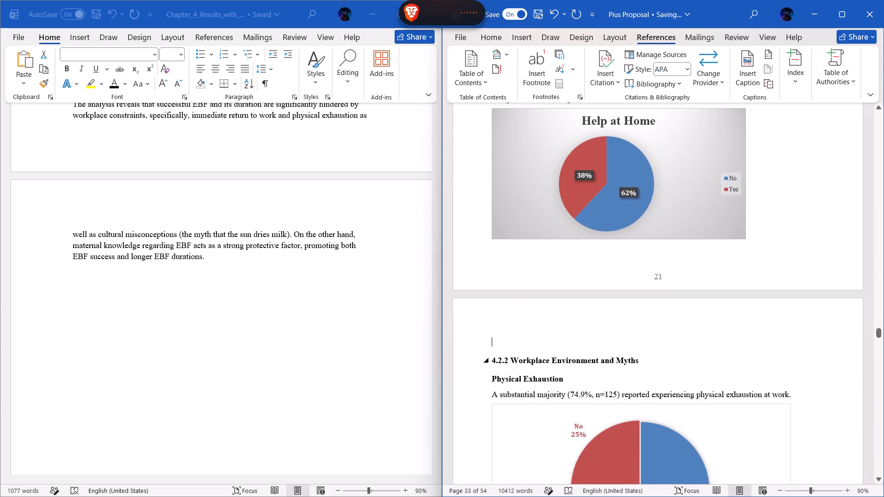
scroll(670, 355, up, 3)
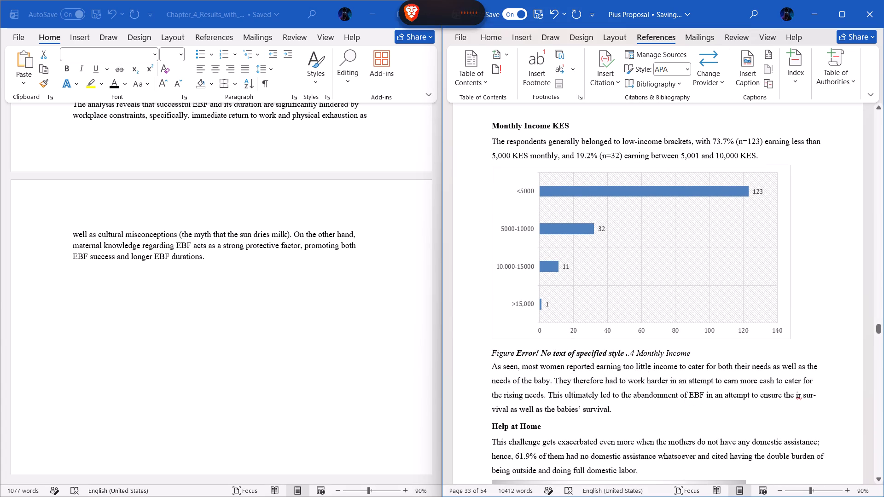
click(626, 355)
click(628, 355)
key(BackSpace)
key(BackSpace)
key(BackSpace)
key(BackSpace)
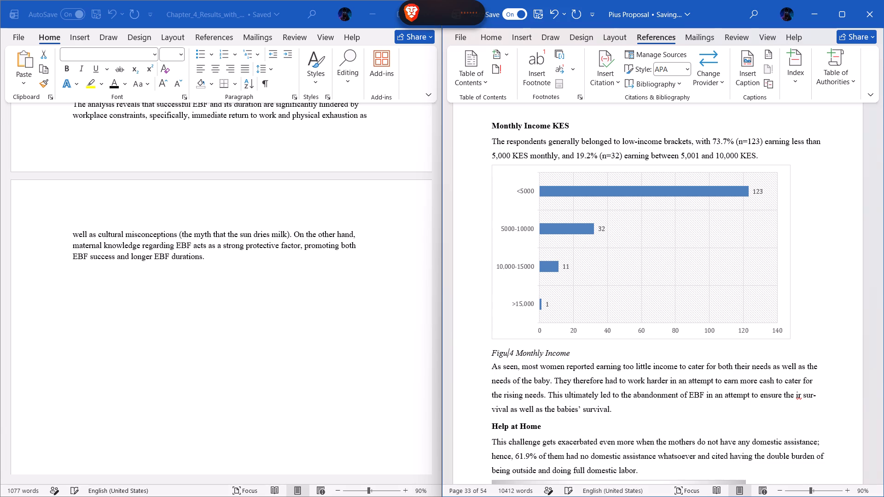
text(re)
key(space)
key(4)
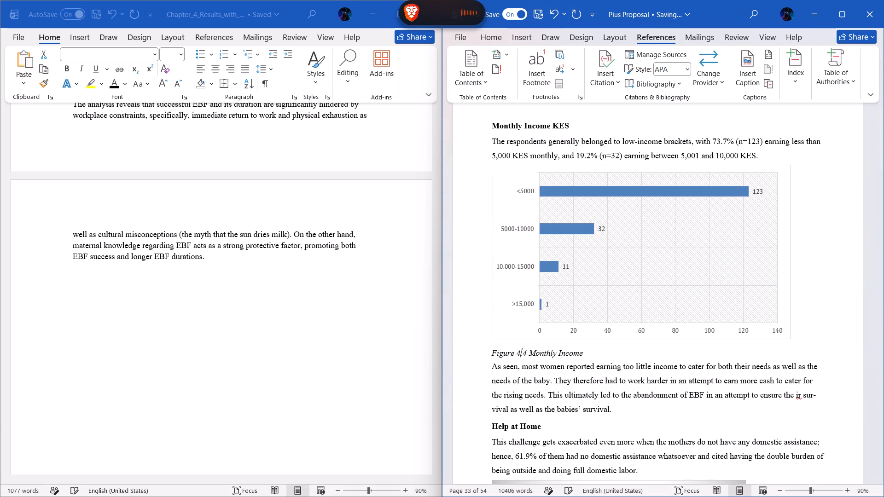
Remove the italics from the Monthly Income caption and add an empty line below it.
double_click(570, 349)
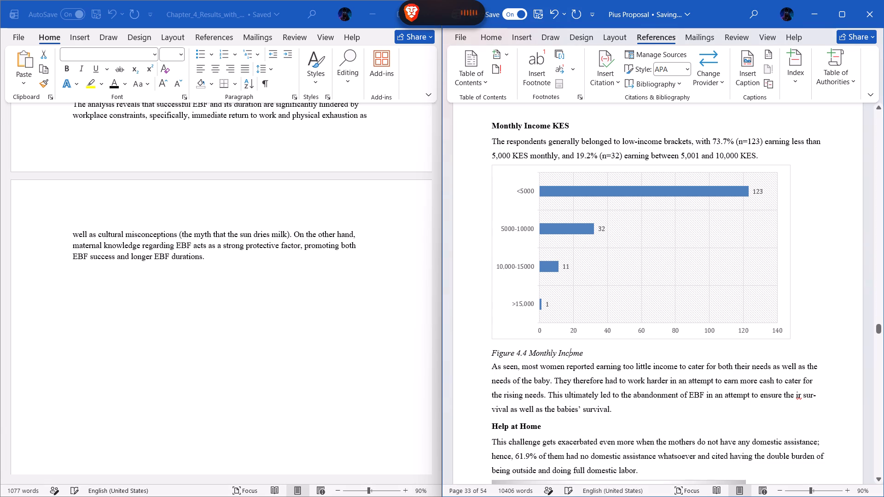
triple_click(570, 349)
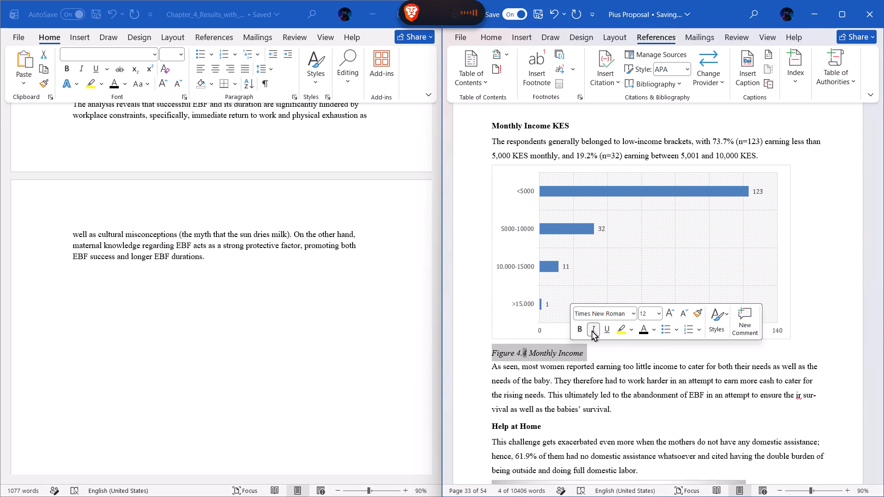
click(592, 330)
click(599, 351)
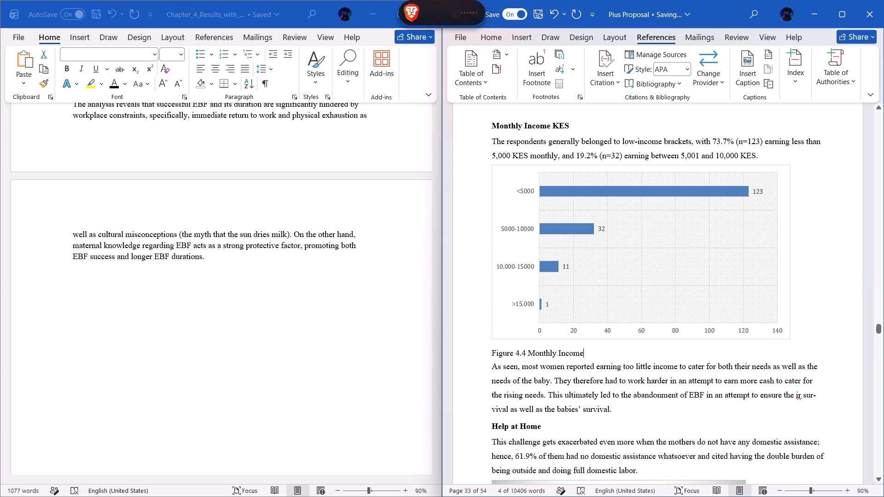
key(Return)
Insert a Figure caption with the title Help at Home below the Help at Home pie chart.
scroll(576, 347, down, 1)
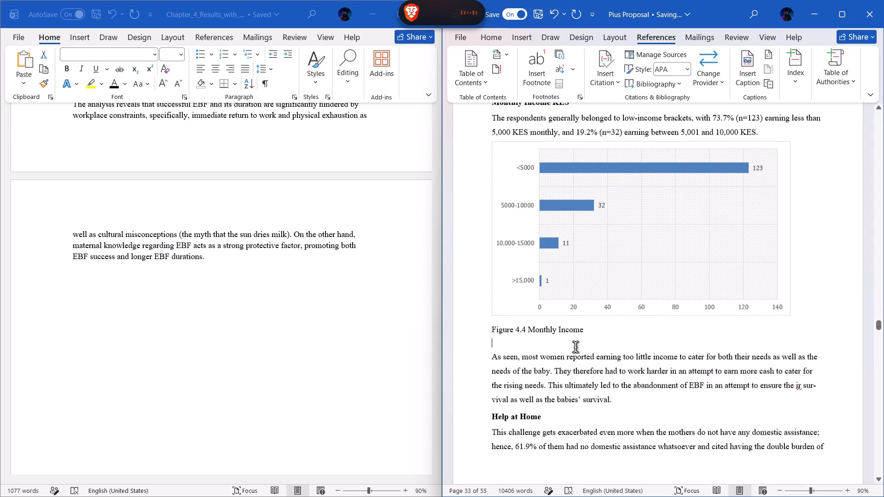
scroll(576, 347, down, 3)
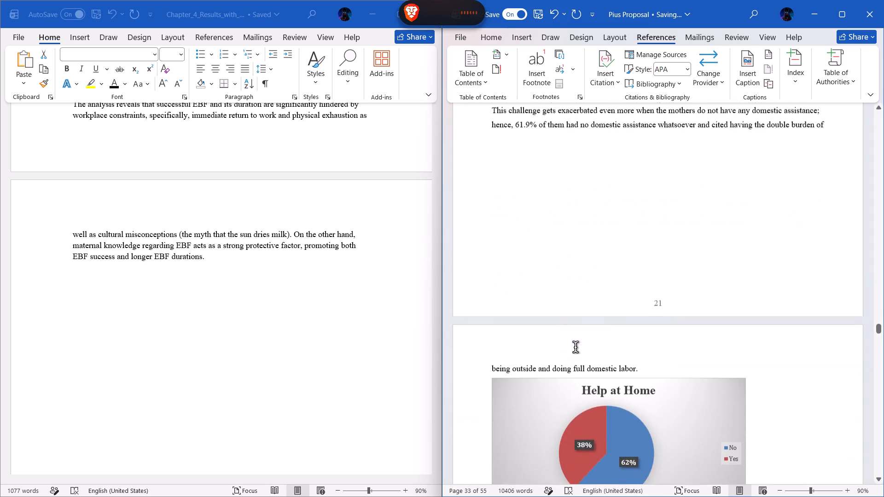
scroll(576, 347, down, 2)
scroll(622, 354, down, 2)
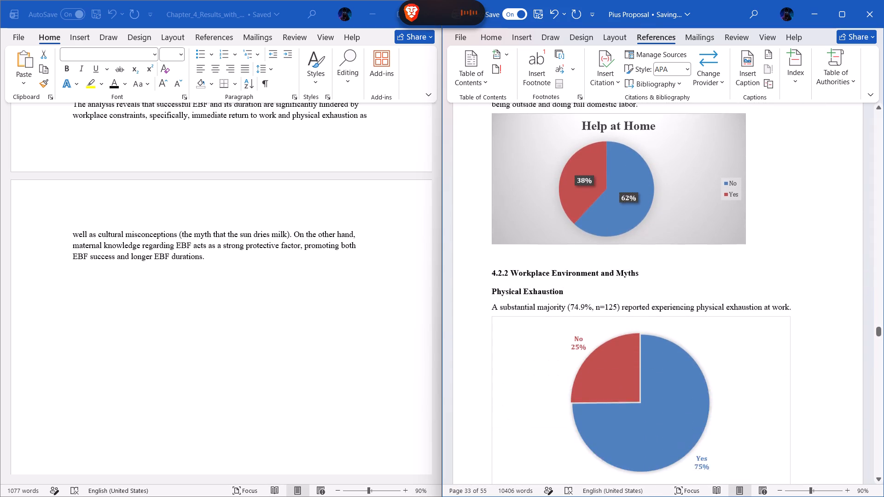
scroll(622, 354, down, 1)
scroll(648, 177, up, 4)
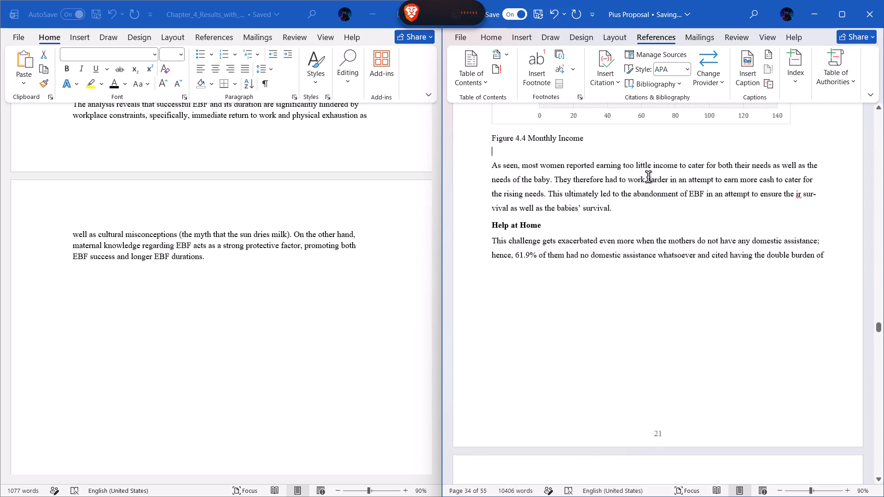
scroll(648, 177, up, 1)
scroll(648, 177, down, 2)
right_click(645, 285)
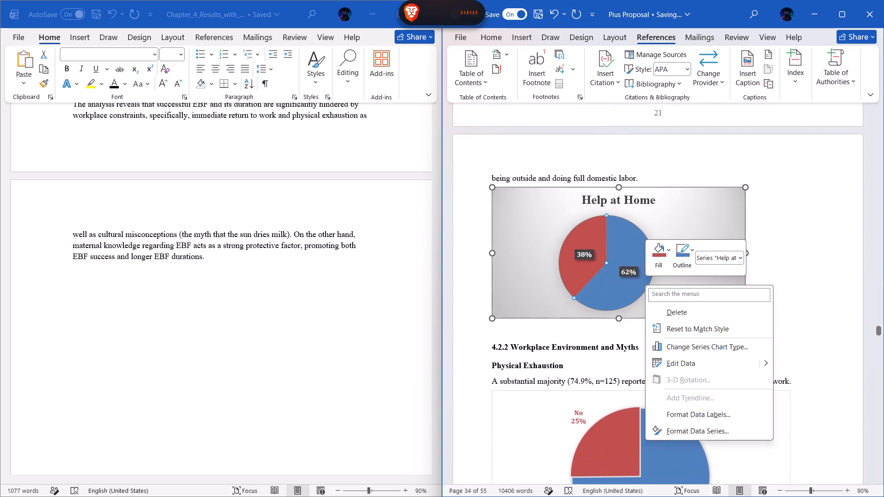
click(727, 205)
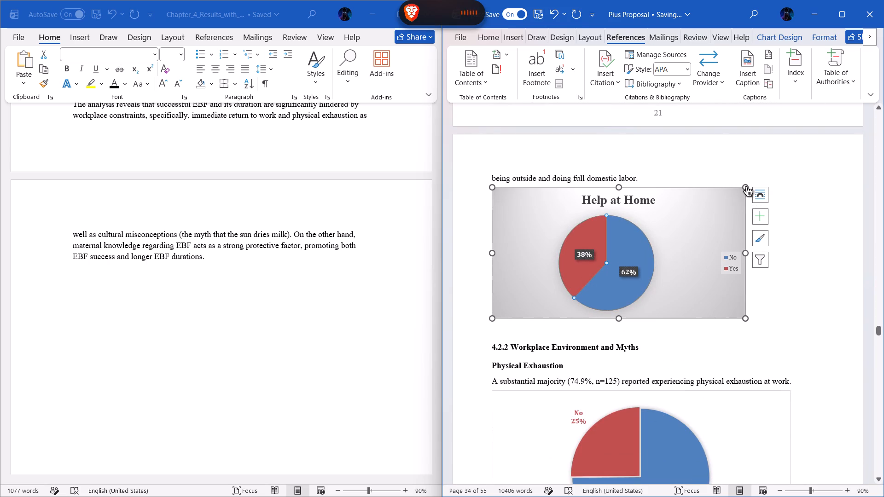
click(739, 67)
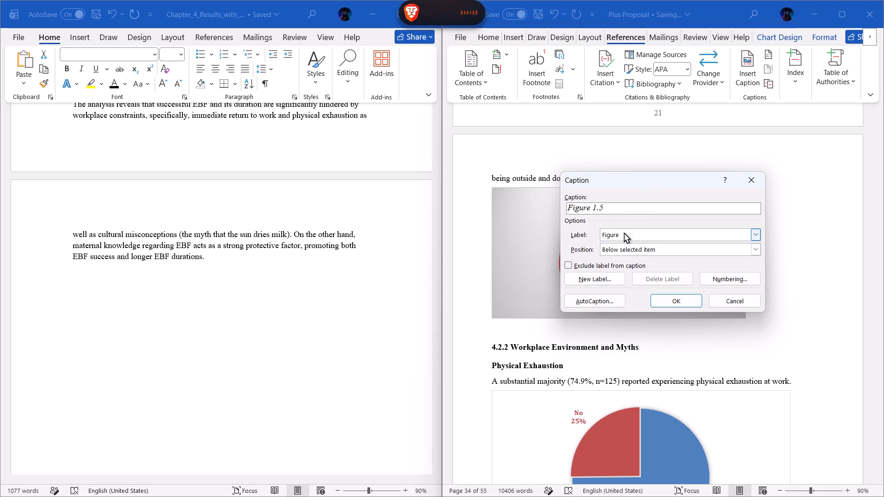
key(space)
scroll(540, 210, up, 2)
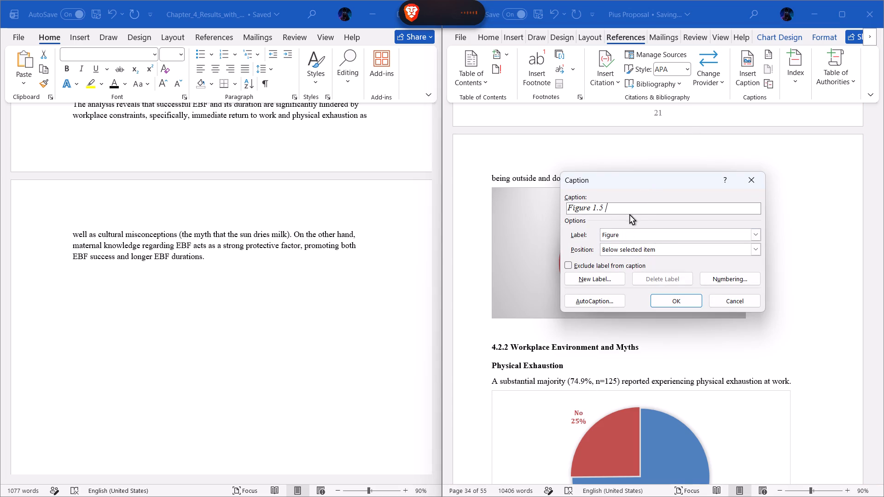
text(Help at Home)
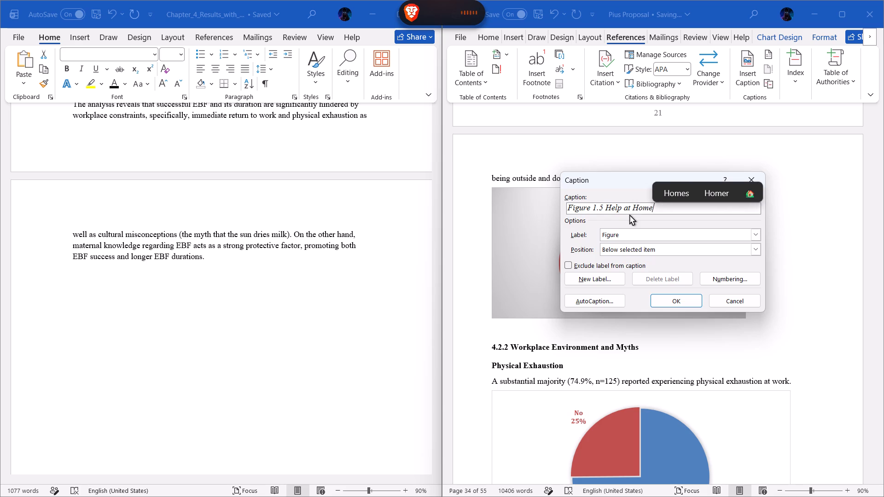
click(675, 301)
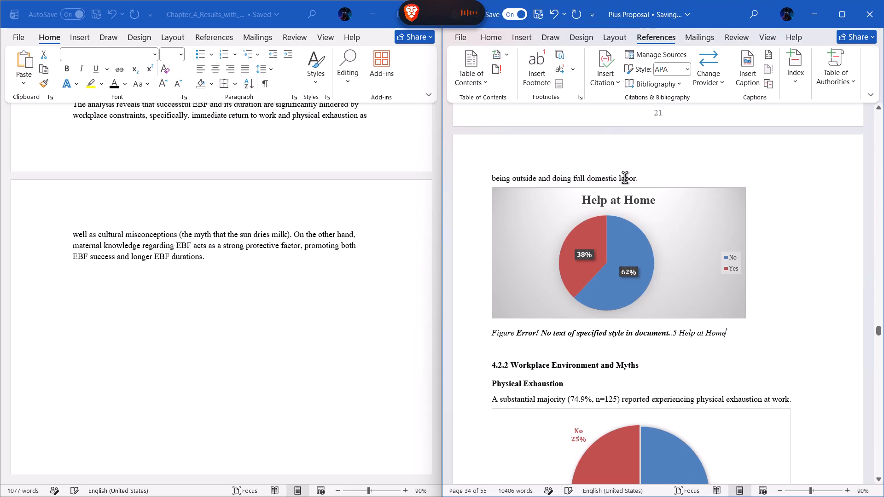
Replace the error text in the Help at Home caption with 4 so that it reads Figure 4.5.
click(671, 334)
key(BackSpace)
key(BackSpace)
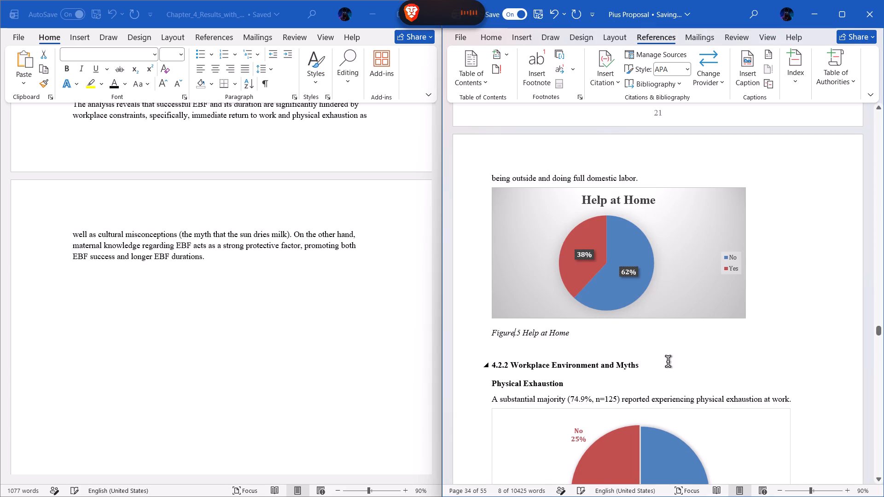
key(space)
text(4)
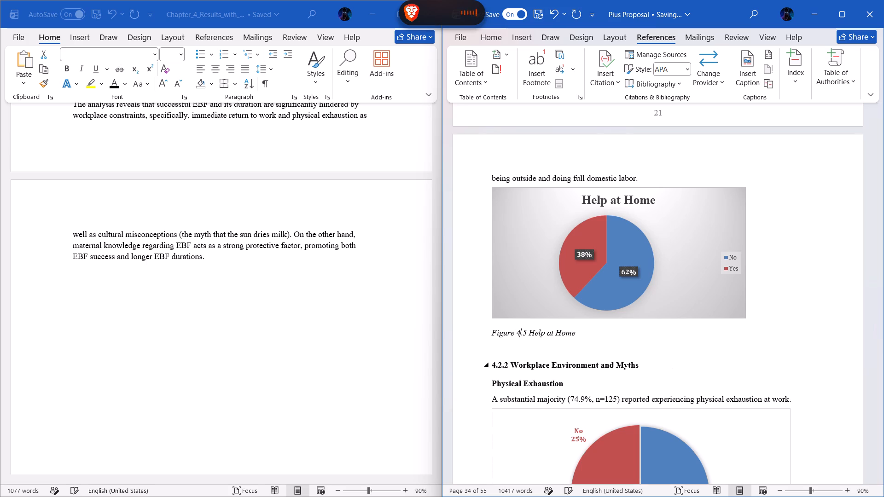
Remove the italics from the whole Help at Home caption.
triple_click(566, 338)
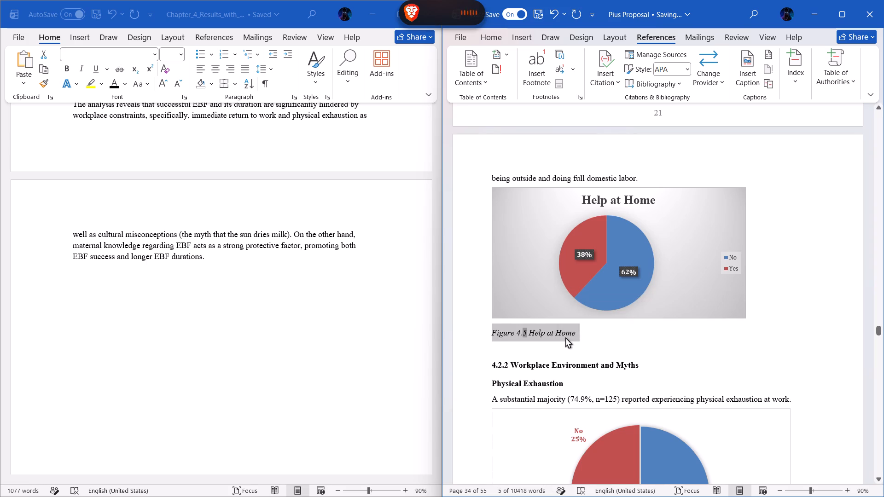
key(ctrl+i)
click(618, 332)
Insert a Figure caption with the title Physical Exhaustion at Work below the Physical Exhaustion pie chart.
scroll(598, 346, down, 1)
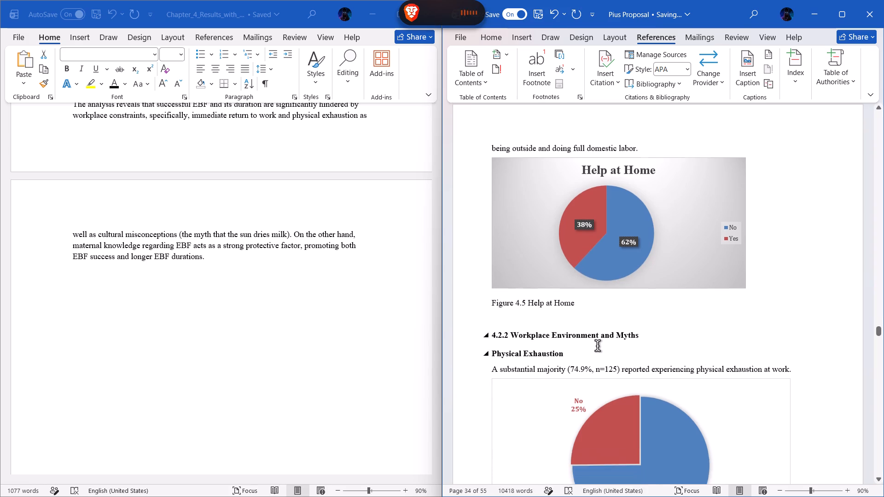
scroll(598, 346, down, 1)
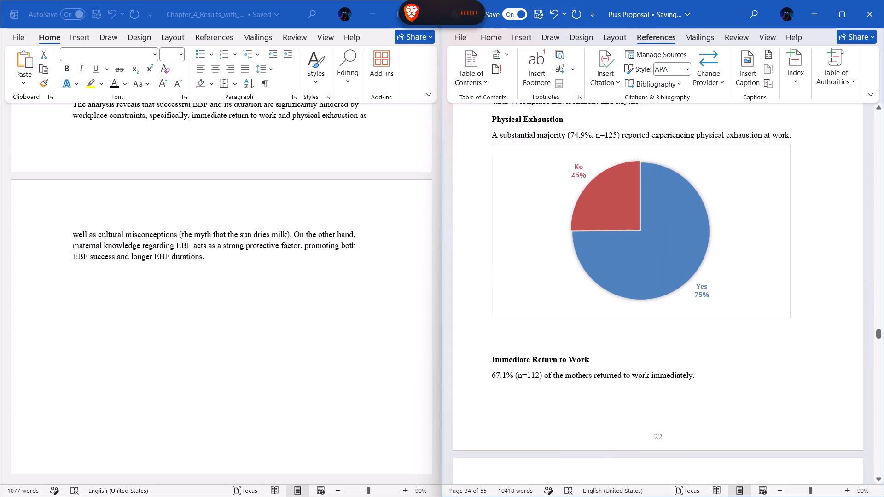
scroll(639, 304, up, 1)
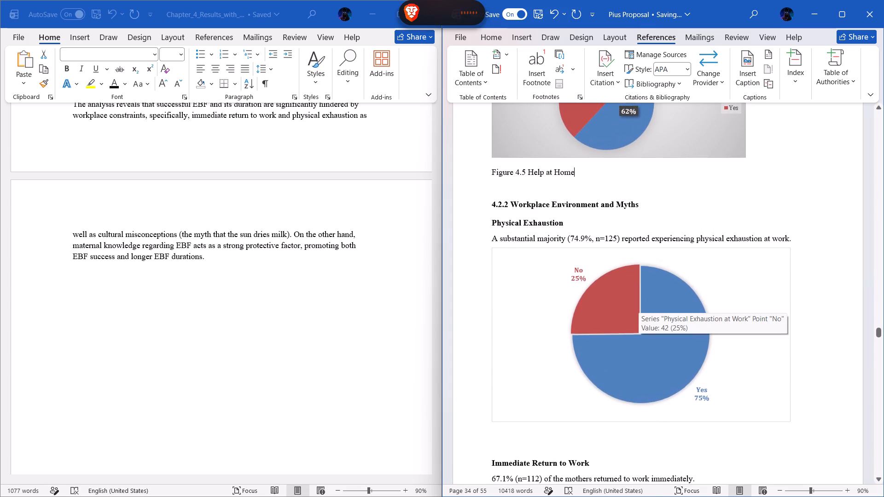
click(761, 336)
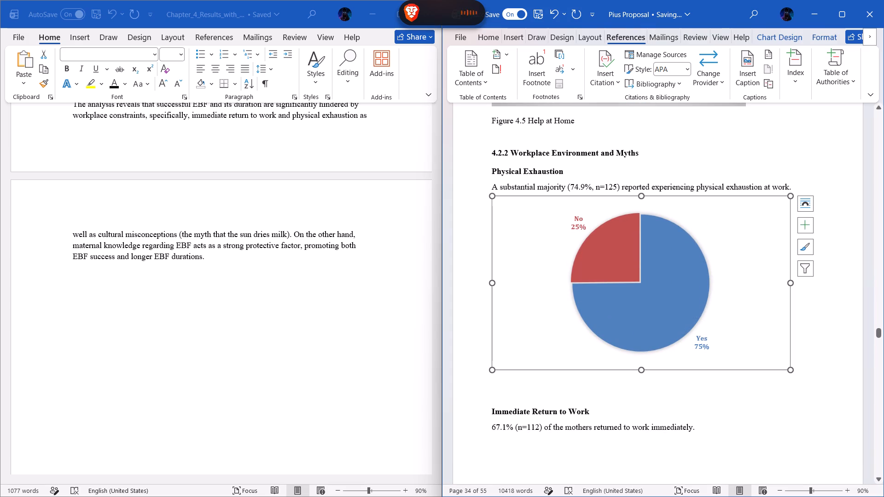
click(740, 64)
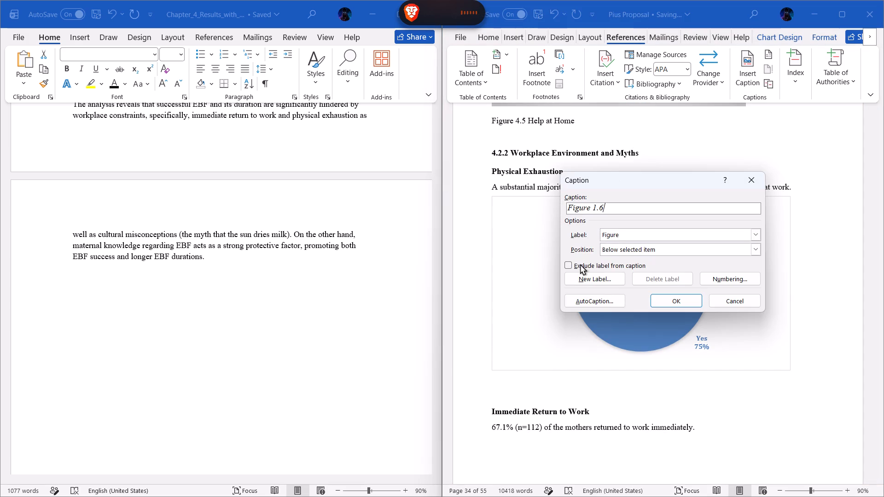
key(space)
text(Physical)
key(space)
text(Exhaustion at Work)
click(668, 297)
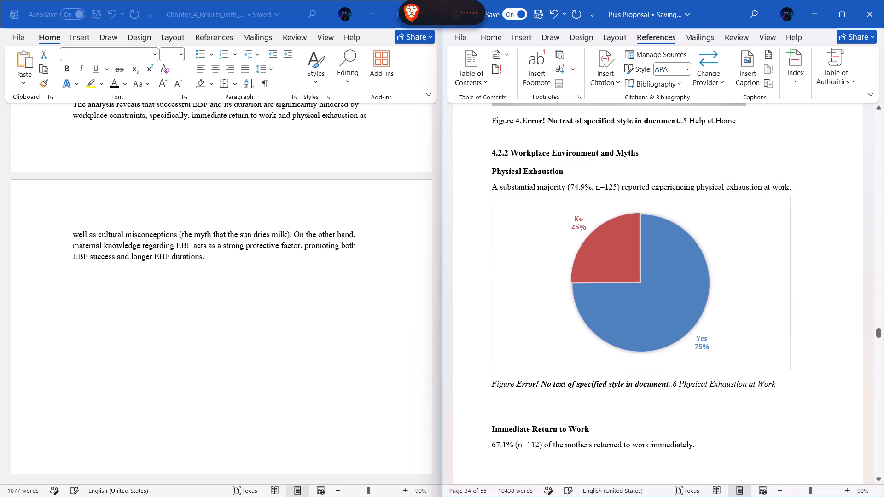
Replace the error text in the Physical Exhaustion at Work caption with 4 so that it reads Figure 4.6.
click(670, 383)
key(BackSpace)
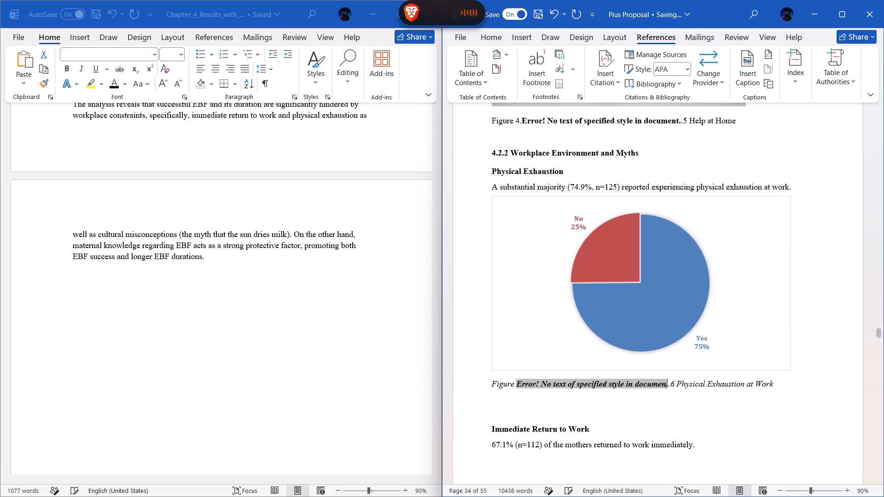
key(BackSpace)
key(BackSpace)
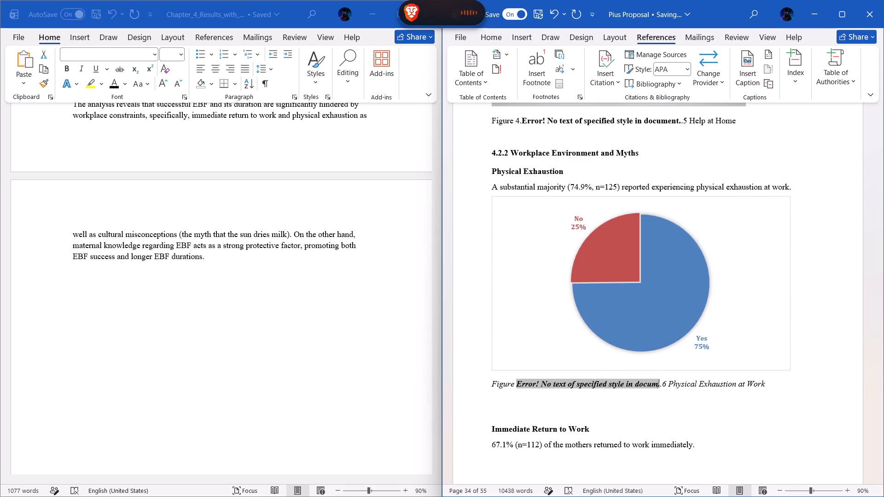
key(Right)
key(BackSpace)
key(BackSpace)
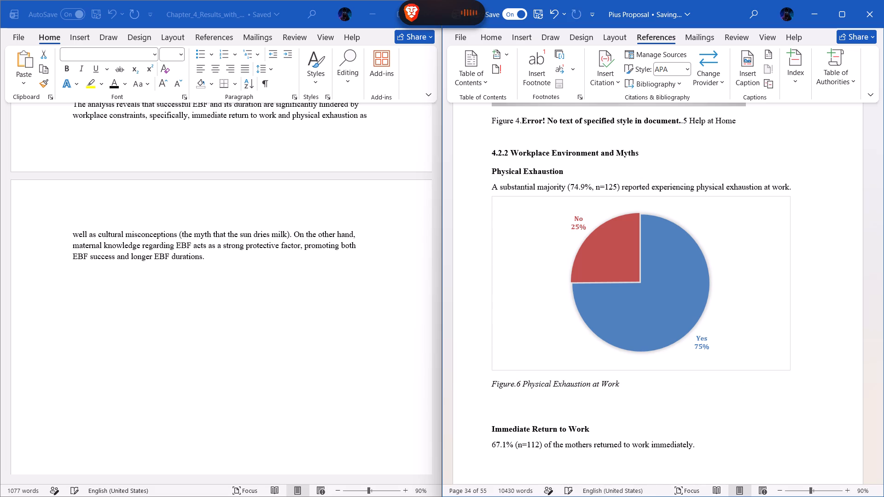
key(space)
key(4)
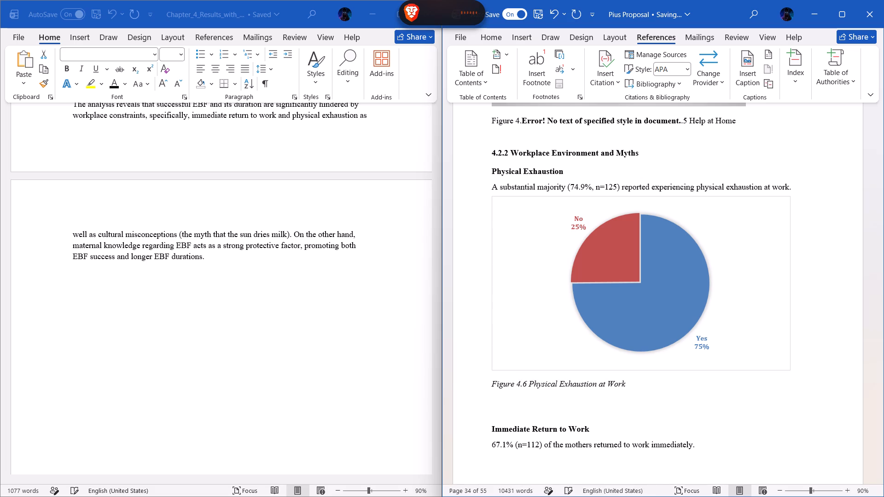
Remove the italics from the whole Physical Exhaustion at Work caption.
triple_click(615, 386)
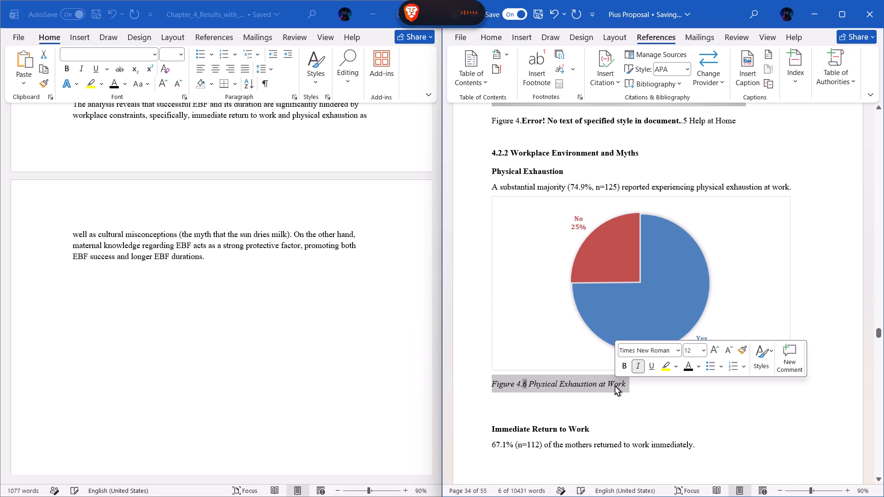
key(ctrl+i)
click(646, 417)
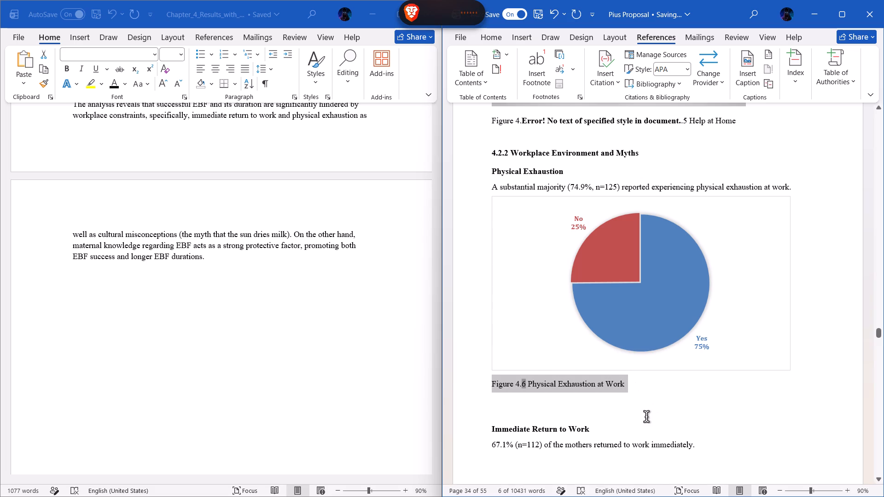
Insert a Figure caption without a title below the Immediate Return to Work pie chart.
scroll(646, 417, down, 3)
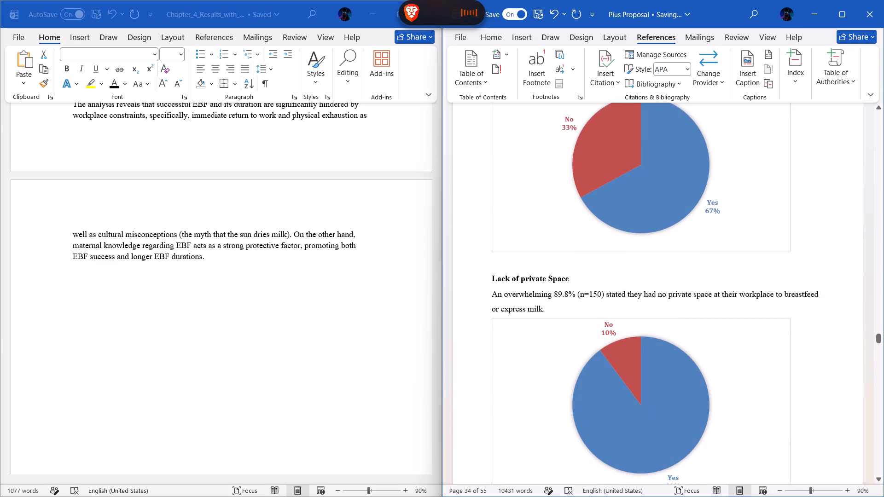
click(661, 208)
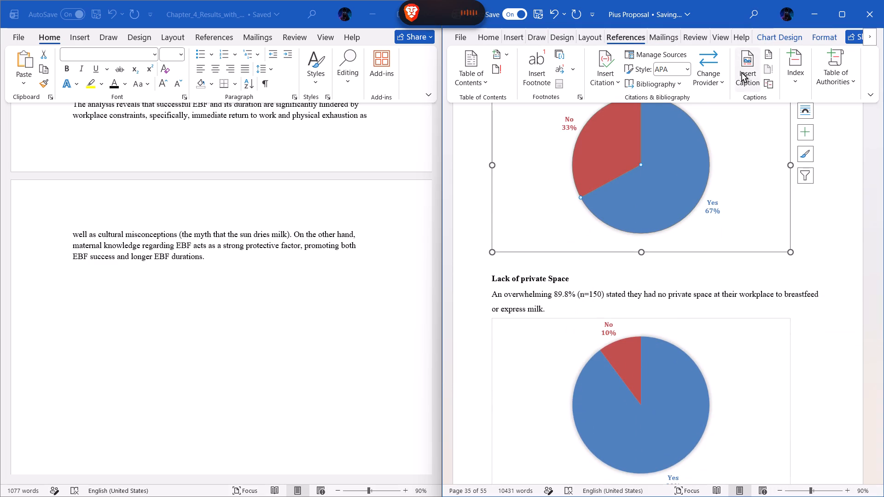
click(742, 72)
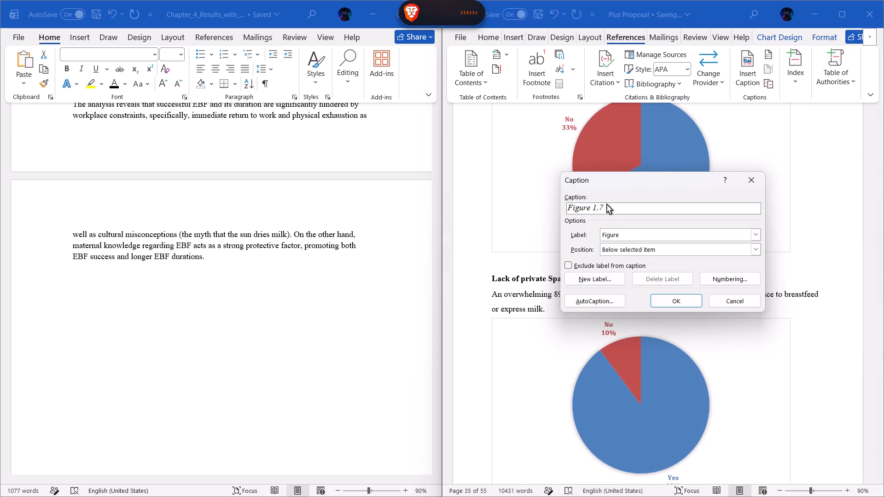
key(space)
scroll(538, 229, up, 2)
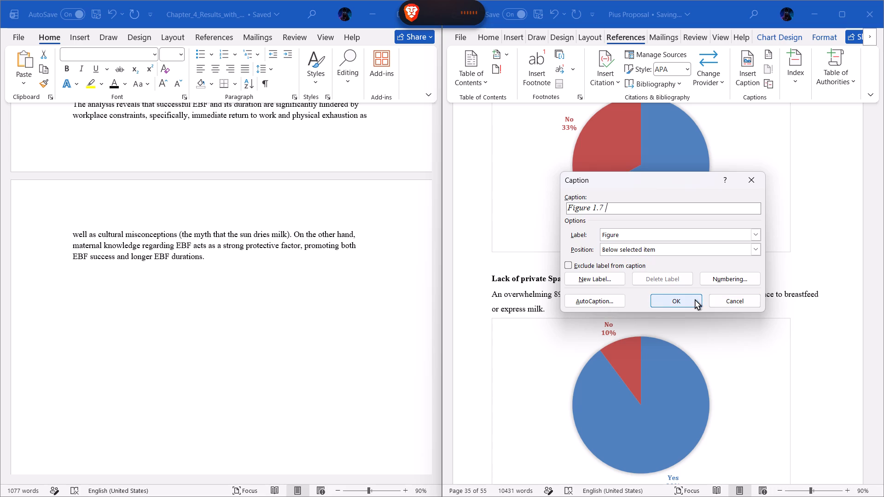
click(695, 300)
Replace the error text in the new caption under the Immediate Return to Work chart with 4 so that it reads Figure 4.7.
scroll(609, 216, up, 1)
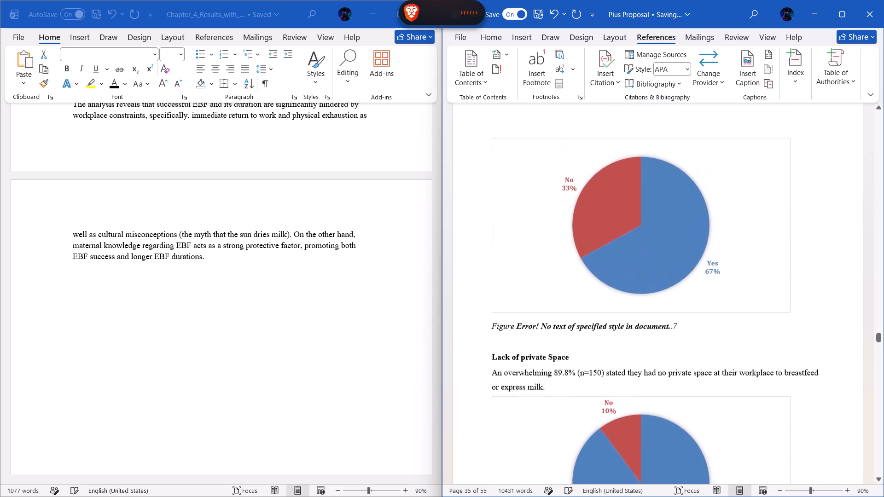
scroll(609, 216, up, 1)
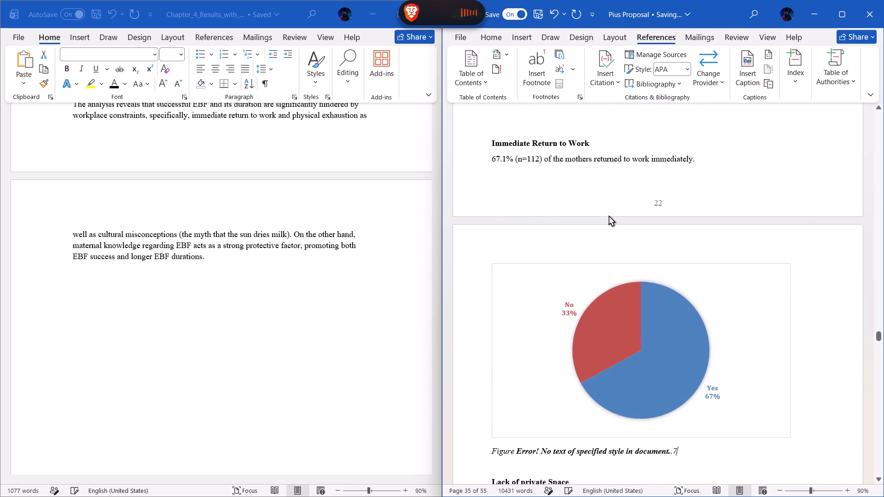
key(Left)
key(Left)
key(BackSpace)
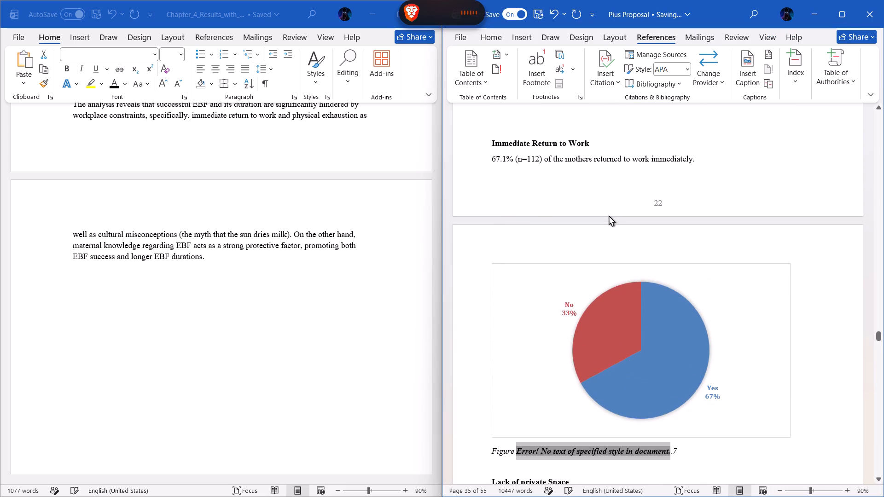
key(BackSpace)
key(space)
text(4)
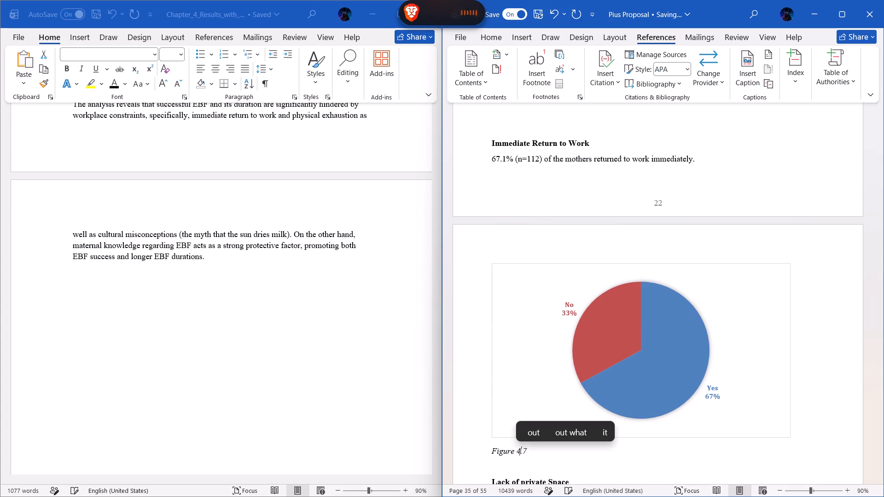
Add the title Immediate return to Work after the number in the Figure 4.7 caption.
key(Right)
key(Right)
key(space)
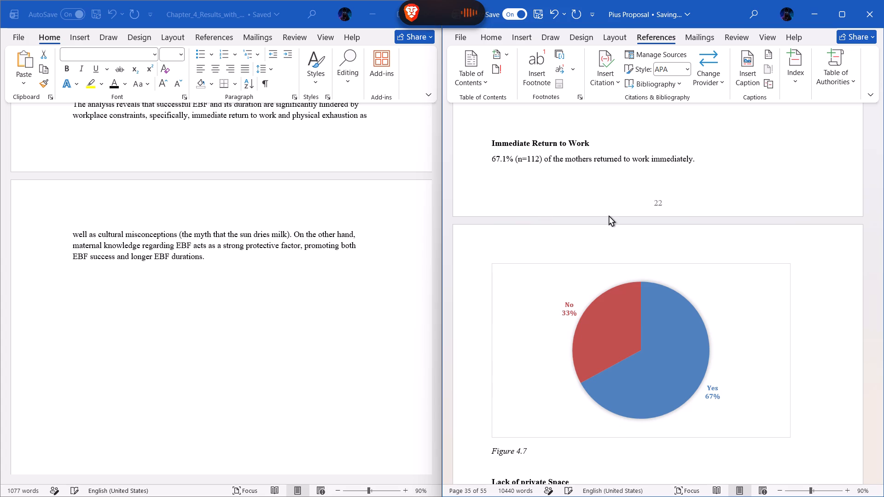
text(Immediate return to Work)
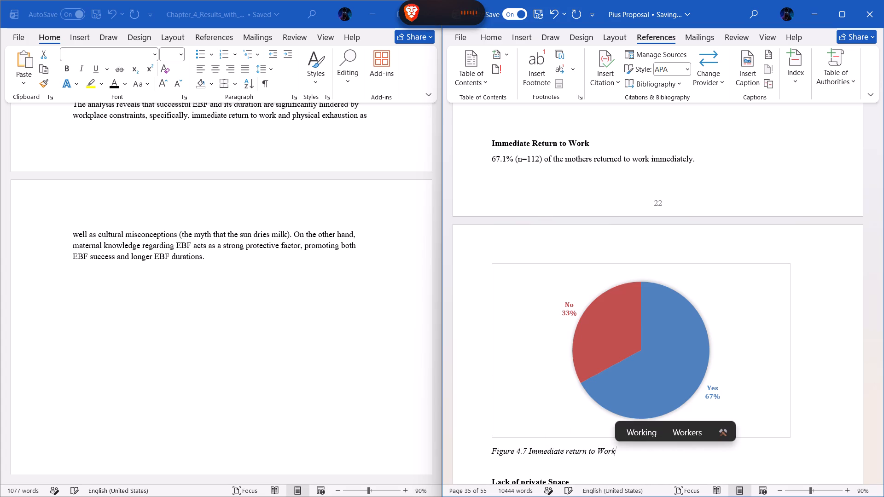
Remove the italics from the whole Figure 4.7 caption.
triple_click(565, 453)
key(ctrl+i)
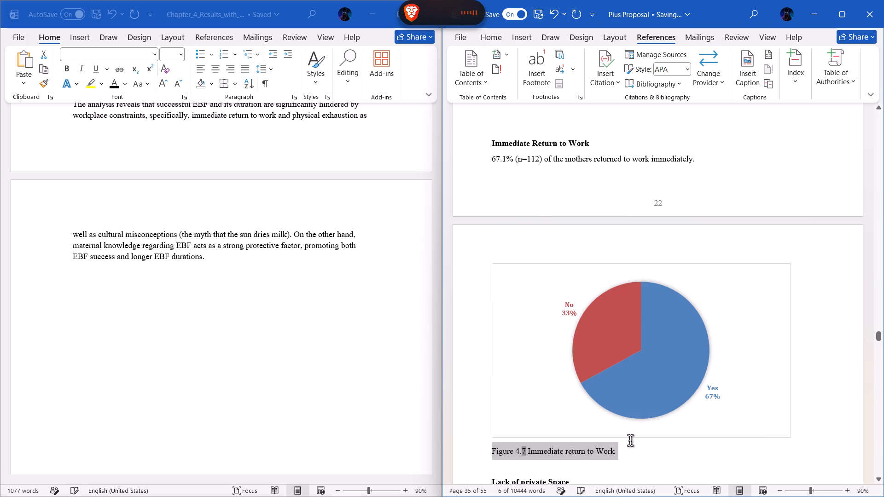
click(669, 445)
Insert a Figure caption with the title Lck of Private Space at Work below the Lack of private Space pie chart.
scroll(642, 424, down, 1)
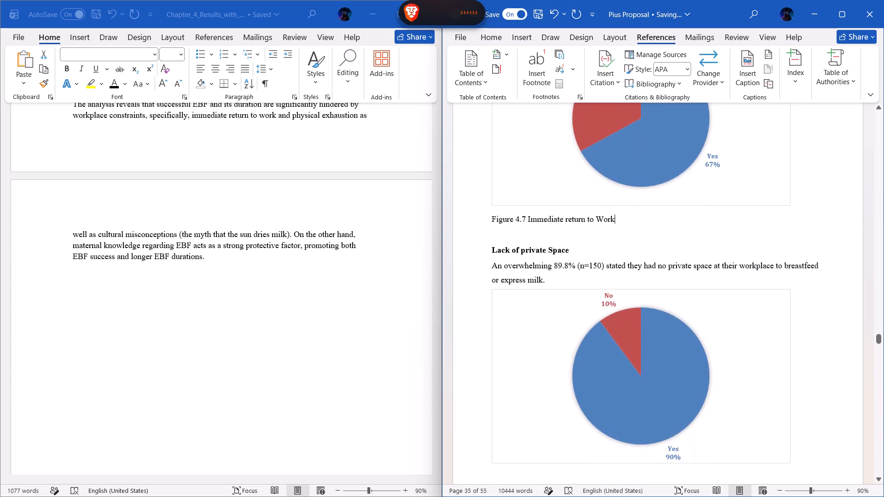
scroll(642, 424, down, 1)
click(630, 282)
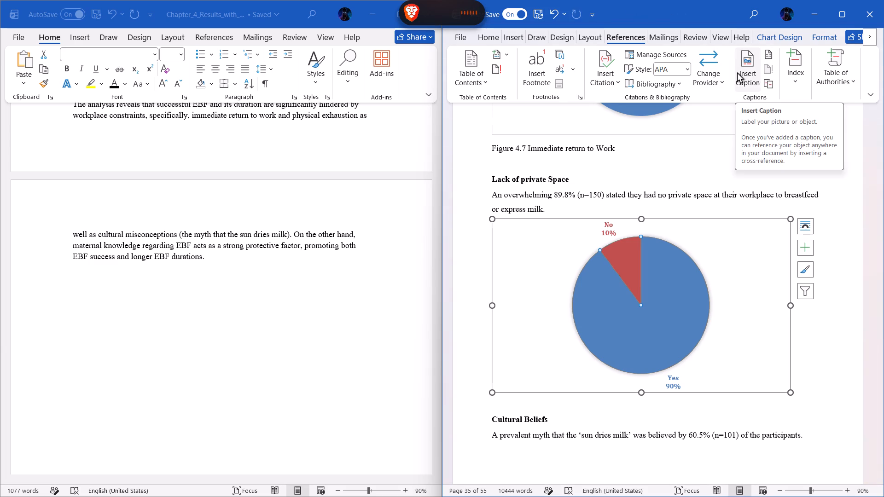
click(738, 73)
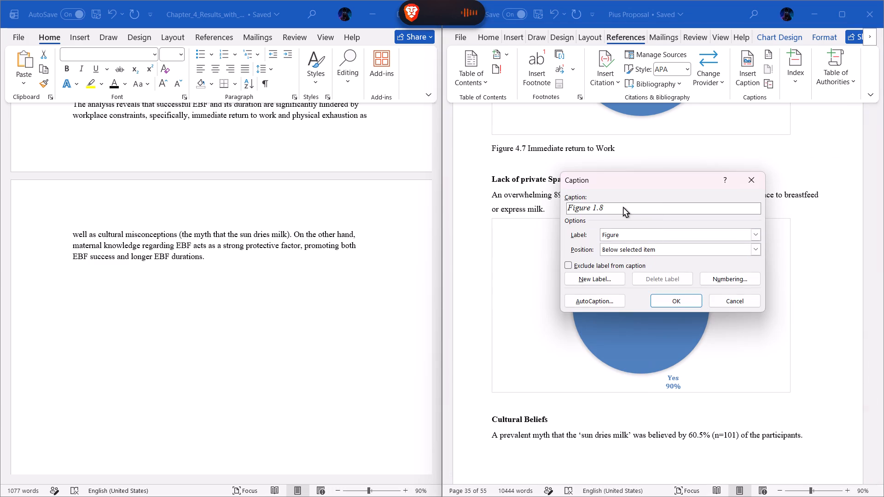
key(space)
text(Lck)
key(space)
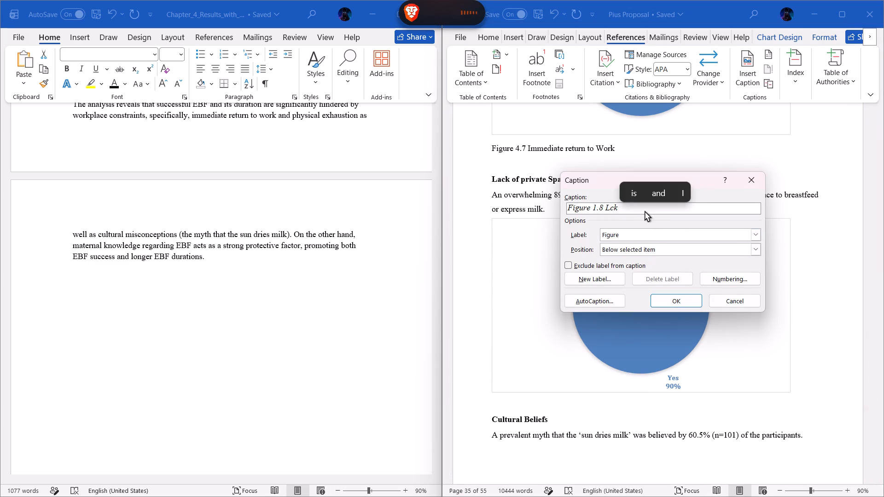
text(of Private spacce)
key(space)
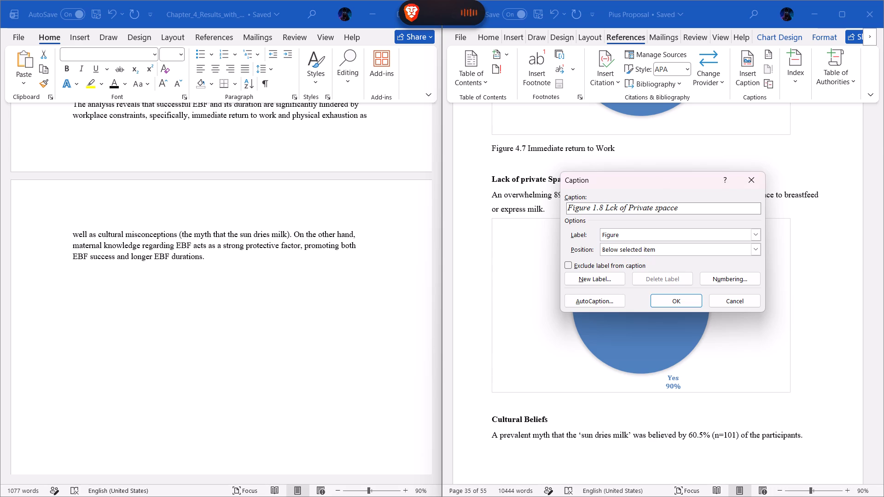
key(BackSpace)
key(BackSpace)
key(BackSpace)
key(BackSpace)
key(BackSpace)
key(BackSpace)
key(BackSpace)
text(Space at Work)
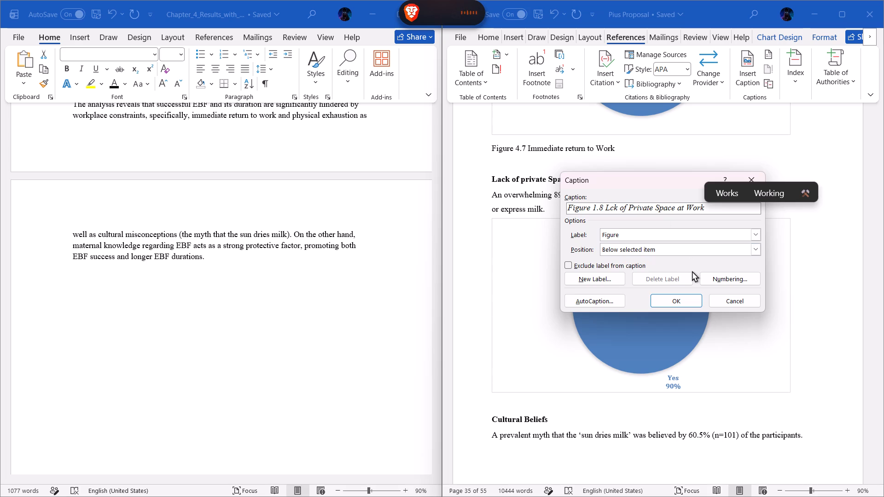
key(Return)
Correct the misspelled word Lck to Lack in the private space caption.
scroll(607, 327, down, 1)
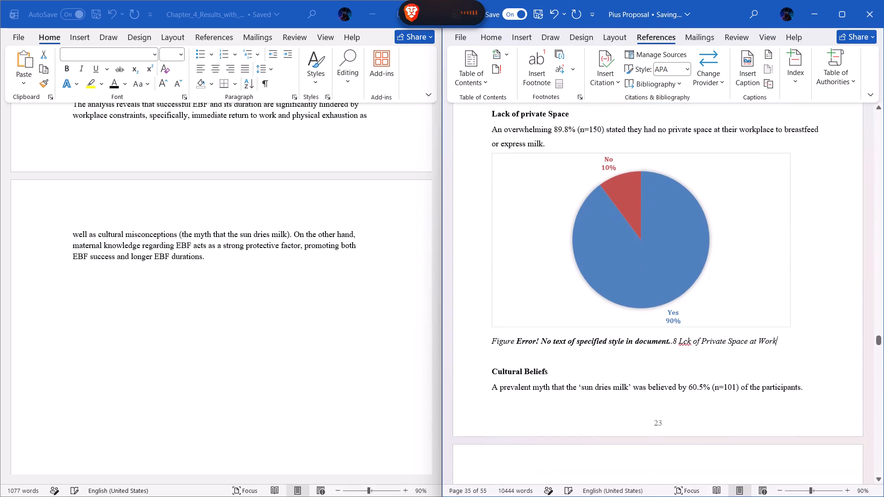
click(670, 342)
click(681, 342)
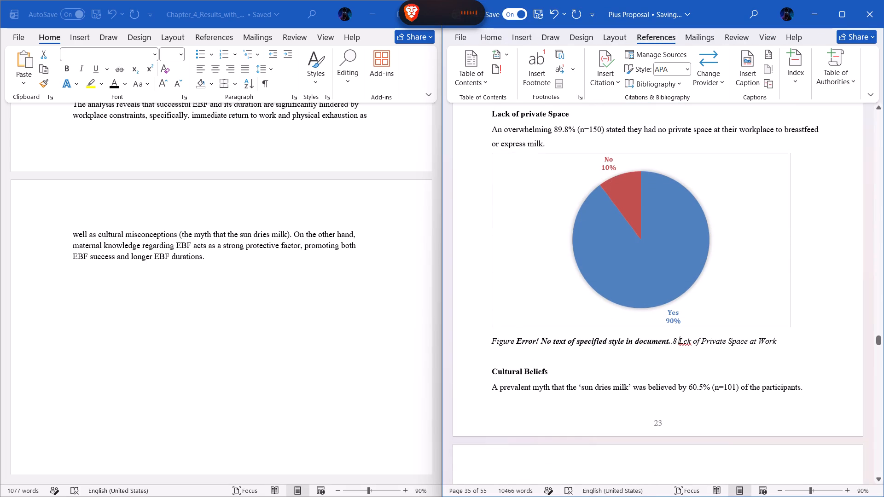
click(686, 342)
key(a)
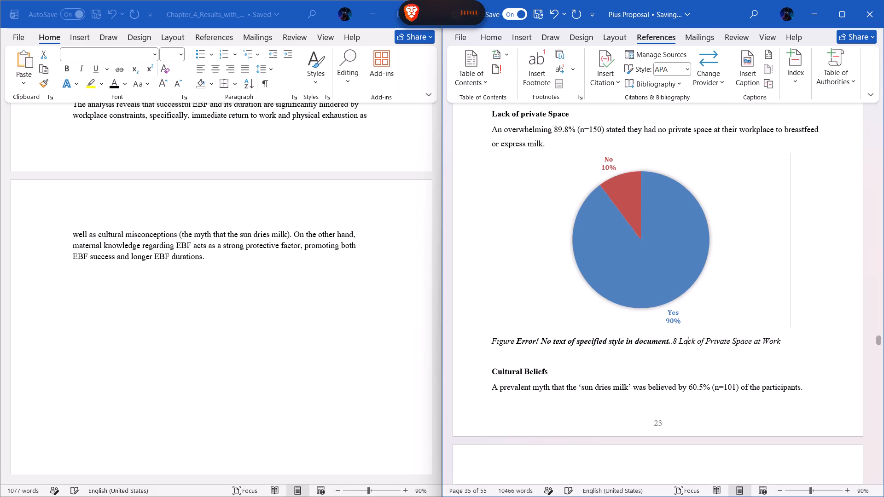
Remove the italics from the whole Lack of Private Space at Work caption.
triple_click(691, 341)
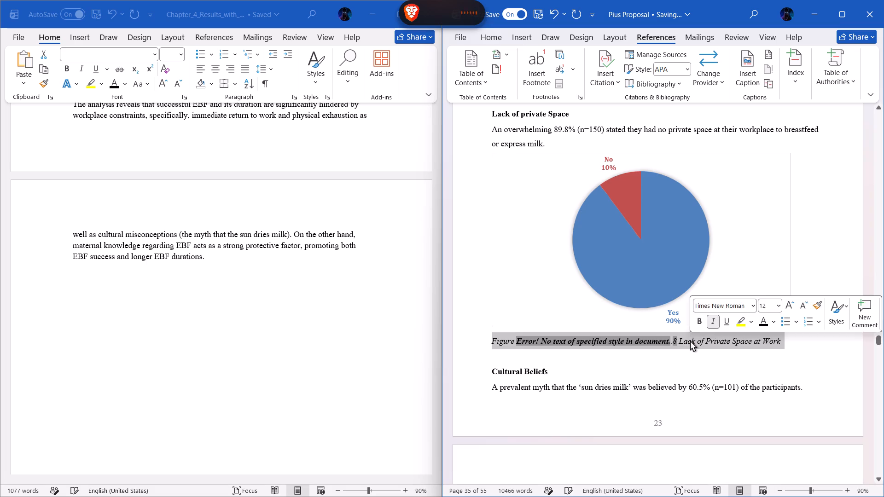
key(ctrl+i)
Replace the error text in the Lack of Private Space at Work caption with 4 so that it reads Figure 4.8.
click(627, 345)
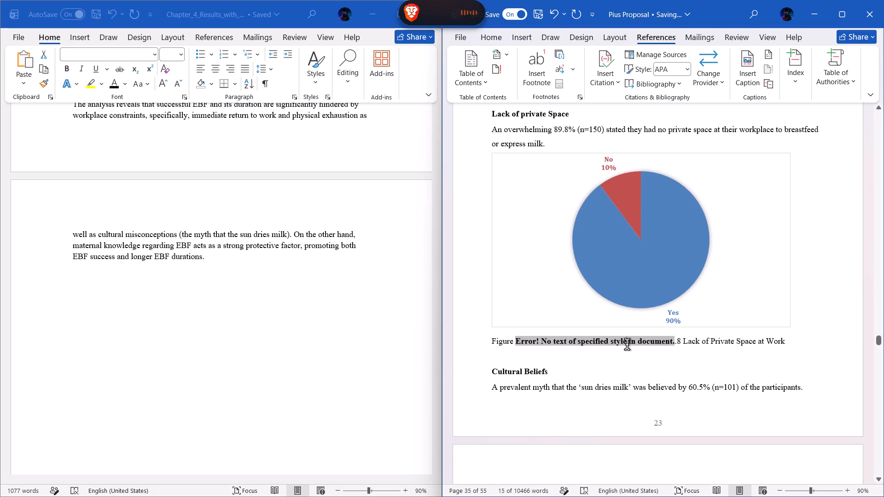
triple_click(624, 342)
click(624, 342)
click(675, 341)
key(BackSpace)
key(BackSpace)
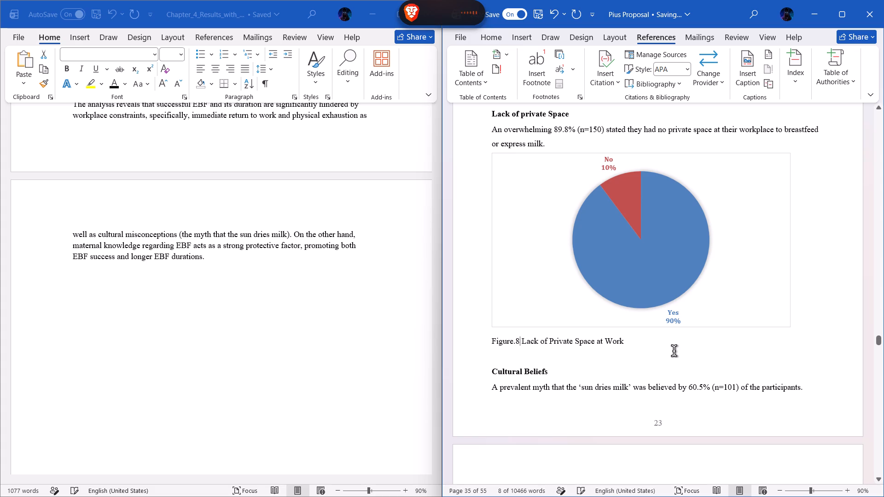
key(space)
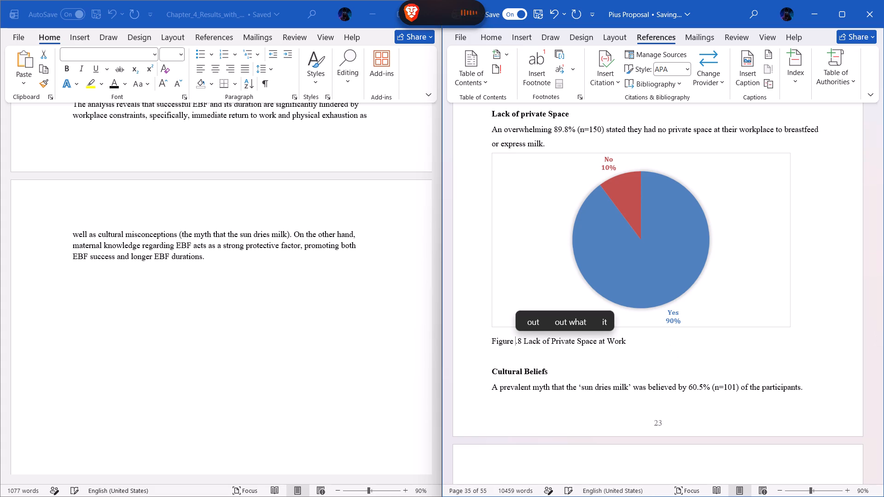
key(4)
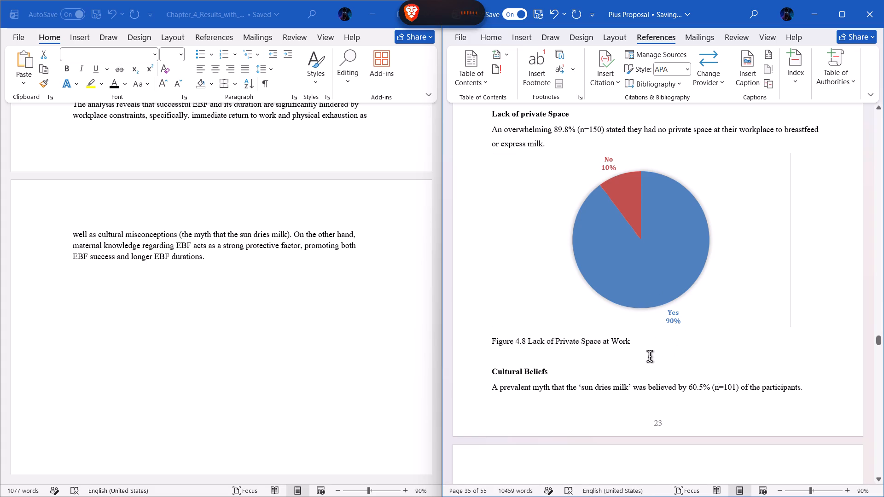
Insert a Figure caption with the title Myth: Su Dries Milk below the pie chart that follows the Cultural Beliefs paragraph.
scroll(643, 355, down, 2)
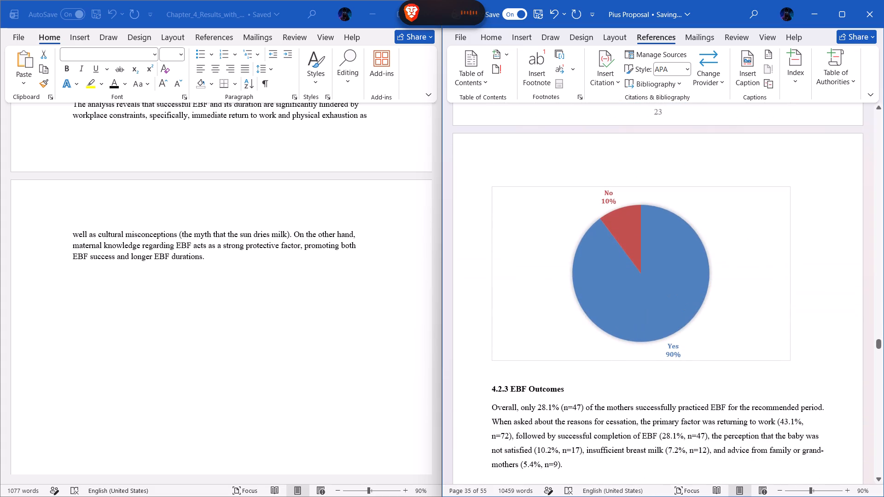
click(647, 301)
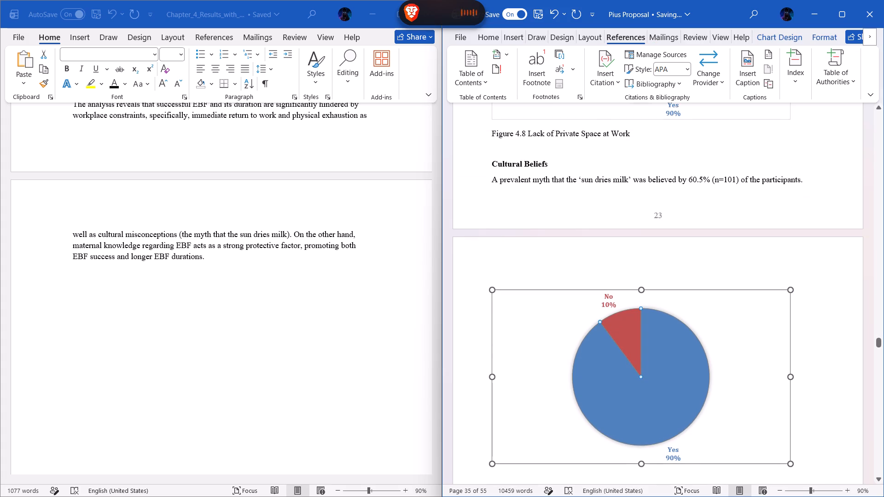
scroll(647, 301, down, 1)
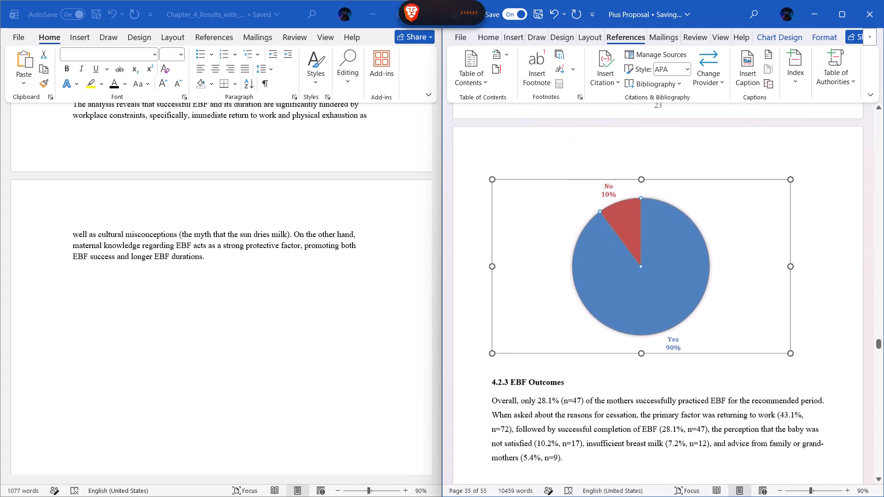
click(750, 65)
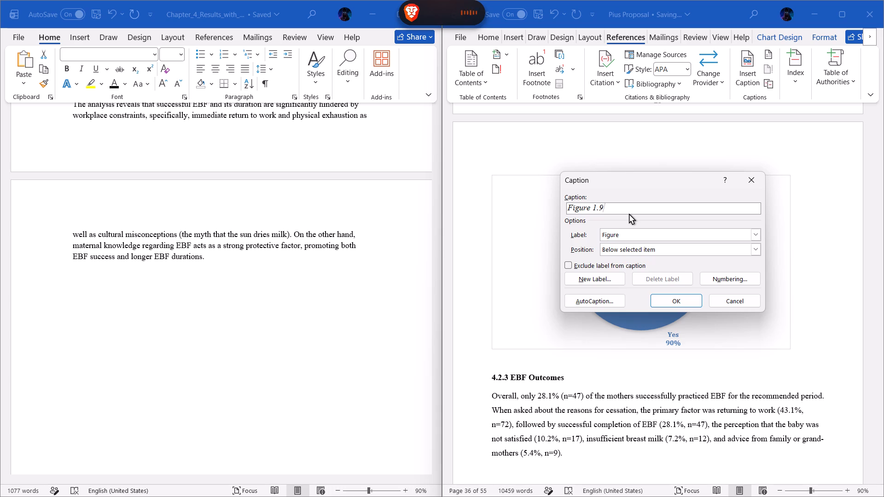
key(space)
text(Myth)
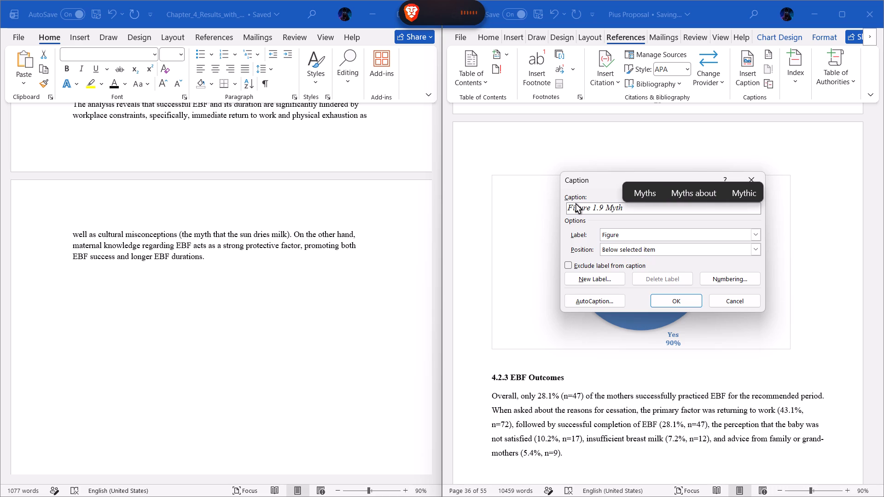
text(:)
key(space)
text(Su Dries Milk)
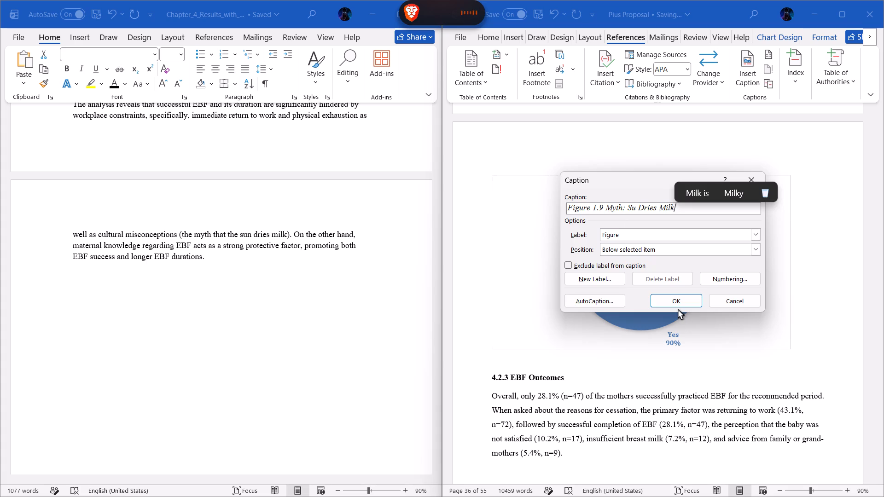
click(675, 302)
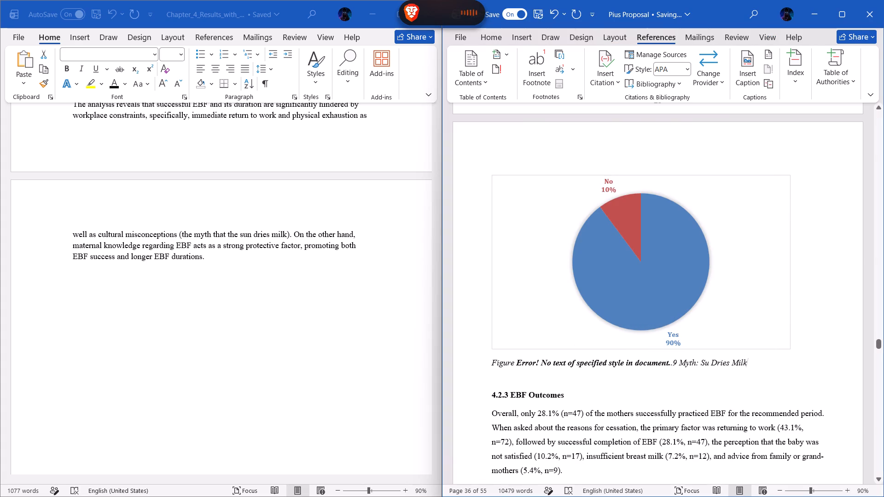
Replace the error text in the Myth caption with 4 so that it reads Figure 4.9.
click(670, 364)
key(BackSpace)
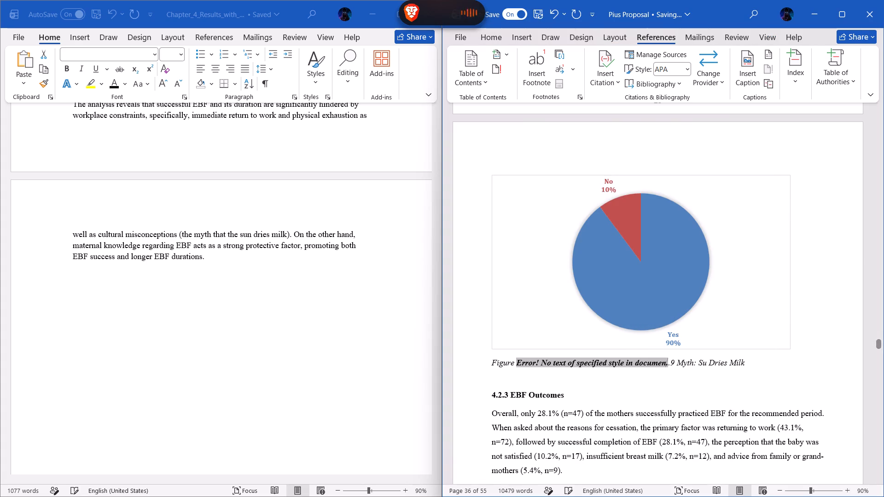
key(Right)
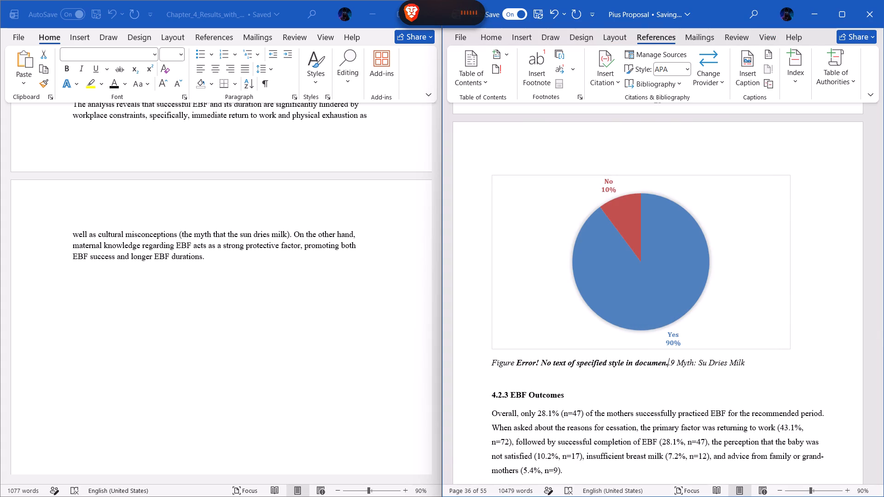
key(BackSpace)
key(BackSpace)
key(space)
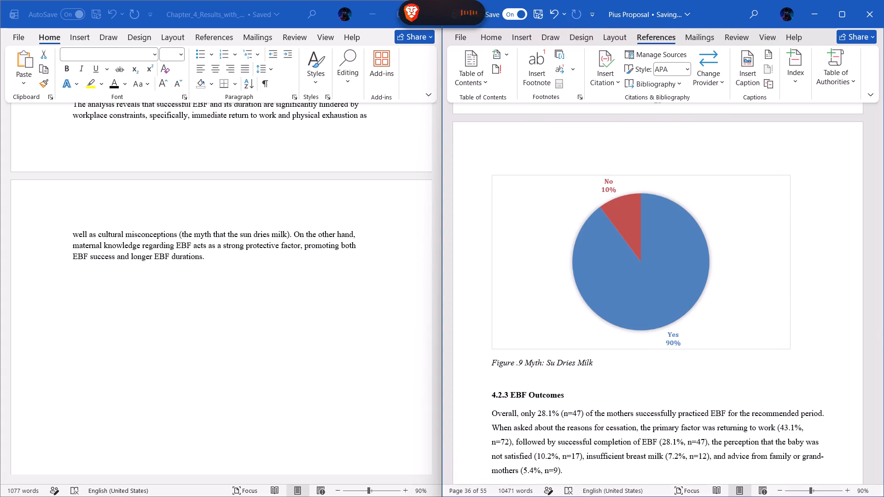
key(4)
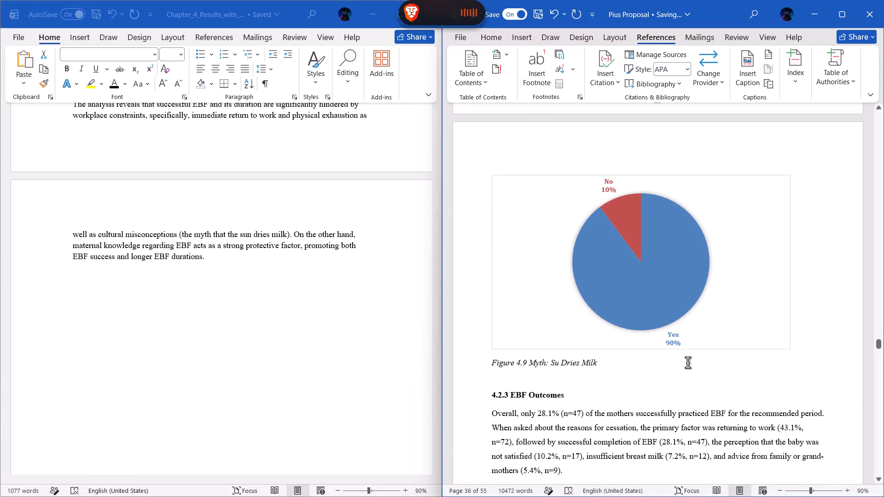
Correct the misspelled word Su to Sun in the Figure 4.9 caption.
click(557, 364)
key(Right)
key(n)
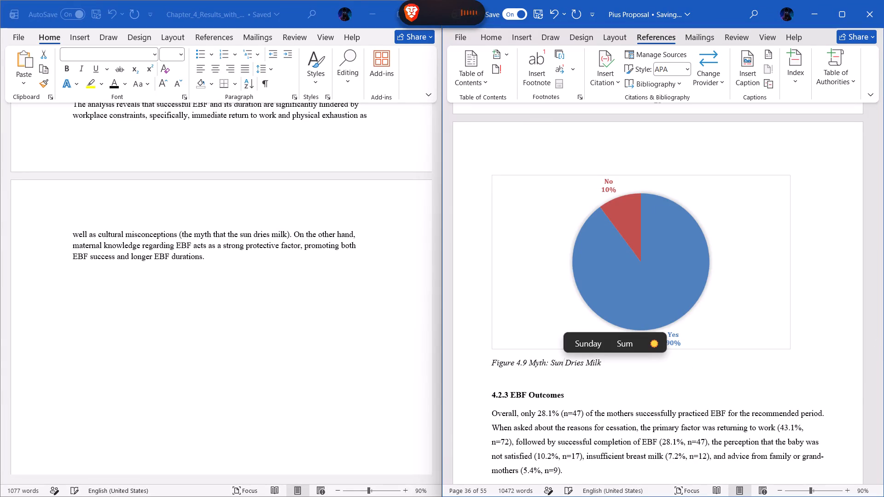
Remove the italics from the whole Myth: Sun Dries Milk caption.
double_click(558, 364)
triple_click(553, 363)
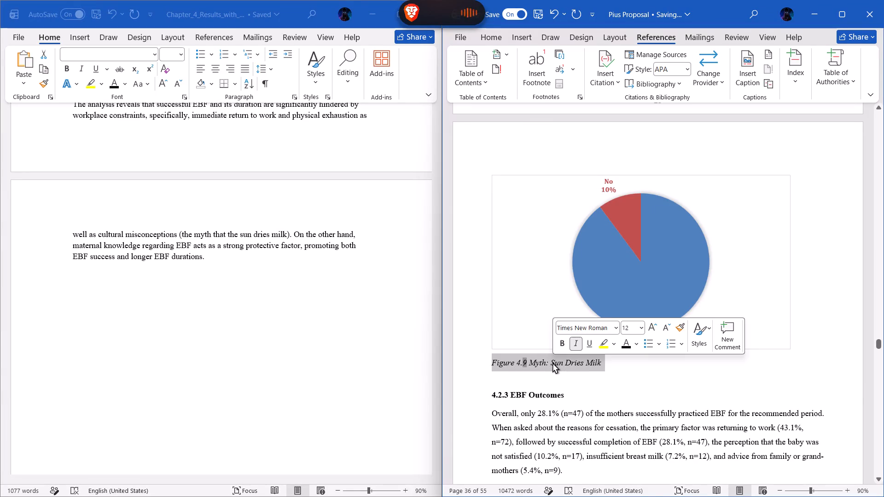
key(ctrl+i)
click(600, 376)
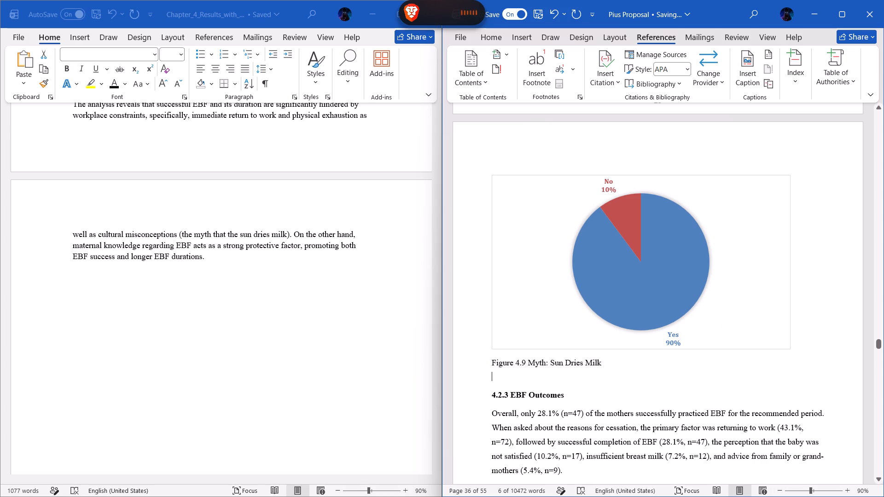
Insert a Figure caption with the title Successful EBF below the Yes/No pie chart in the EBF Outcomes section.
scroll(600, 376, down, 6)
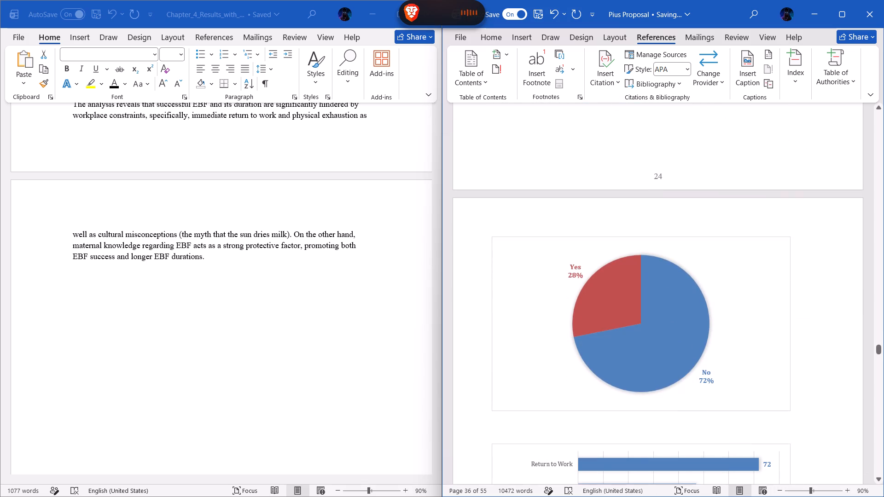
scroll(612, 345, down, 1)
click(633, 284)
scroll(633, 284, up, 1)
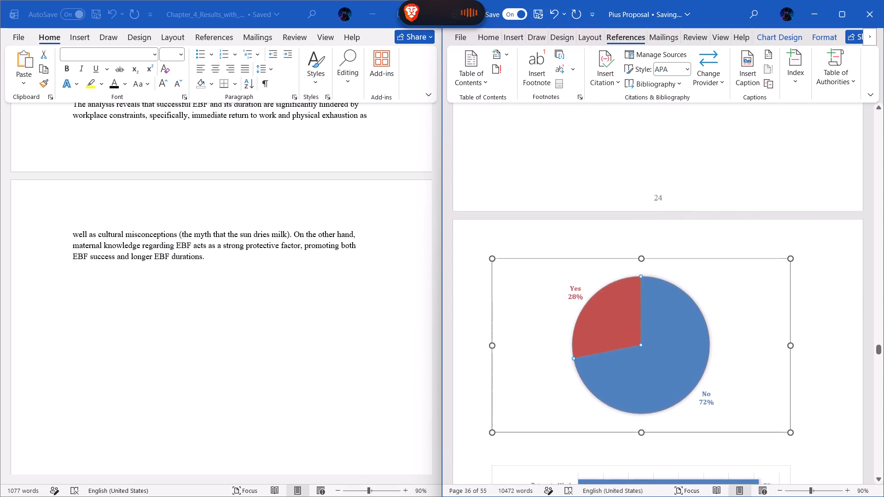
scroll(633, 284, up, 1)
click(744, 71)
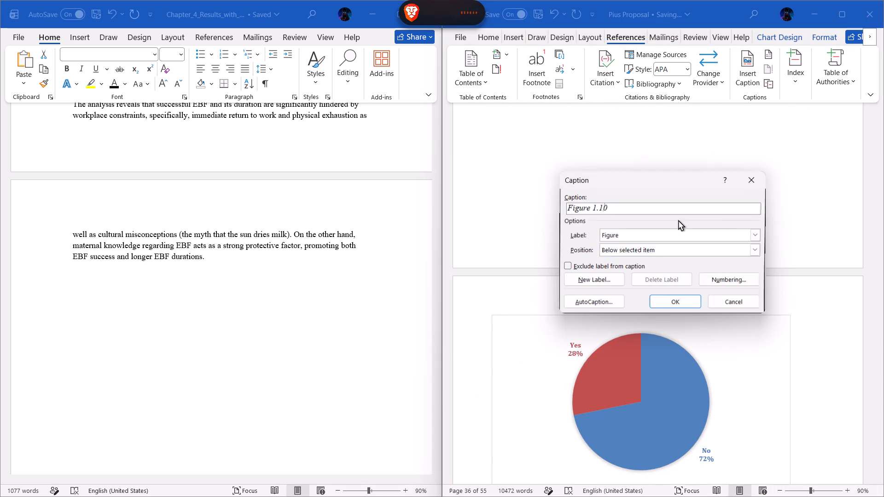
scroll(679, 220, up, 1)
click(731, 307)
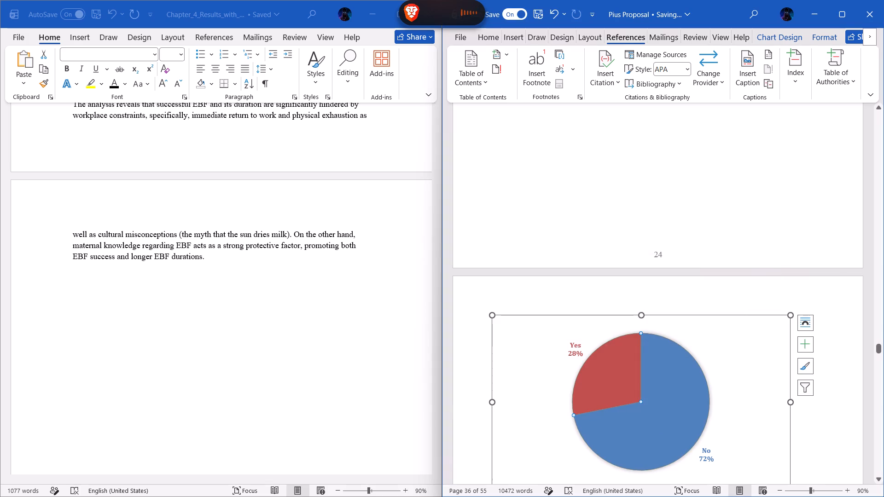
scroll(730, 154, up, 4)
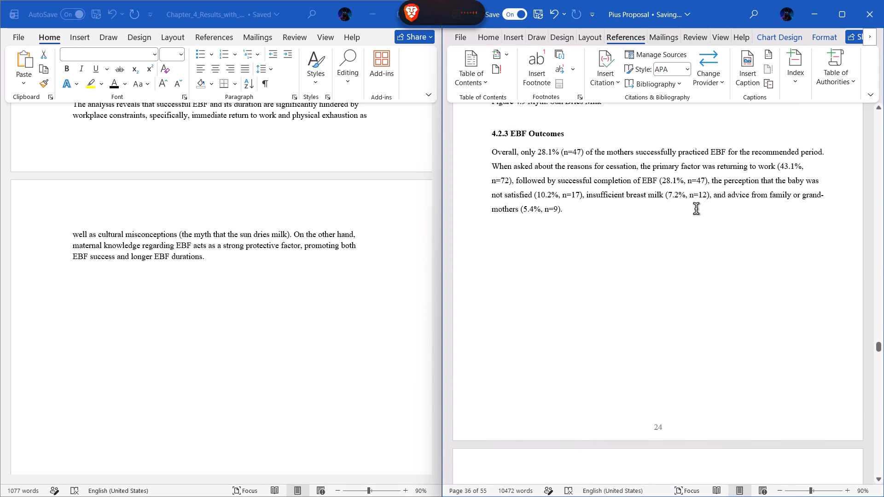
scroll(690, 245, down, 1)
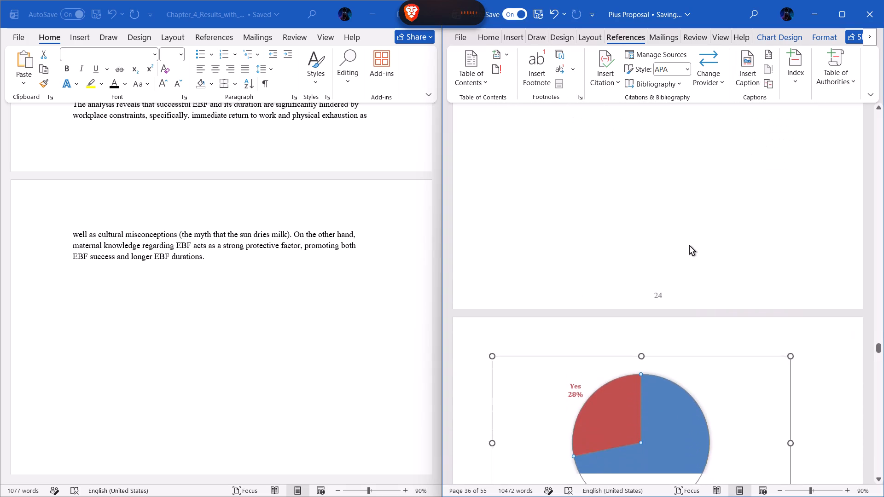
scroll(690, 245, down, 1)
click(741, 50)
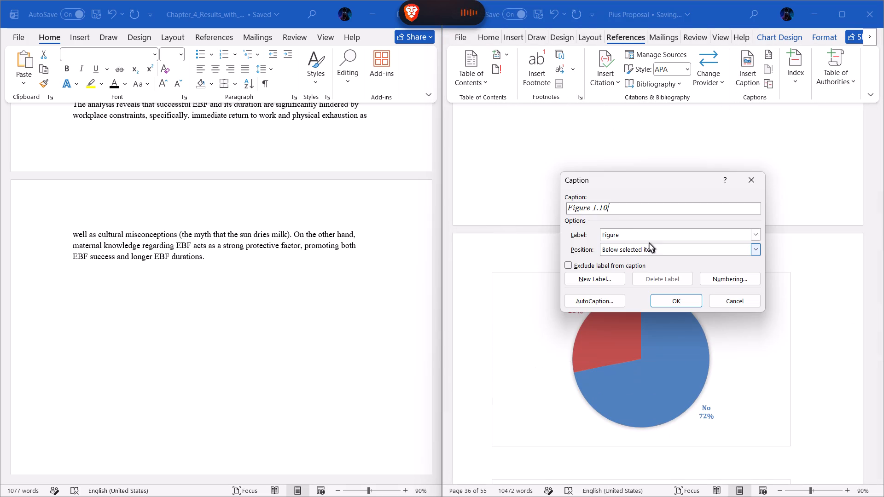
key(space)
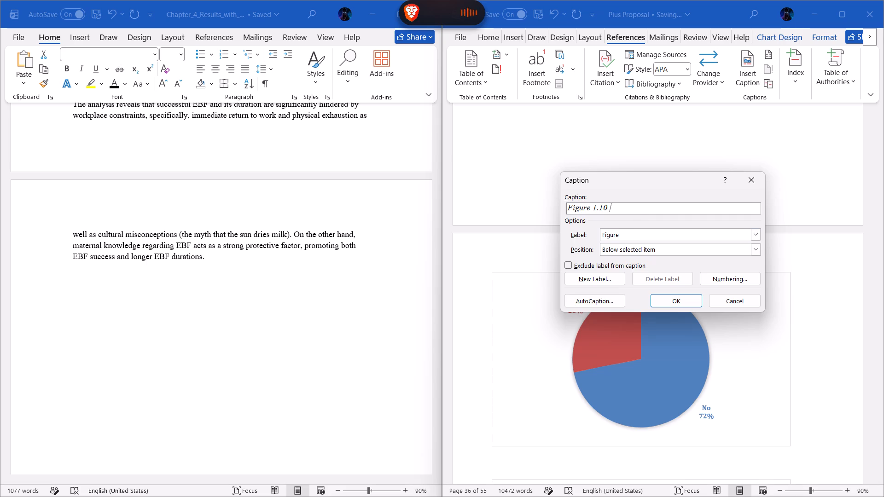
text(Successful E)
text(BF)
click(680, 300)
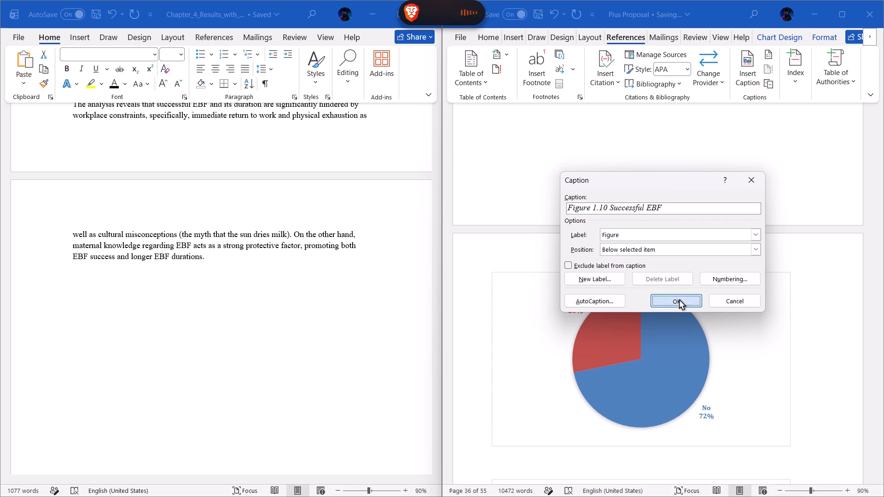
Replace the error text in the Successful EBF caption with 4 so that it reads Figure 4.10.
scroll(600, 311, down, 2)
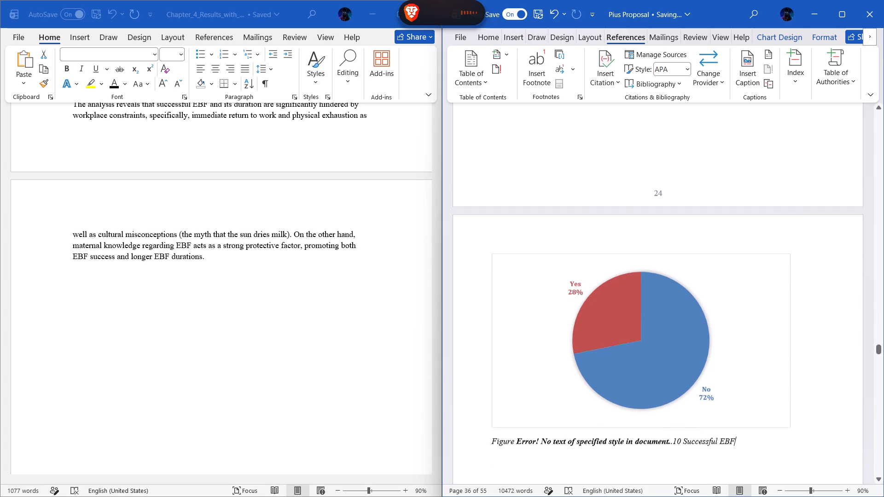
scroll(600, 311, down, 1)
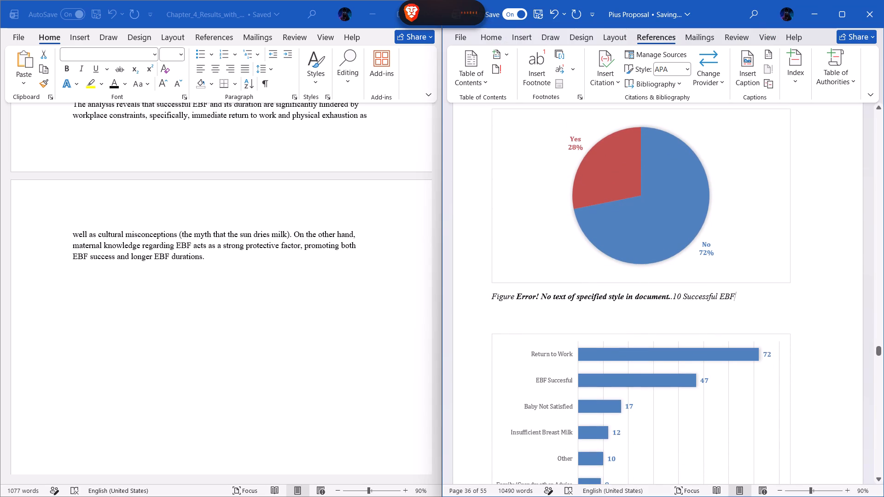
click(670, 300)
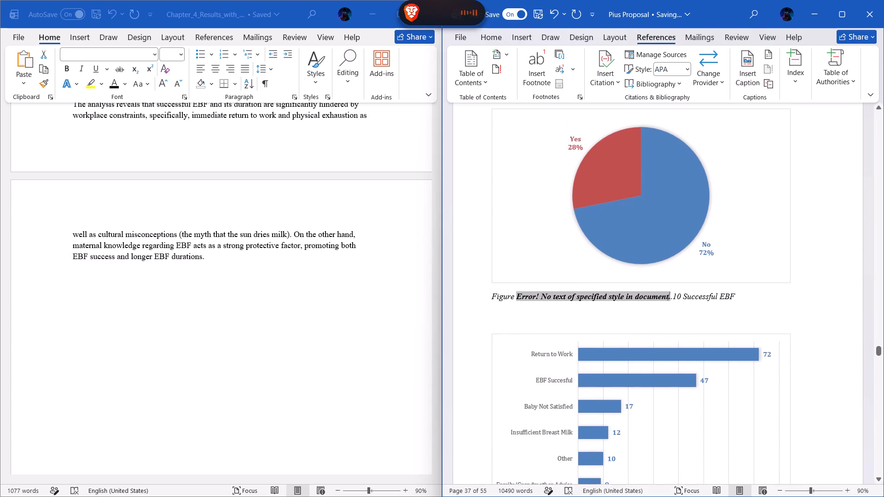
key(Right)
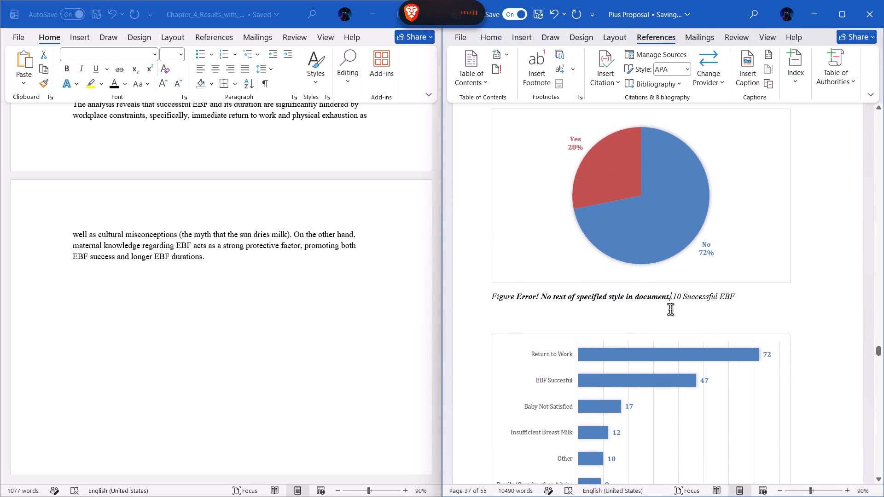
key(BackSpace)
key(BackSpace)
key(space)
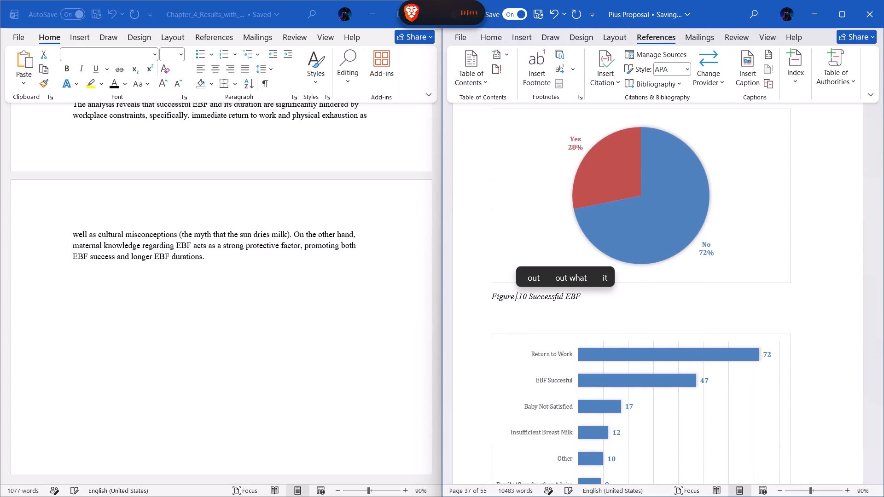
key(4)
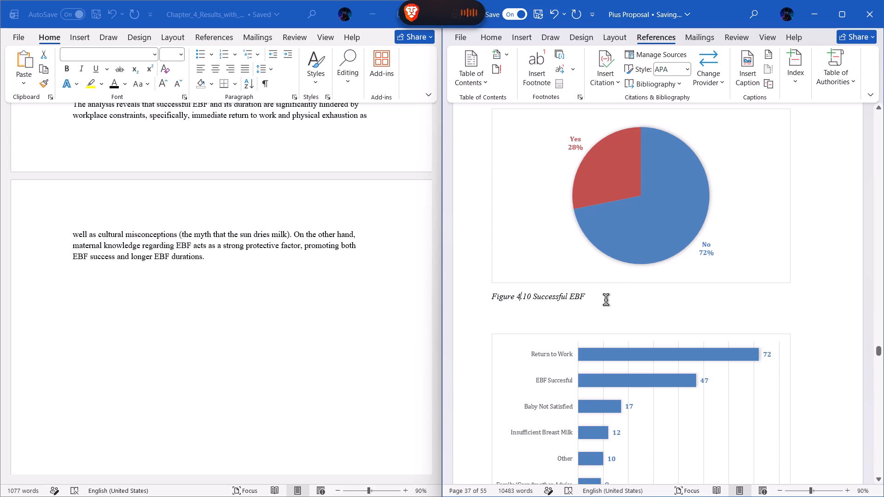
Remove the italics from the whole Successful EBF caption.
click(606, 300)
triple_click(577, 301)
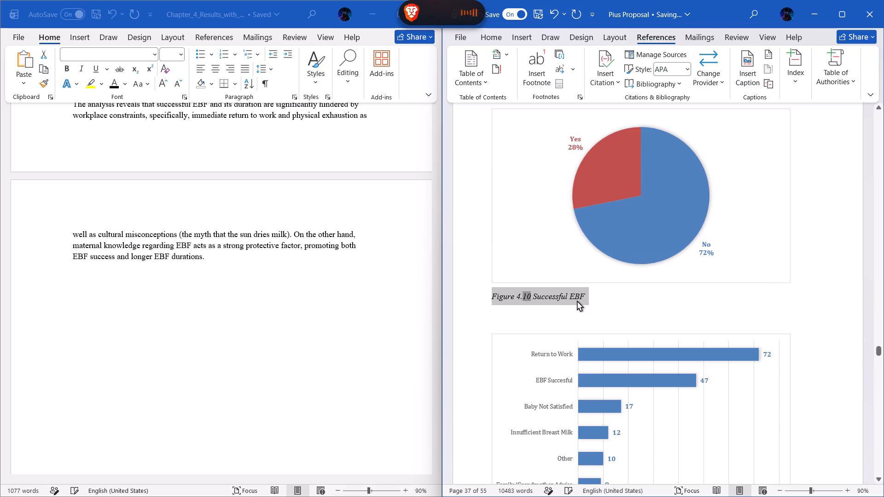
key(ctrl+i)
Insert a Figure caption with the title Reason for Cessation below the cessation reasons bar chart.
scroll(606, 339, down, 1)
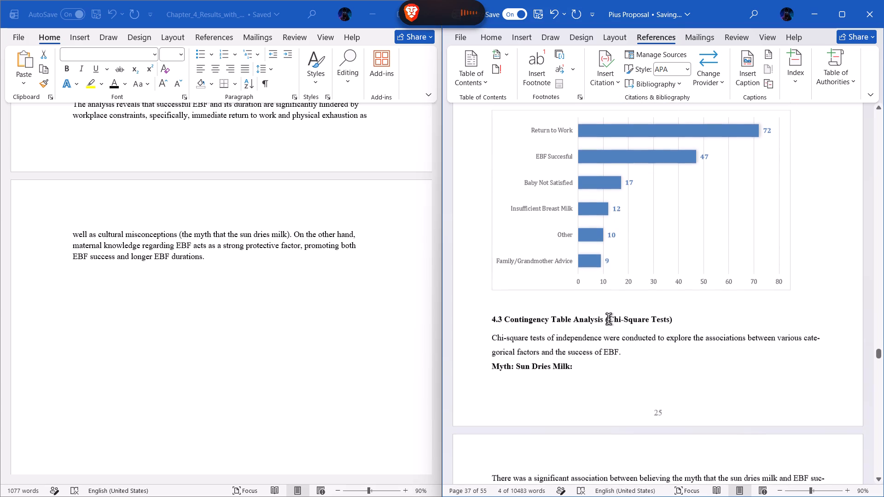
scroll(612, 294, down, 1)
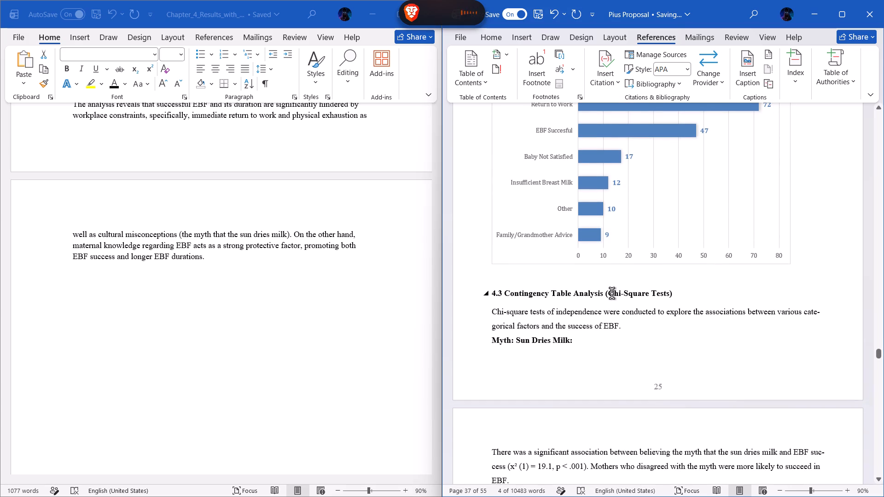
click(618, 227)
scroll(658, 204, up, 1)
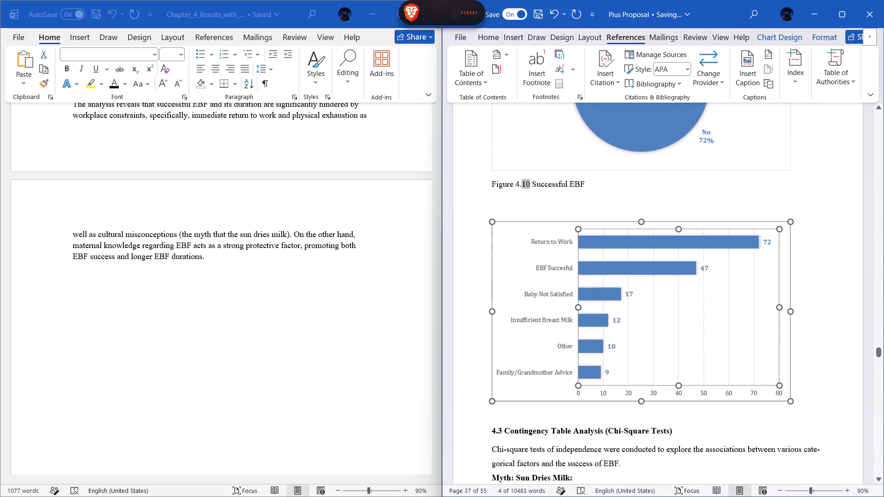
click(791, 220)
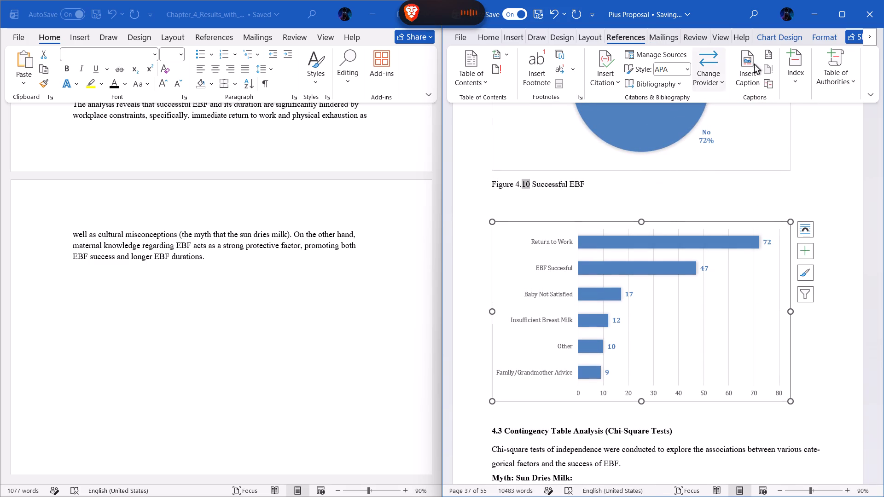
click(747, 64)
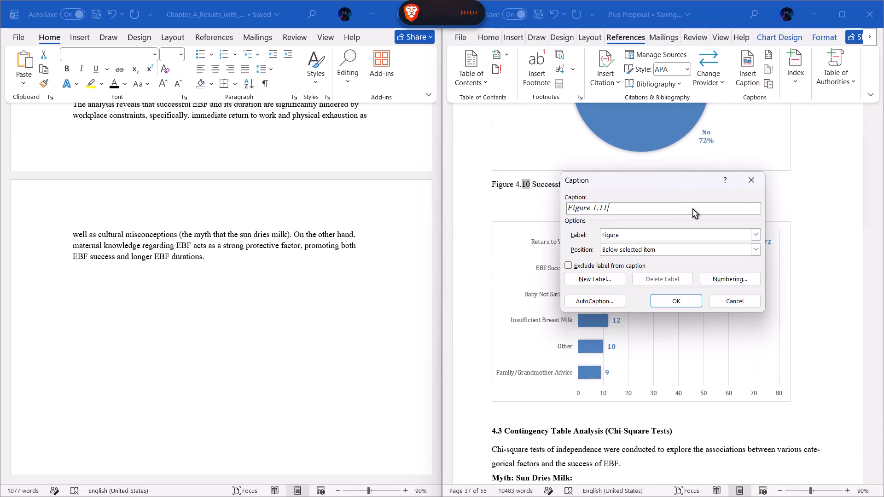
key(space)
text(Reason for Se)
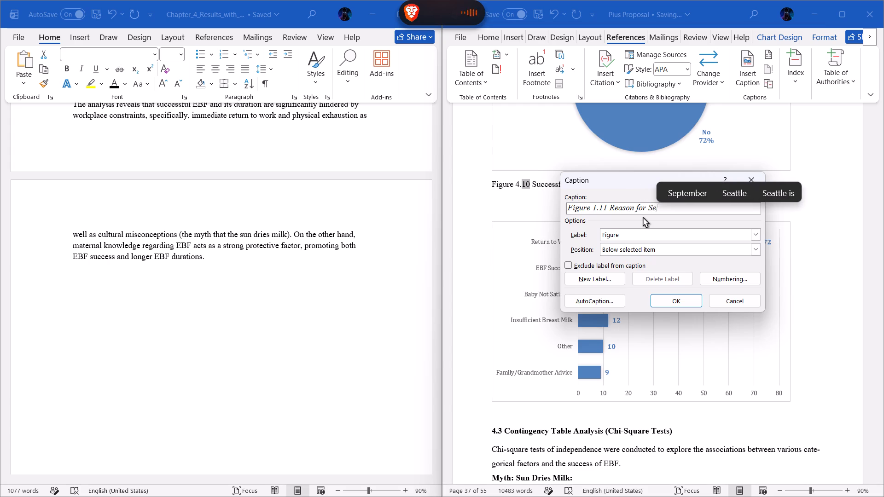
key(BackSpace)
key(BackSpace)
text(Cessation)
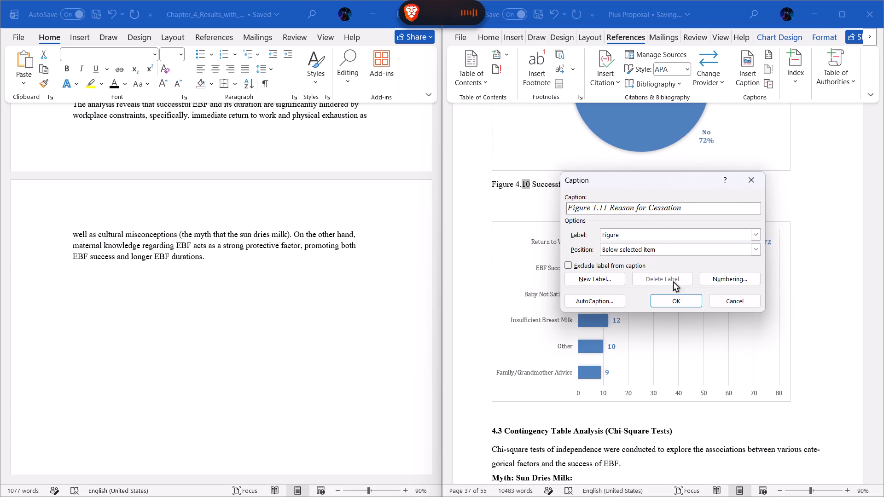
click(680, 300)
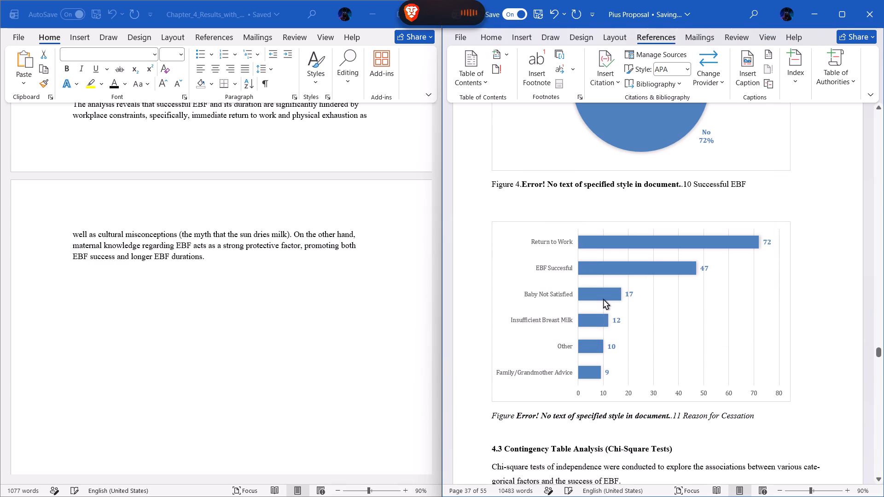
Replace the error text in the Reason for Cessation caption with 4 so that it reads Figure 4.11.
scroll(619, 245, down, 1)
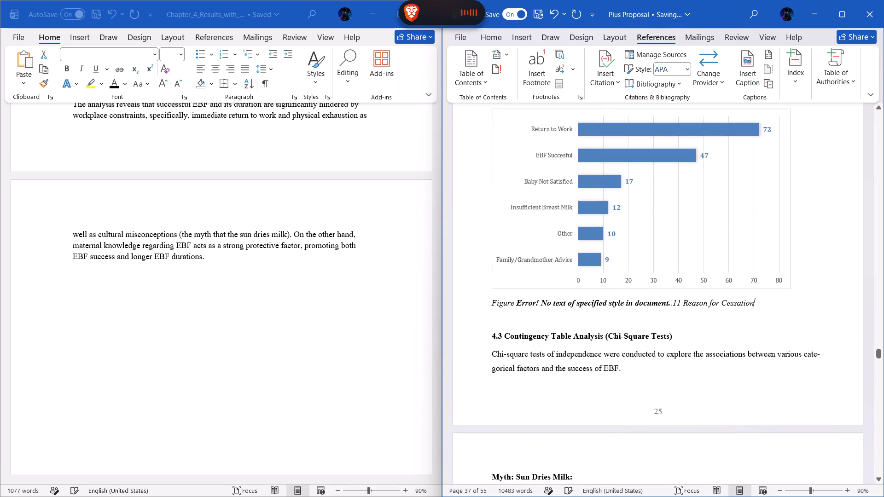
click(672, 309)
key(Right)
key(Left)
key(BackSpace)
key(BackSpace)
key(space)
text(4)
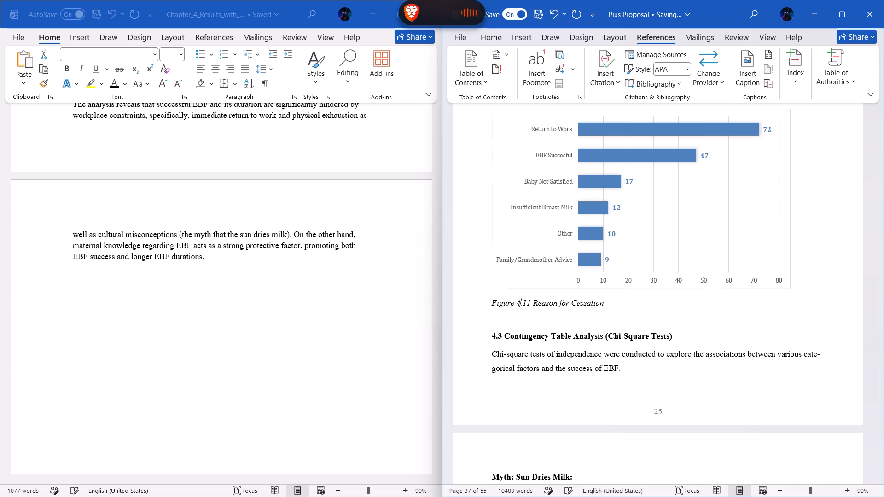
Remove the italics from the whole Reason for Cessation caption.
triple_click(615, 302)
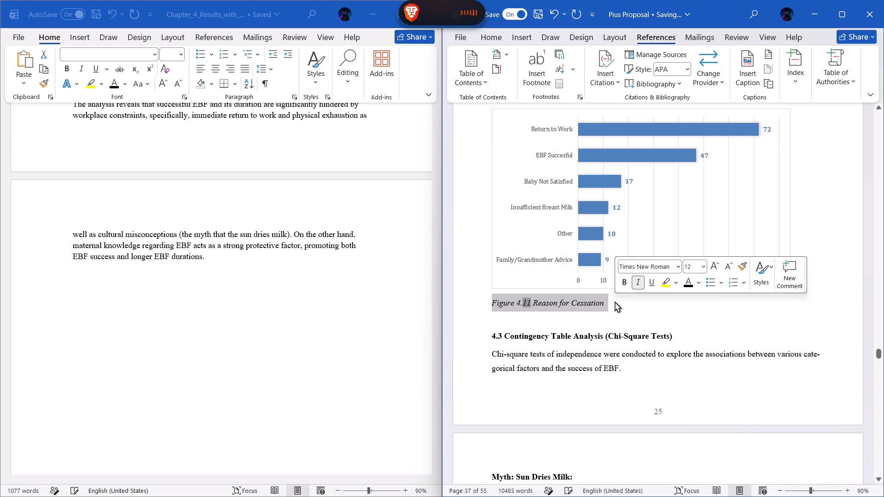
key(ctrl+i)
Delete the error text and the extra period from the Successful EBF caption so that it reads Figure 4.10.
scroll(612, 254, up, 1)
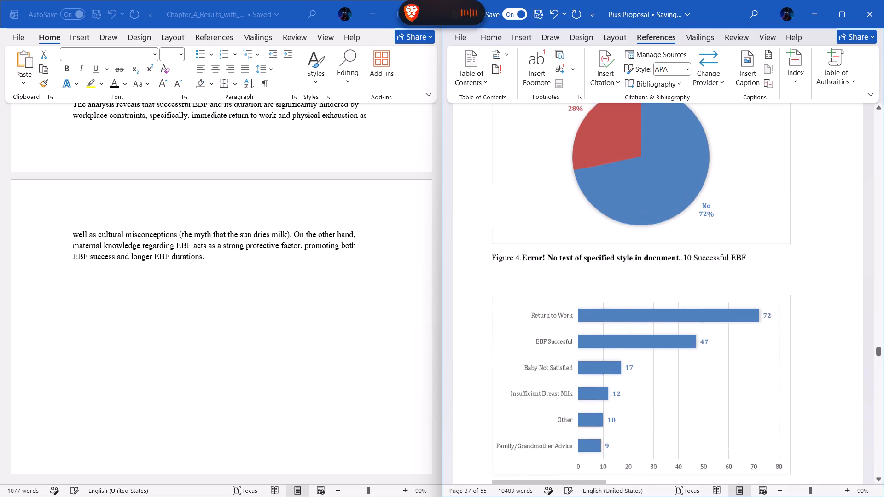
click(679, 297)
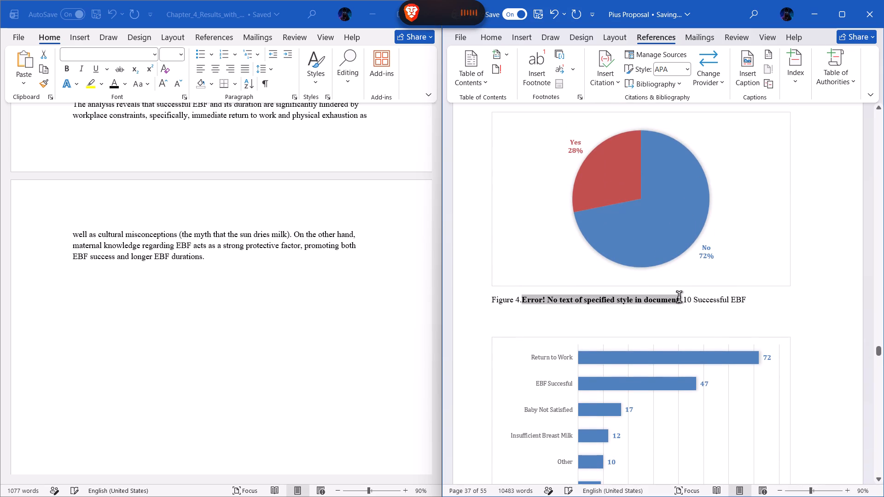
click(683, 304)
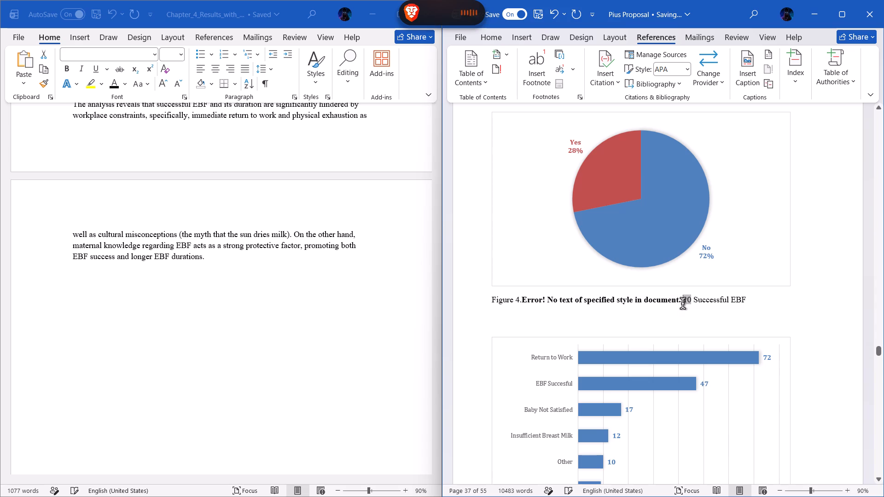
click(680, 304)
key(BackSpace)
key(BackSpace)
scroll(607, 259, up, 1)
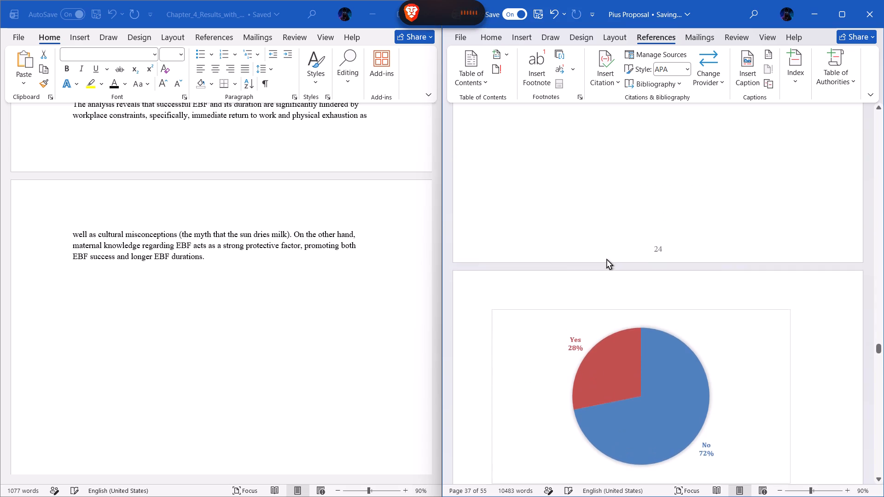
scroll(607, 259, up, 1)
key(BackSpace)
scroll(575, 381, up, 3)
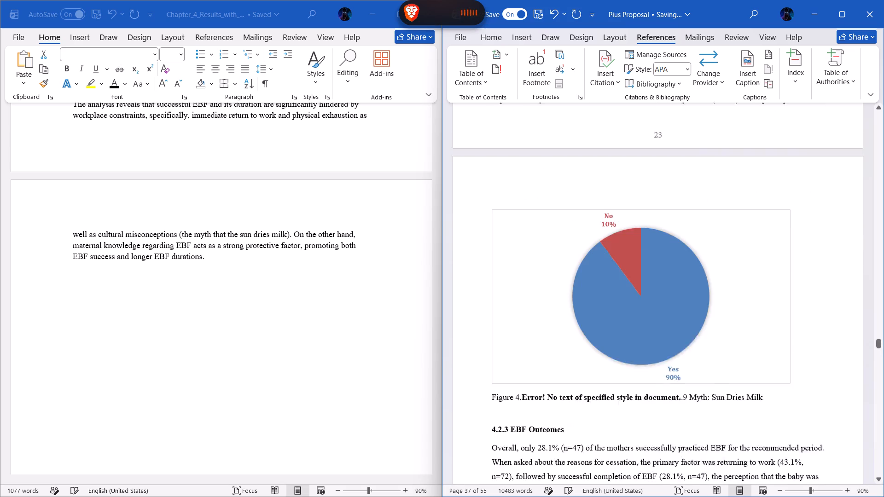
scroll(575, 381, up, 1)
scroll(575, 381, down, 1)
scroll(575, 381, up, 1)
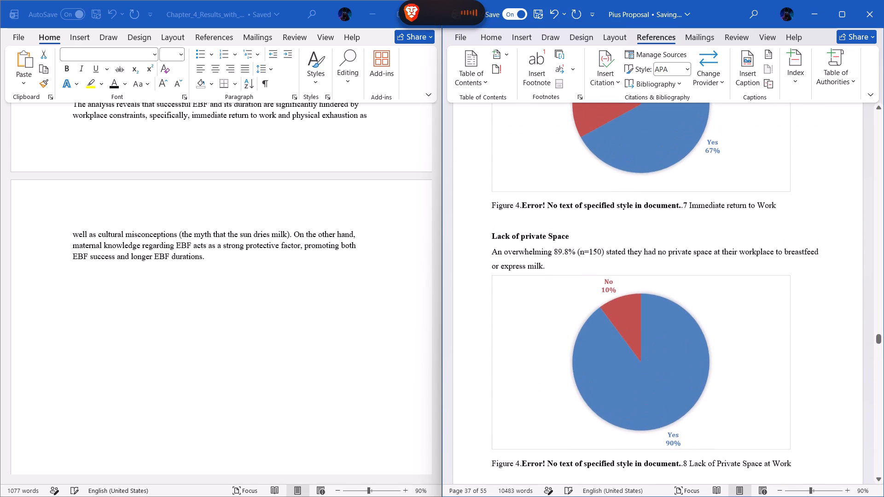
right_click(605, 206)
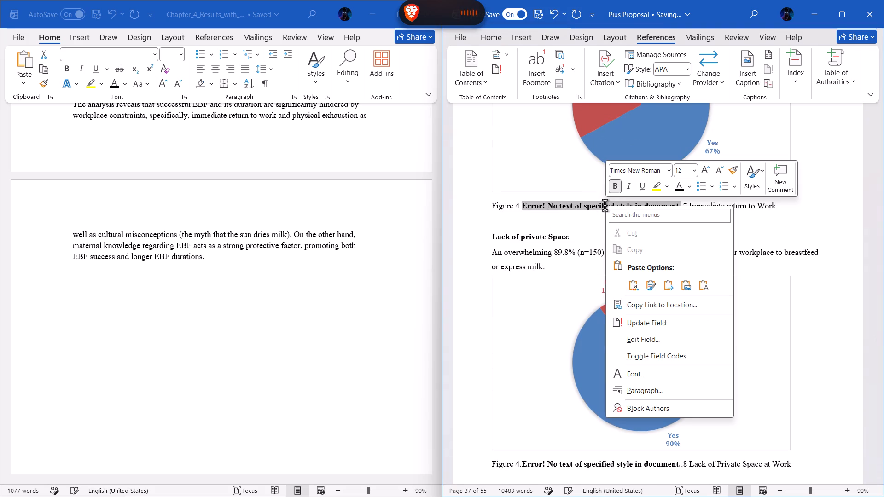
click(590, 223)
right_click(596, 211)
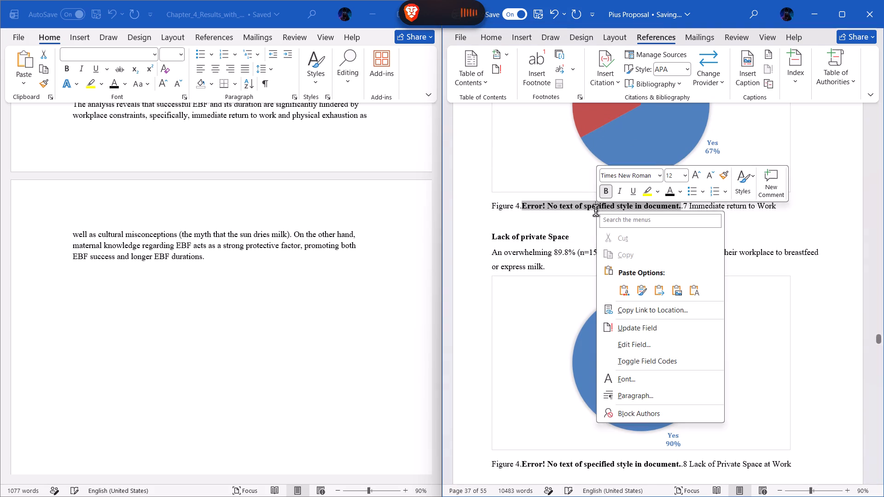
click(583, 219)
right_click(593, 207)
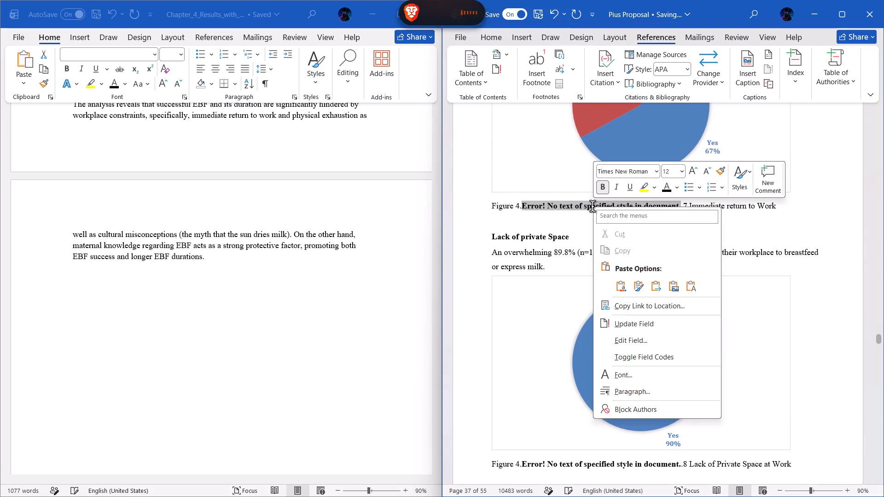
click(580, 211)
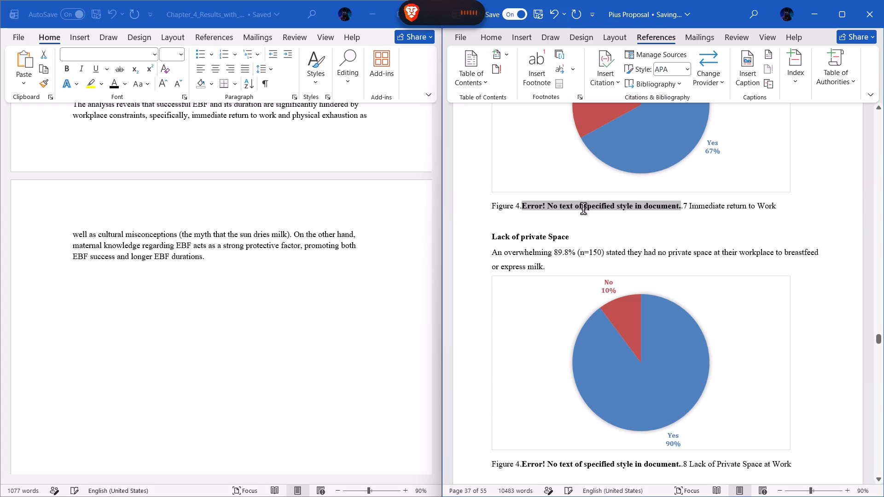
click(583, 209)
With the Myth: Sun Dries Breastmilk chart selected, set the Figure caption numbering to take its chapter number from Heading 2, without inserting a caption.
scroll(701, 163, down, 1)
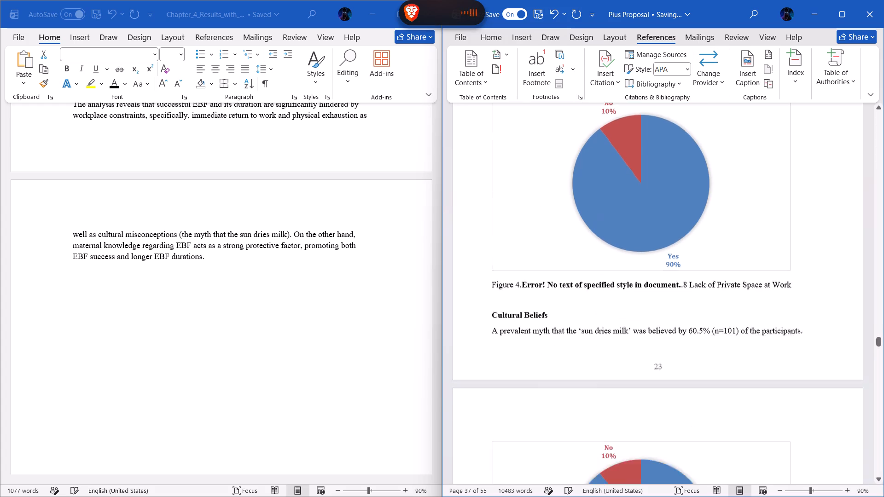
scroll(701, 163, down, 3)
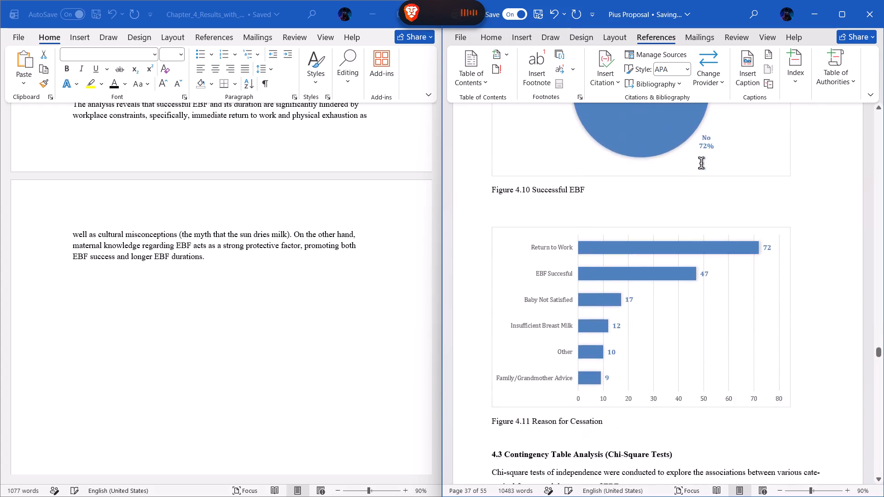
scroll(701, 163, down, 3)
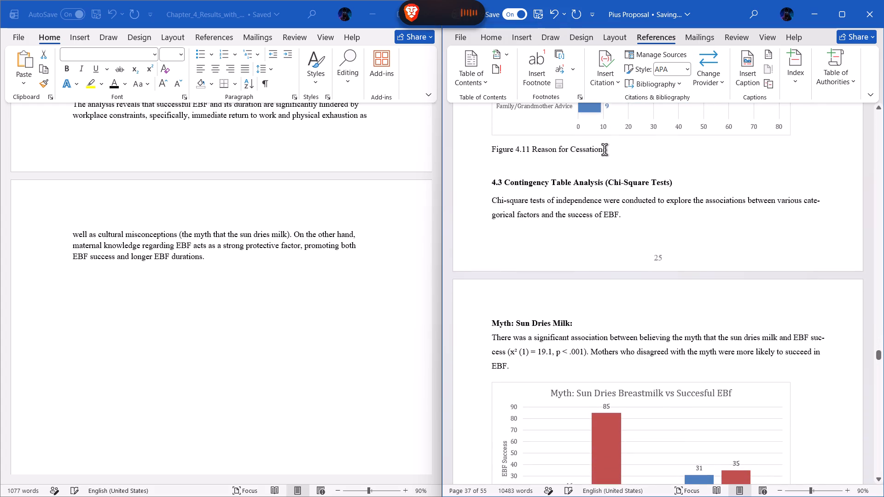
scroll(605, 150, up, 1)
click(583, 189)
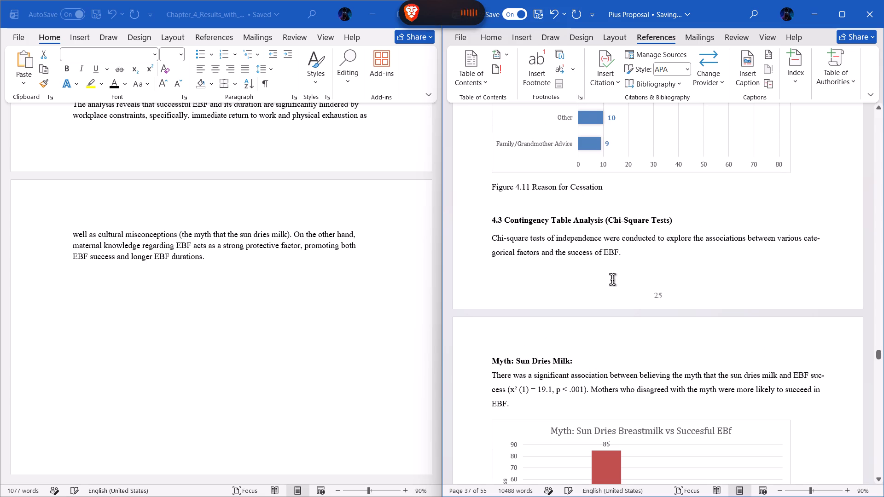
scroll(617, 361, down, 2)
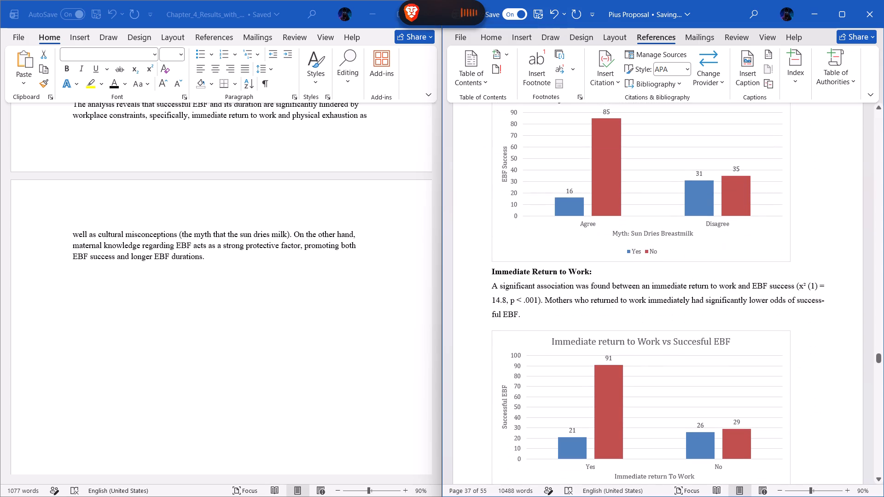
click(629, 225)
scroll(695, 162, up, 1)
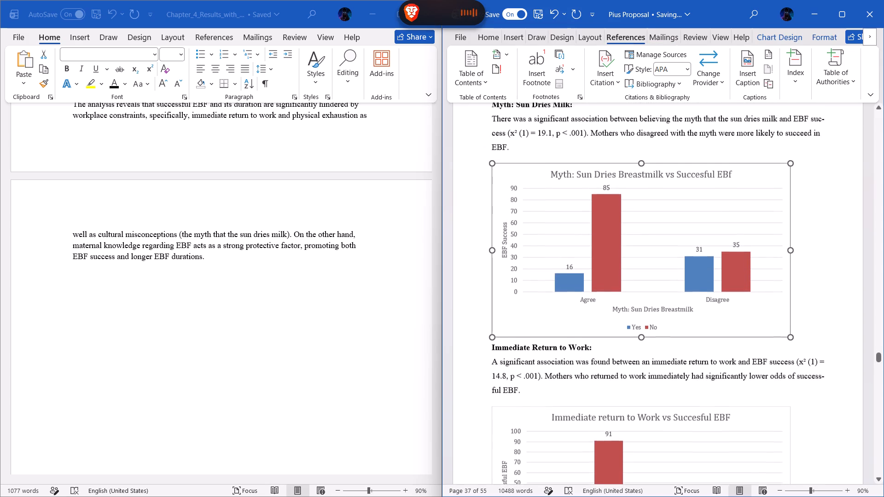
scroll(695, 162, up, 1)
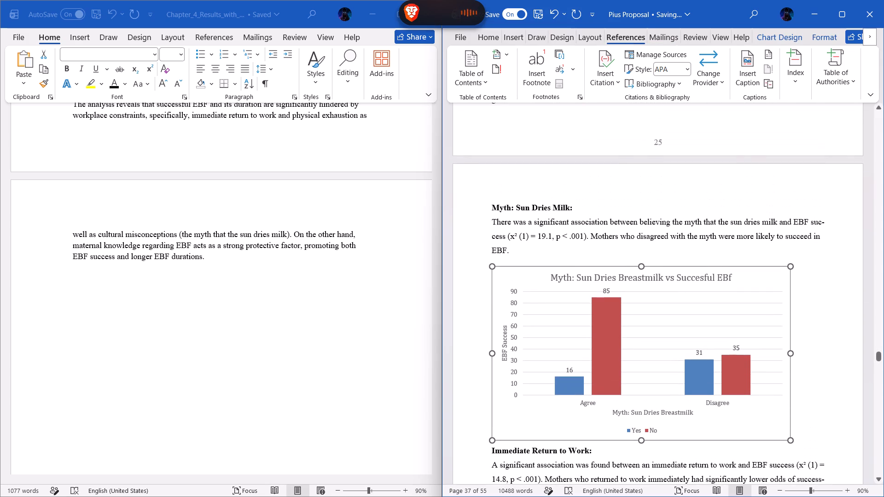
scroll(695, 162, up, 2)
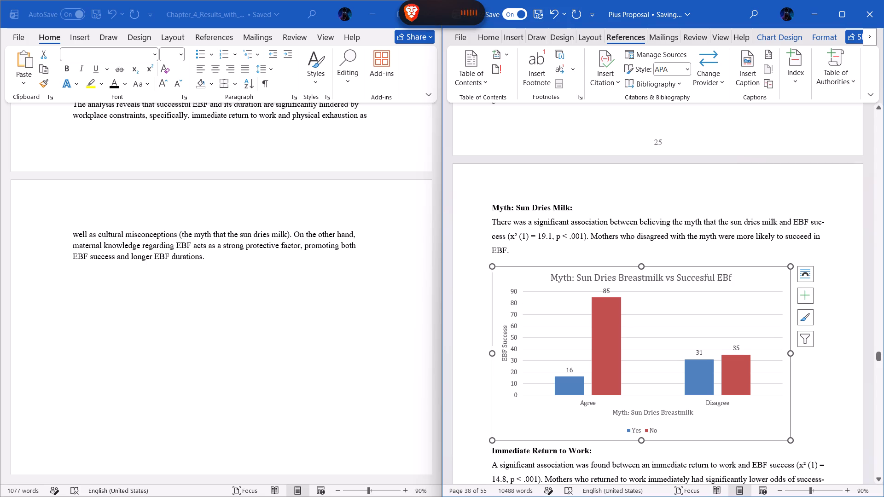
scroll(695, 162, up, 1)
click(743, 65)
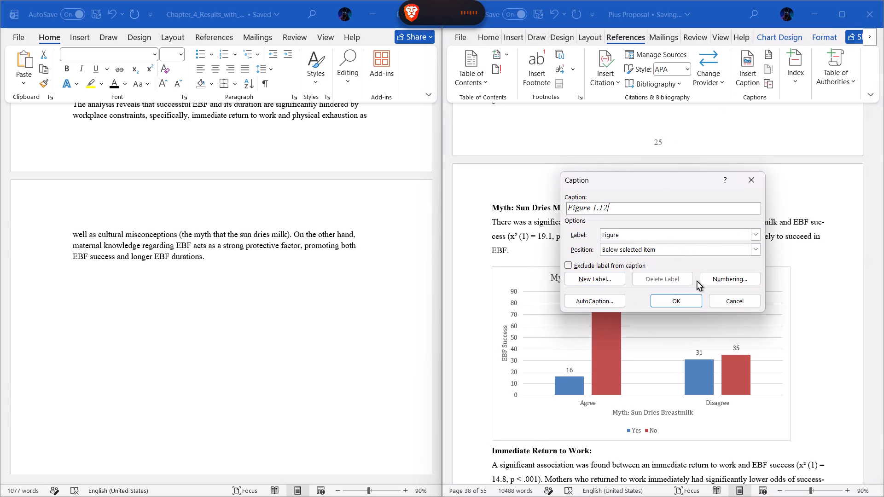
click(735, 273)
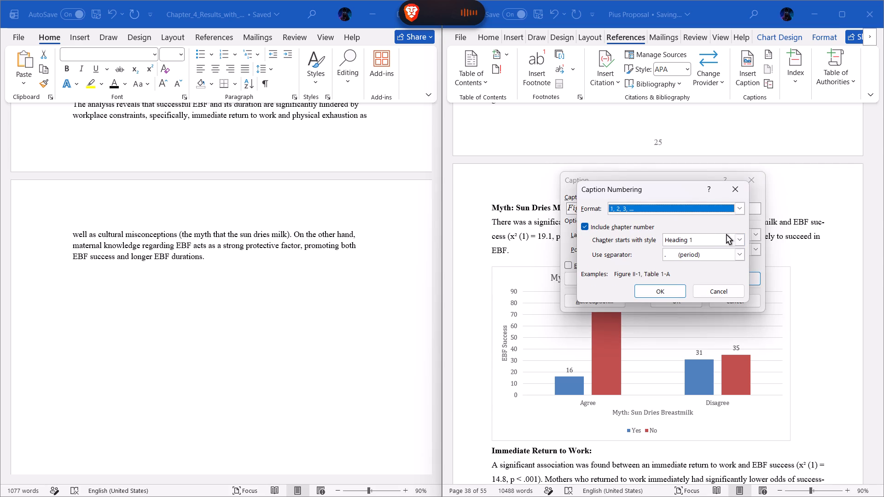
click(738, 237)
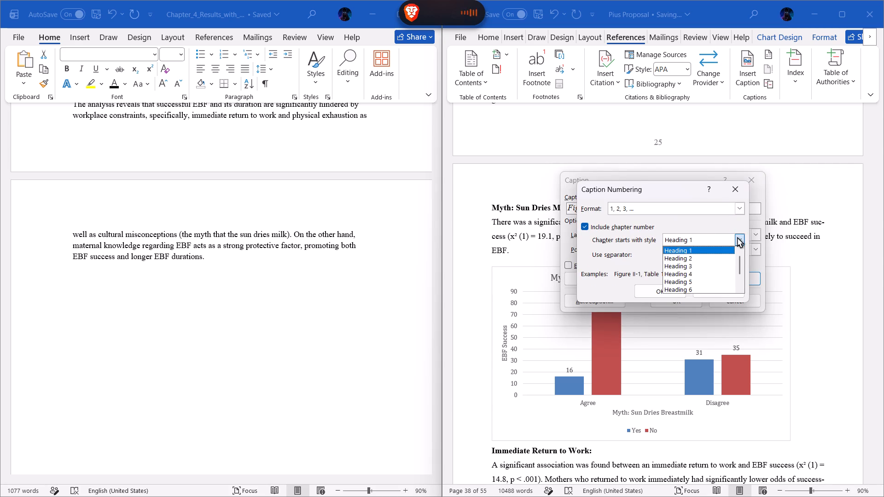
click(723, 259)
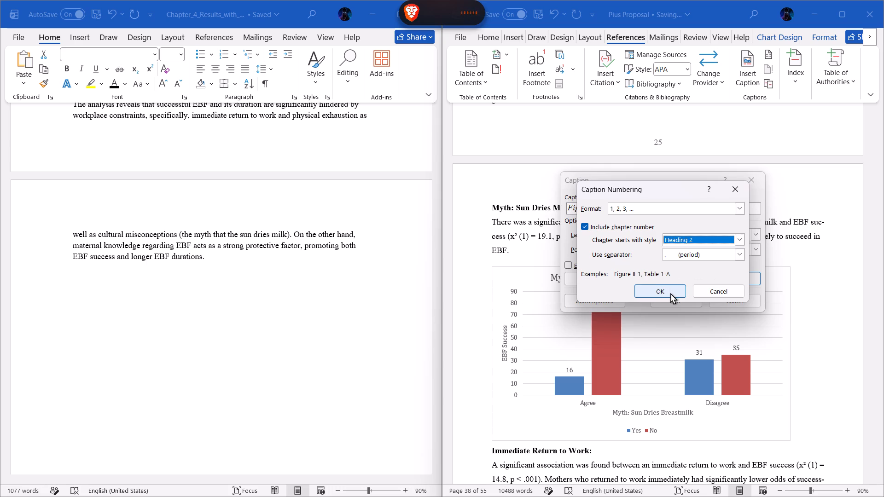
click(671, 294)
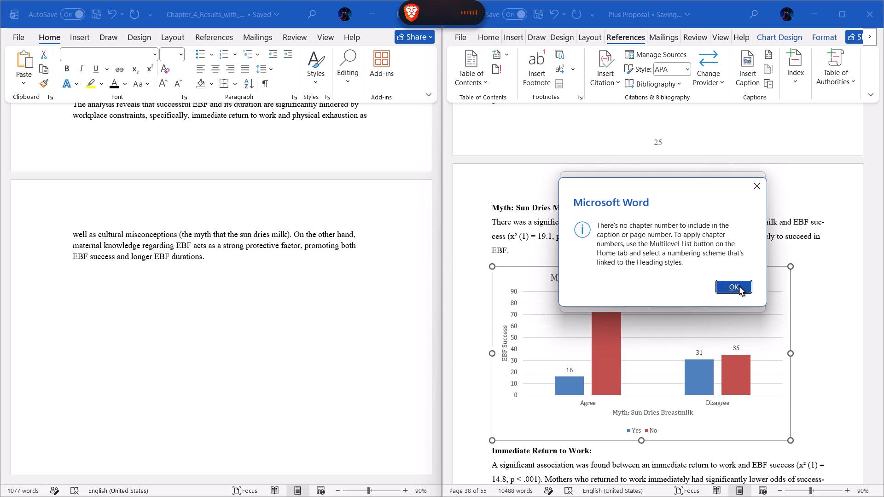
click(739, 286)
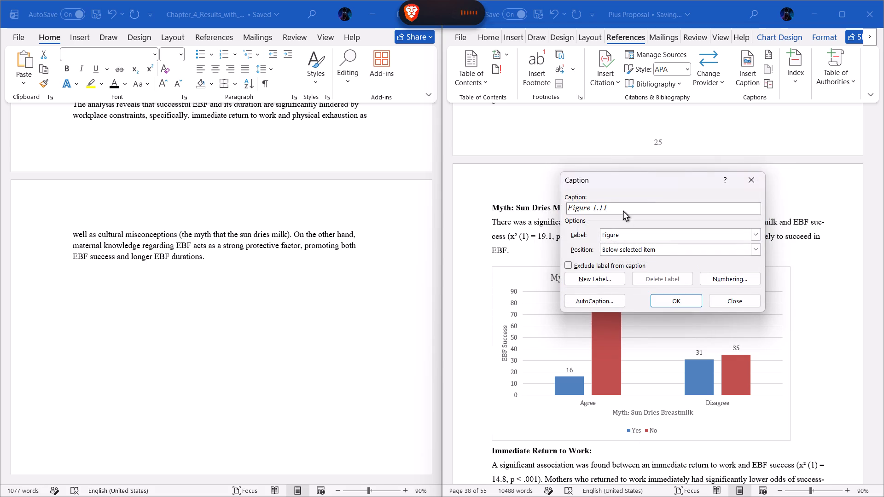
click(488, 37)
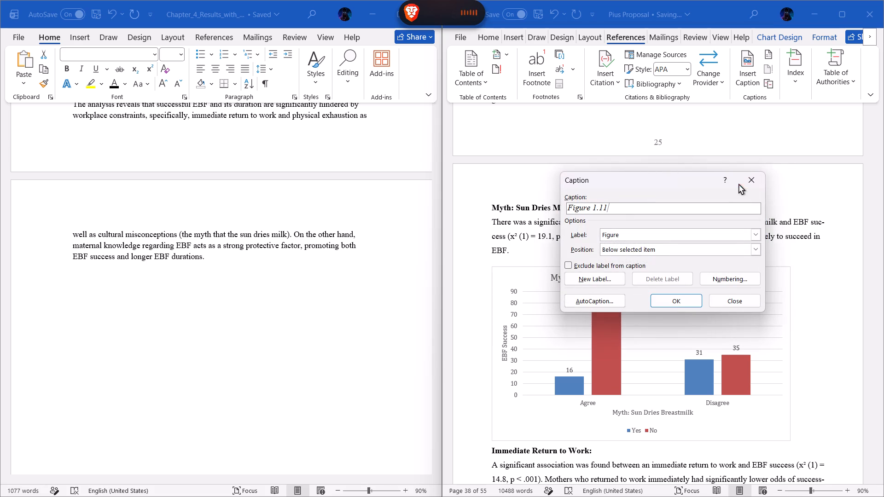
click(741, 180)
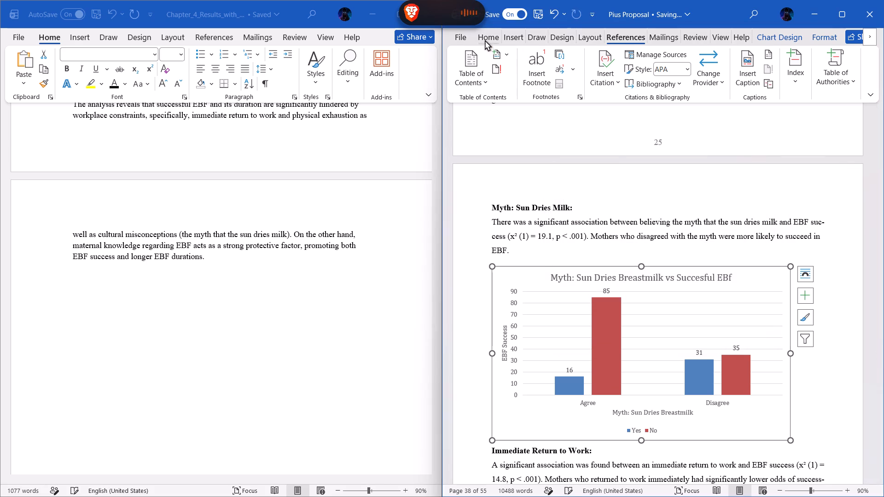
Maximize the Pius Proposal window and search the available commands for numbering.
click(485, 40)
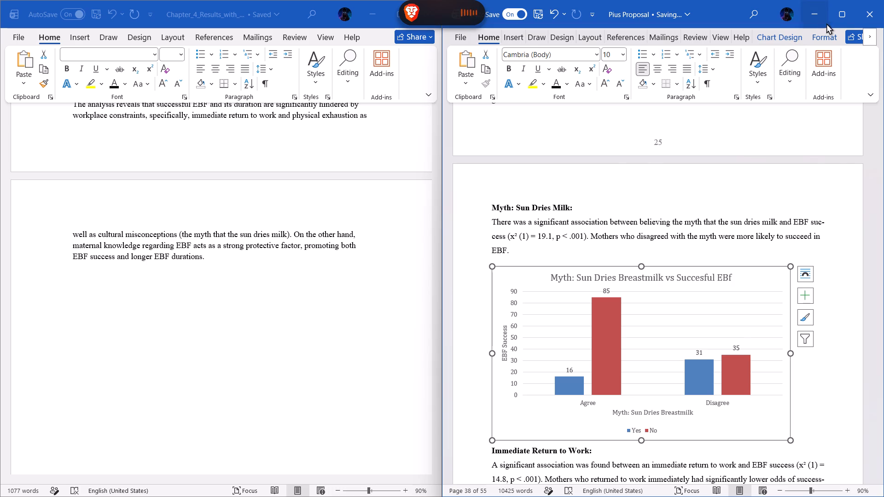
click(842, 15)
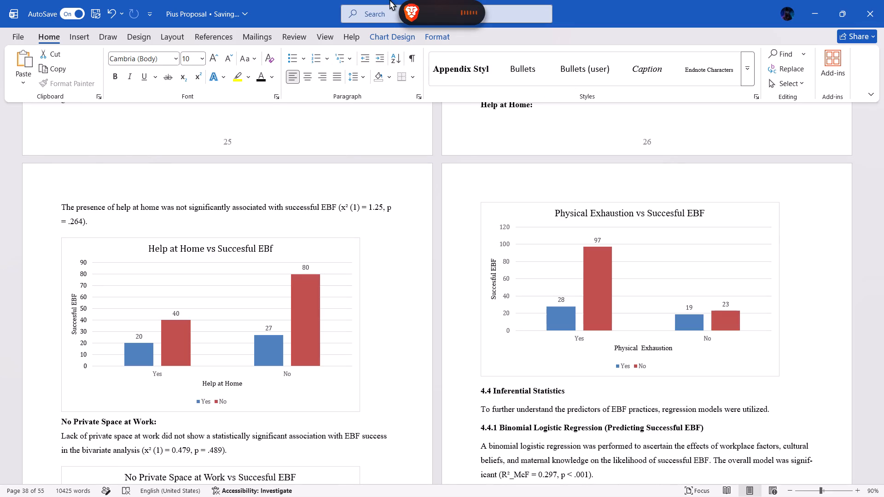
click(364, 14)
text(numbering)
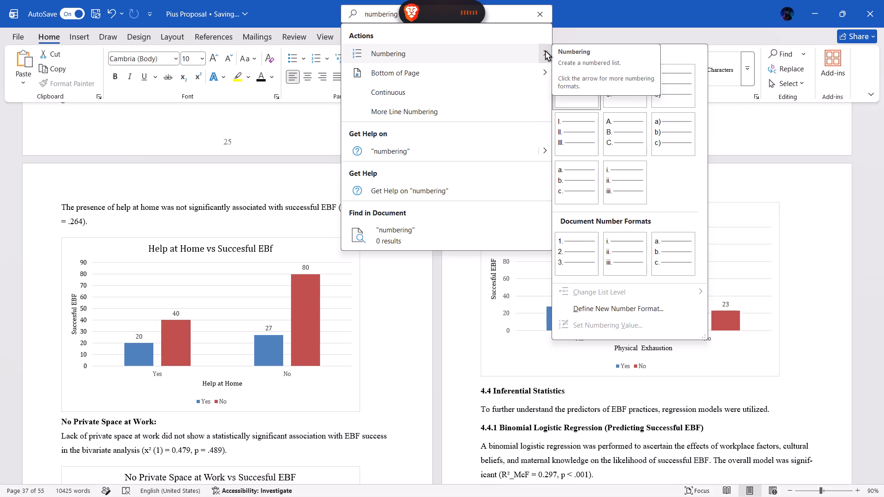
click(744, 122)
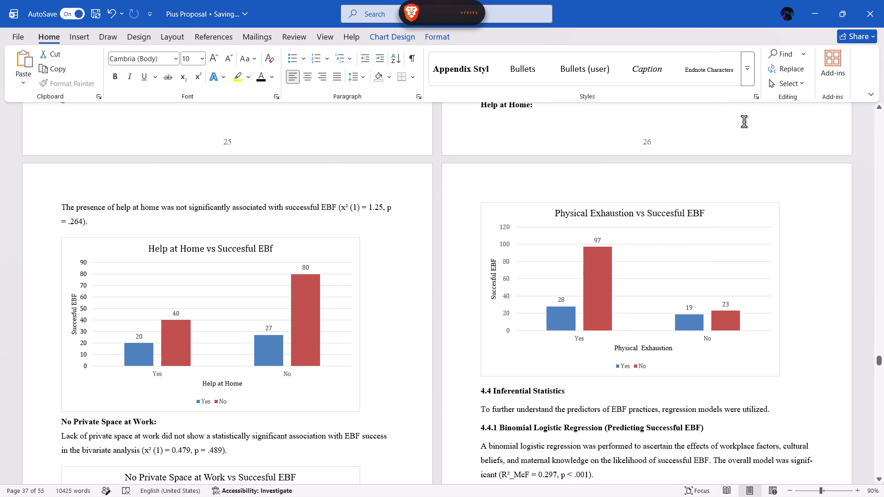
Examine the Chapter Four charts, regression sections and existing figure captions after the numbering change.
scroll(416, 109, down, 1)
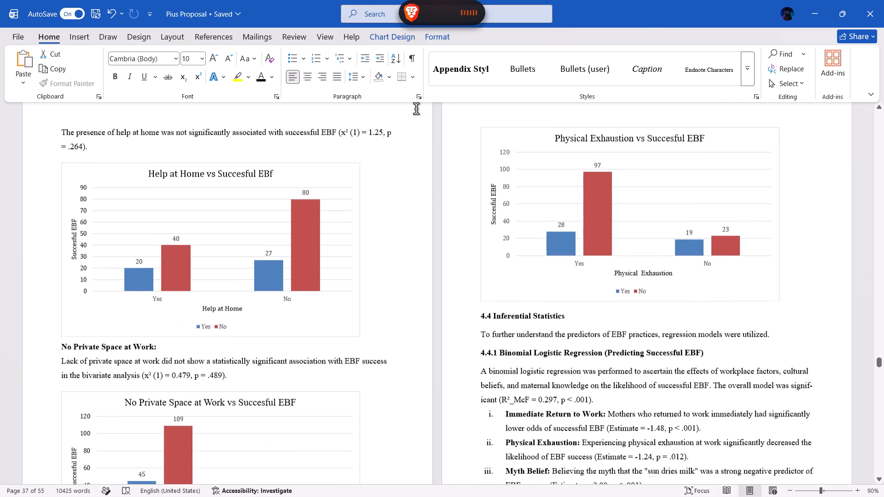
scroll(637, 385, down, 2)
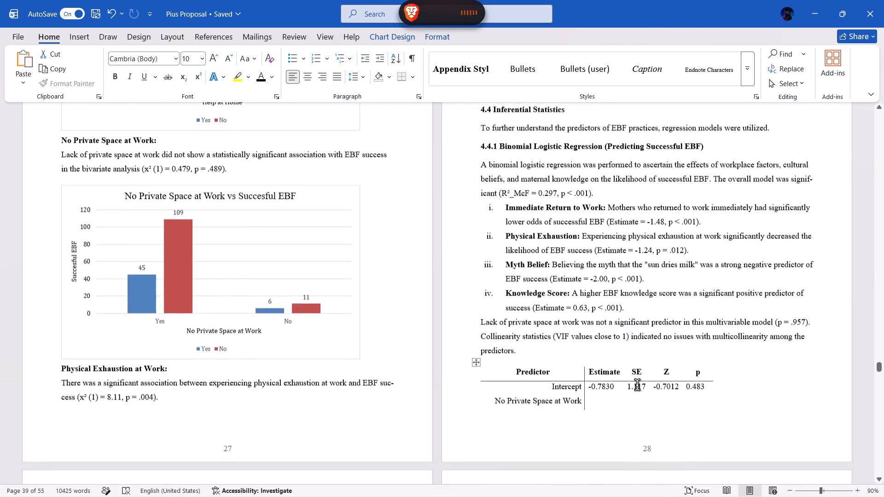
scroll(637, 385, up, 1)
click(637, 385)
scroll(637, 385, up, 1)
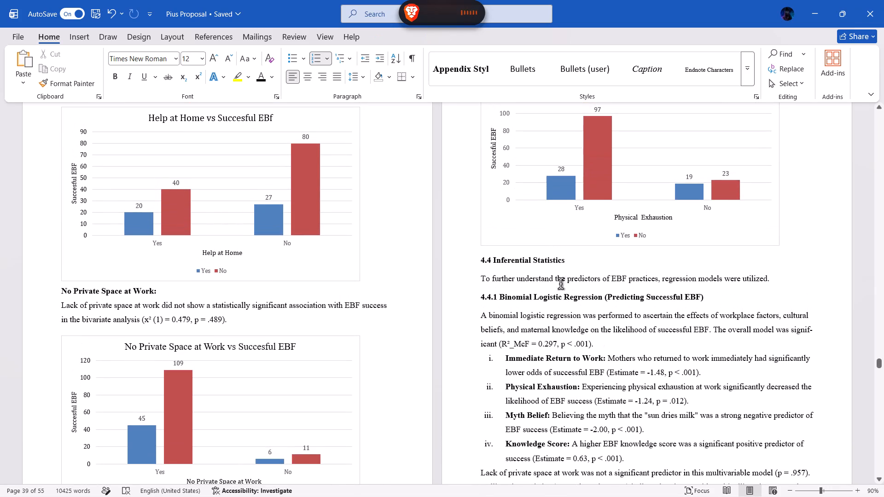
scroll(599, 193, up, 1)
scroll(342, 270, up, 1)
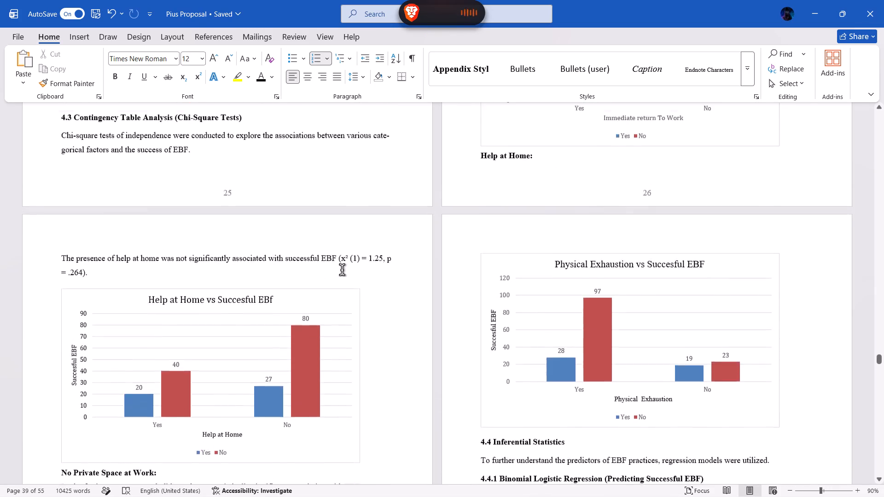
scroll(342, 270, up, 5)
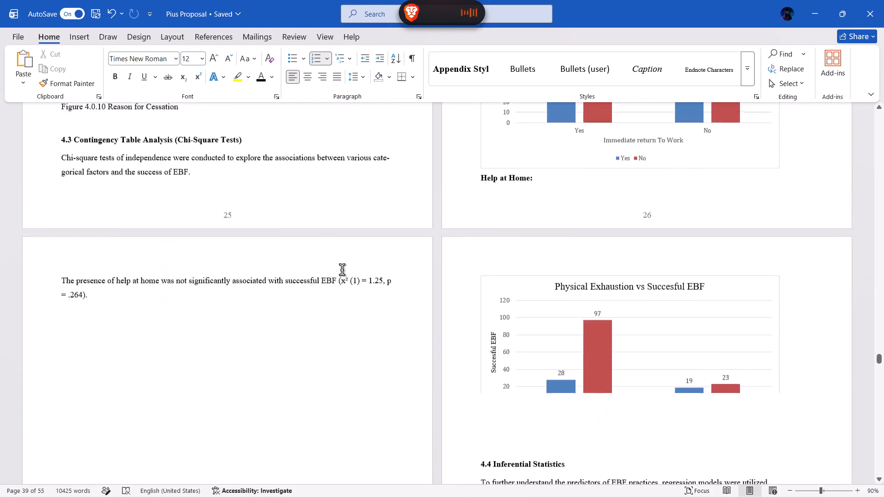
scroll(342, 270, up, 5)
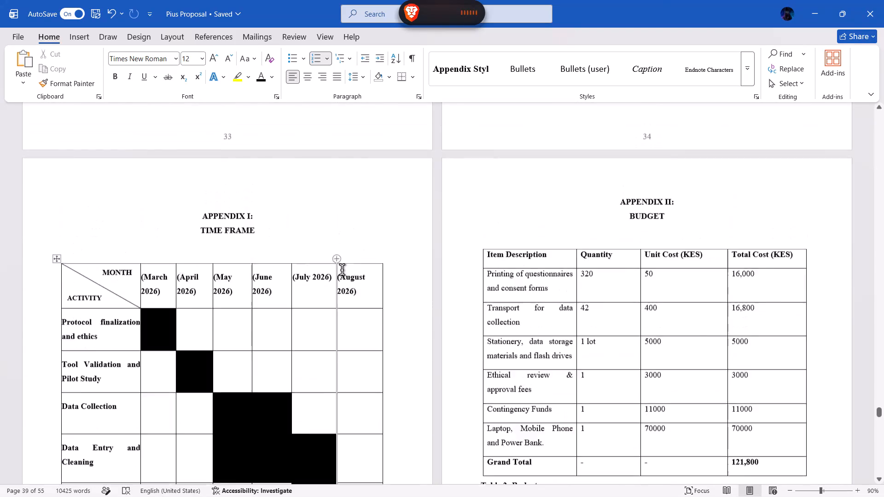
scroll(342, 270, up, 5)
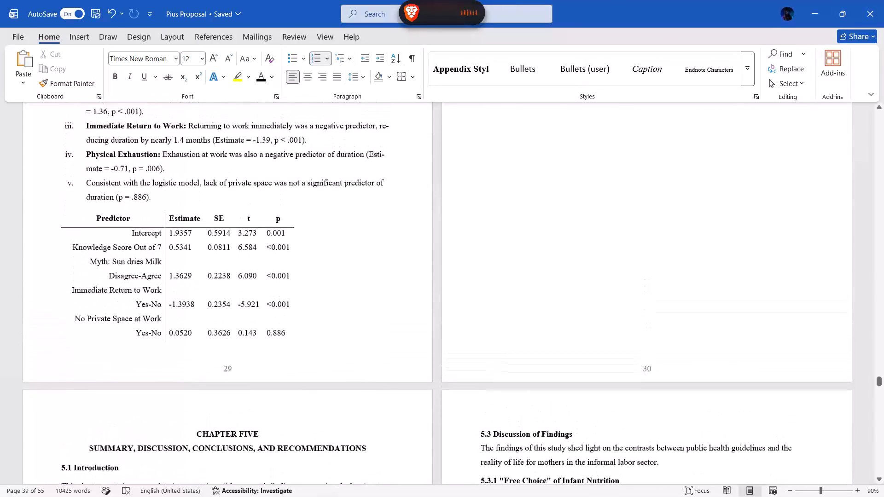
scroll(342, 270, up, 4)
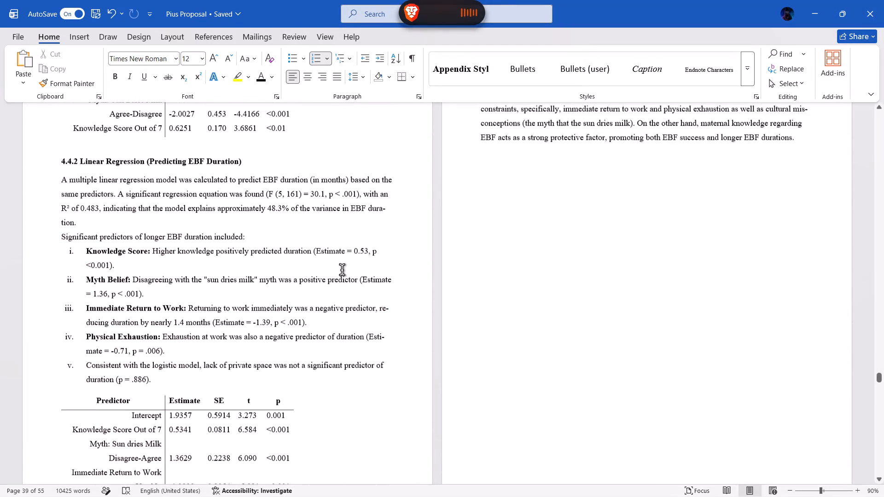
right_click(342, 270)
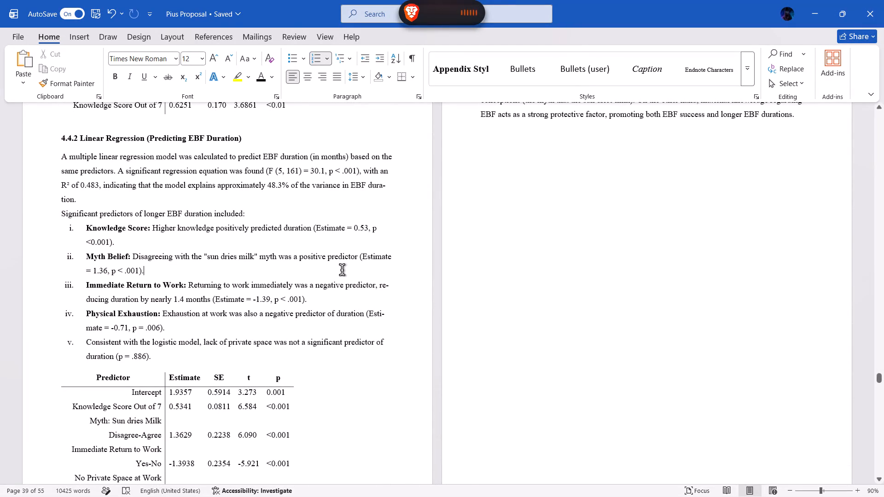
click(506, 300)
scroll(331, 285, up, 1)
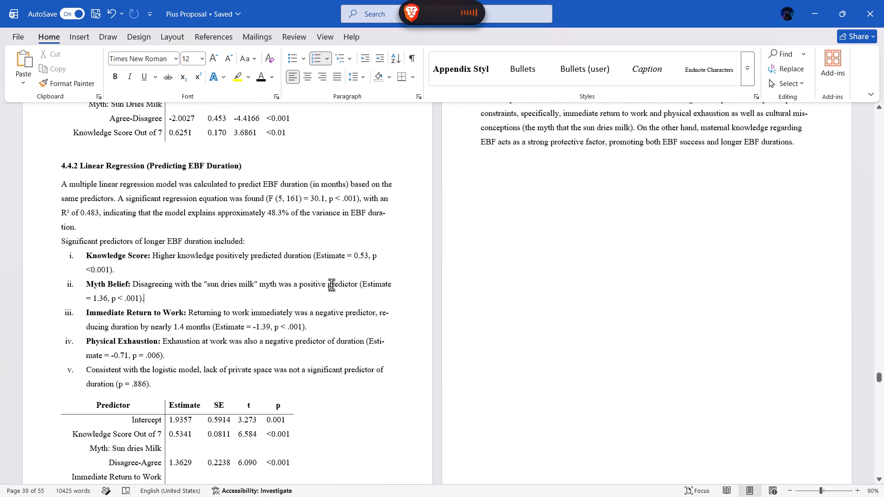
scroll(331, 285, up, 3)
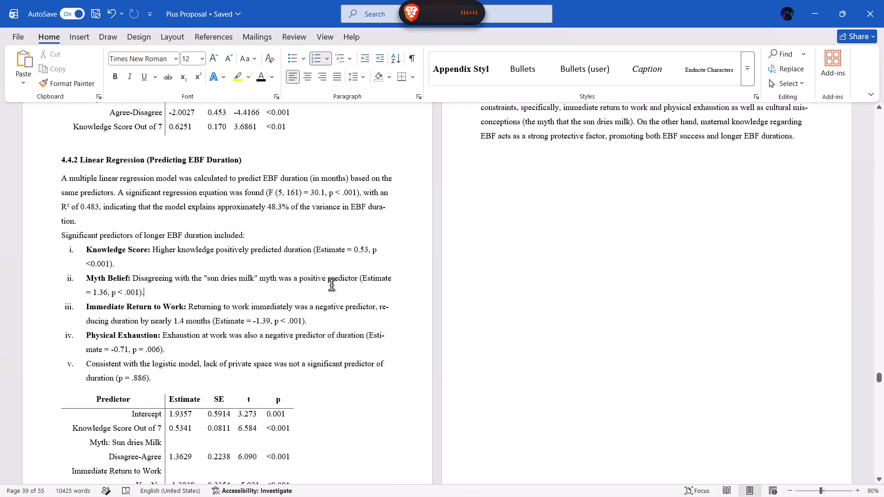
scroll(331, 285, up, 3)
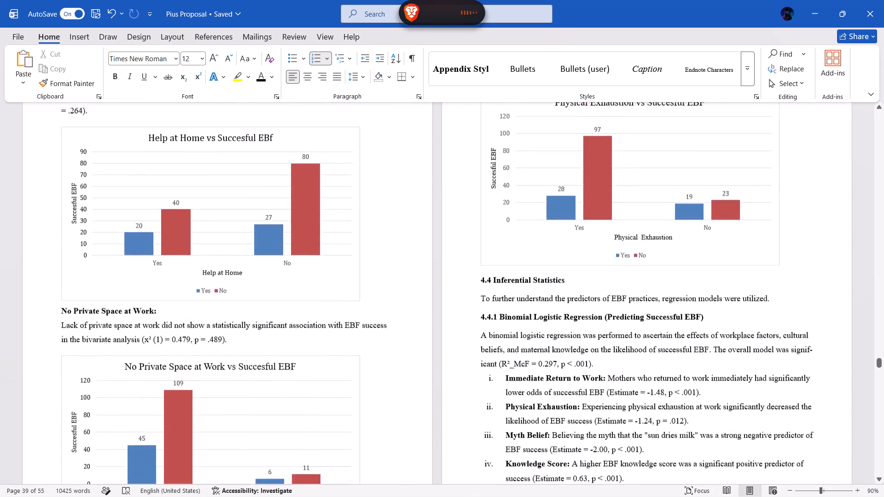
scroll(331, 285, up, 2)
scroll(331, 285, down, 1)
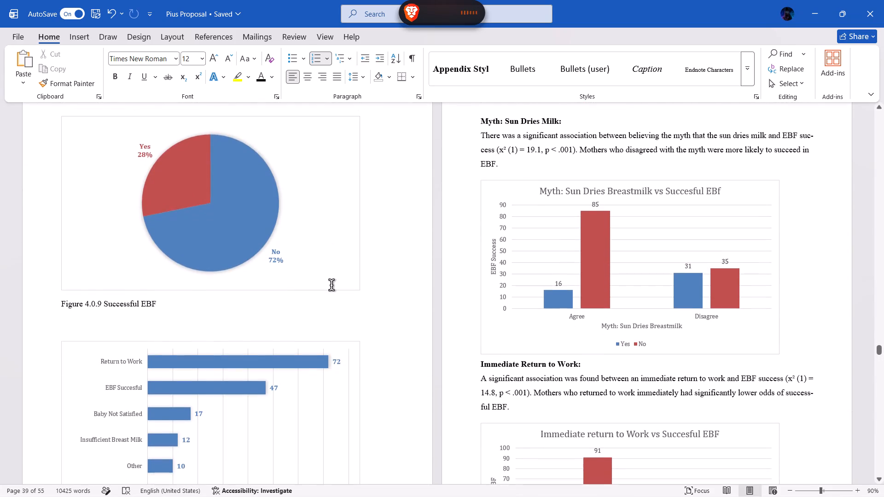
scroll(331, 285, down, 2)
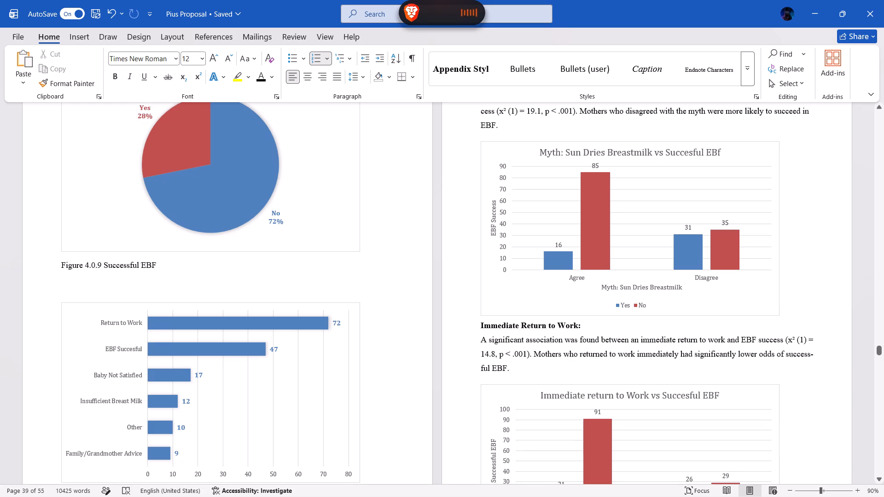
scroll(327, 283, up, 1)
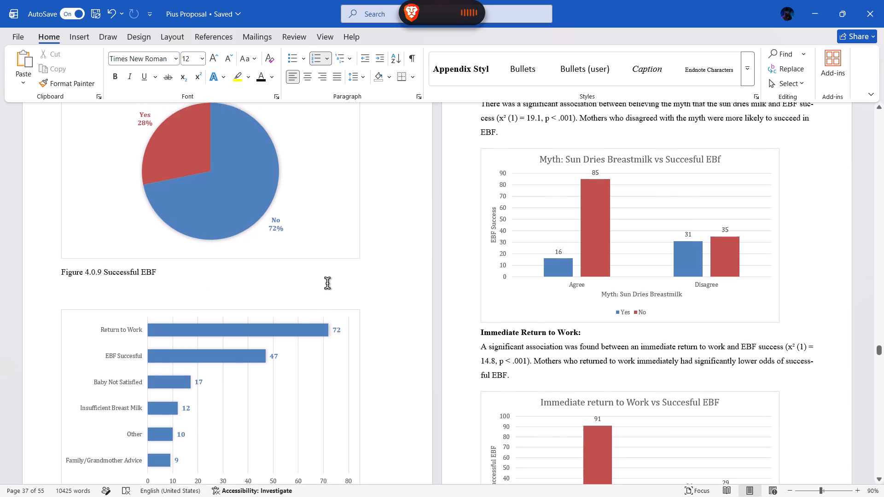
Review the renumbered Chapter Four figure captions and undo the last numbering change applied to them.
scroll(327, 283, up, 3)
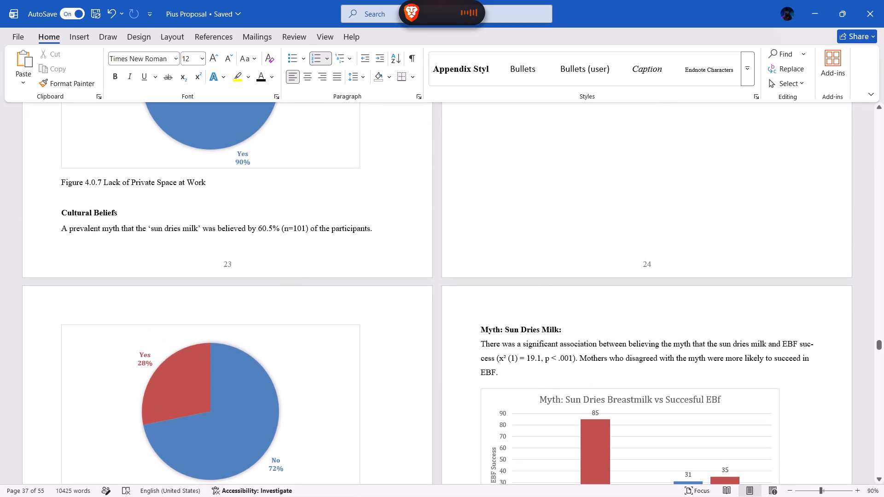
scroll(327, 283, up, 1)
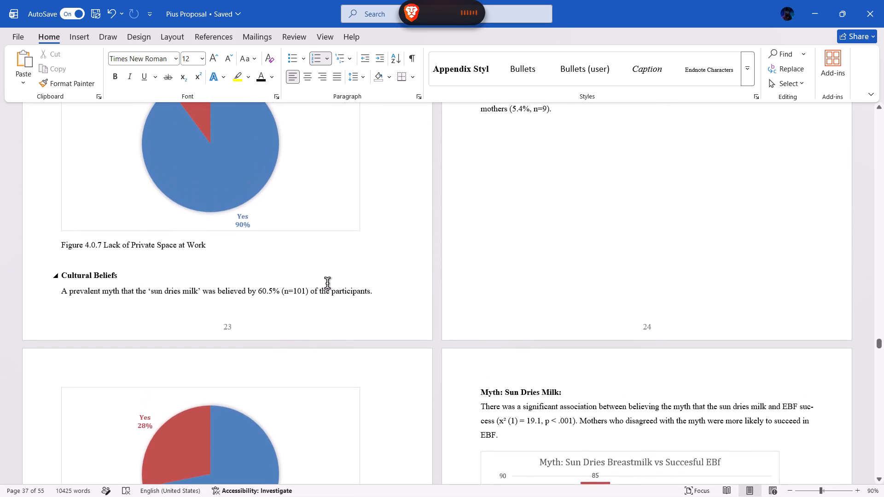
scroll(327, 283, up, 1)
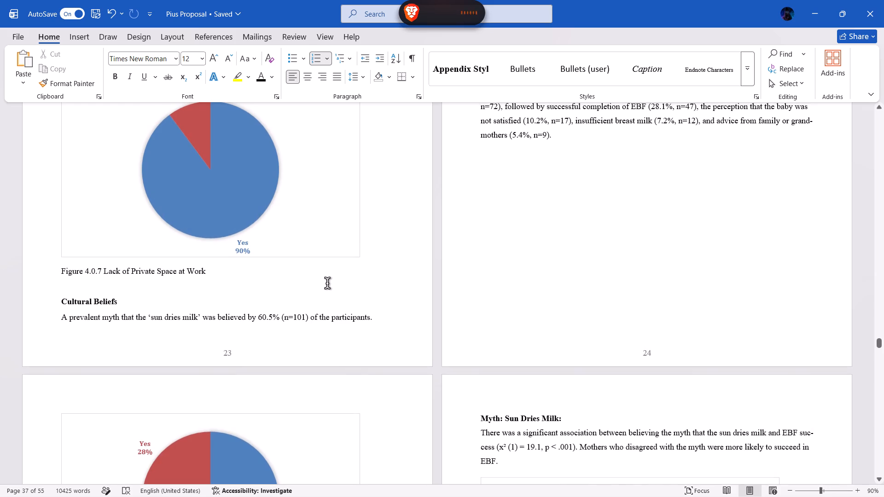
scroll(327, 283, up, 2)
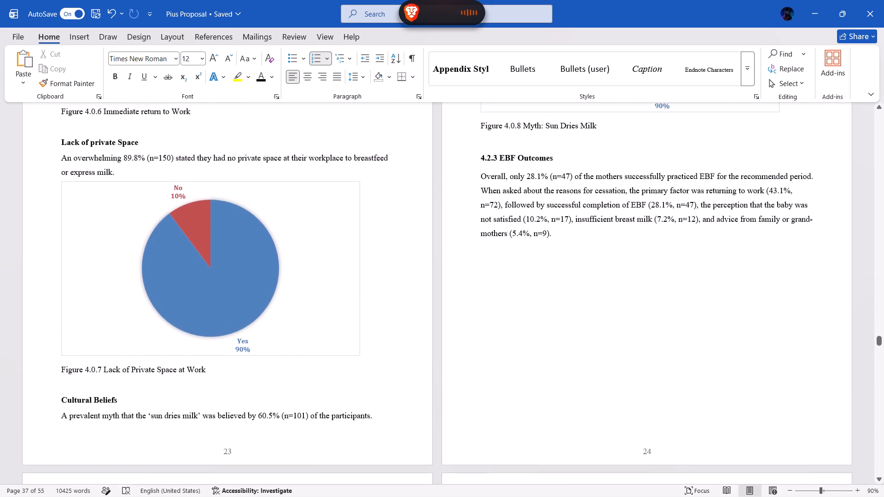
scroll(327, 283, up, 2)
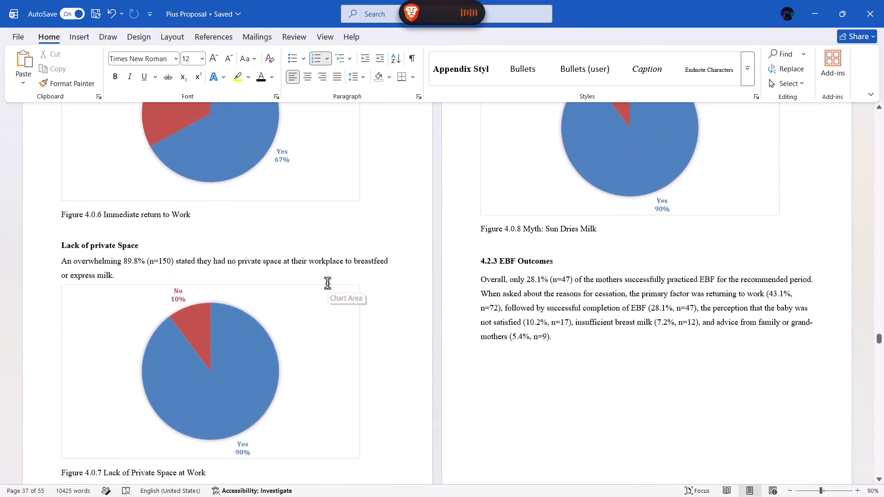
key(ctrl+z)
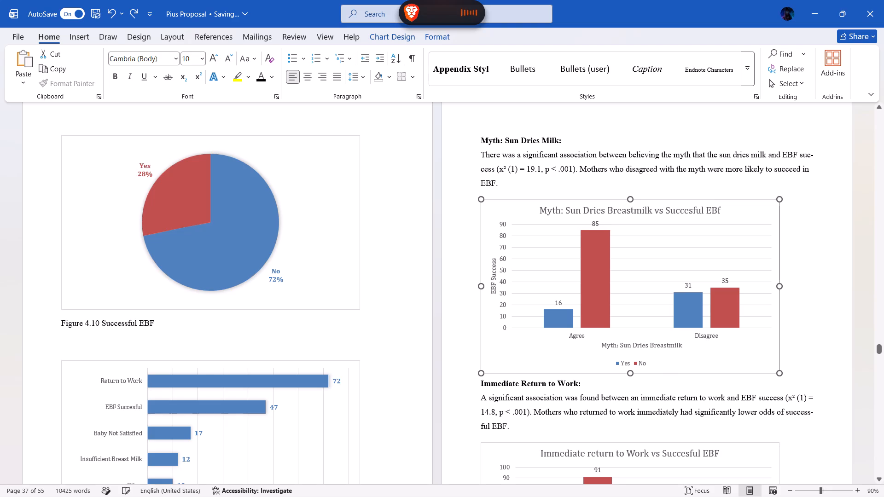
For the selected Myth: Sun Dries Breastmilk chart, try to set Figure caption numbering to take its chapter number from Heading 4.
scroll(327, 283, down, 2)
scroll(339, 337, down, 1)
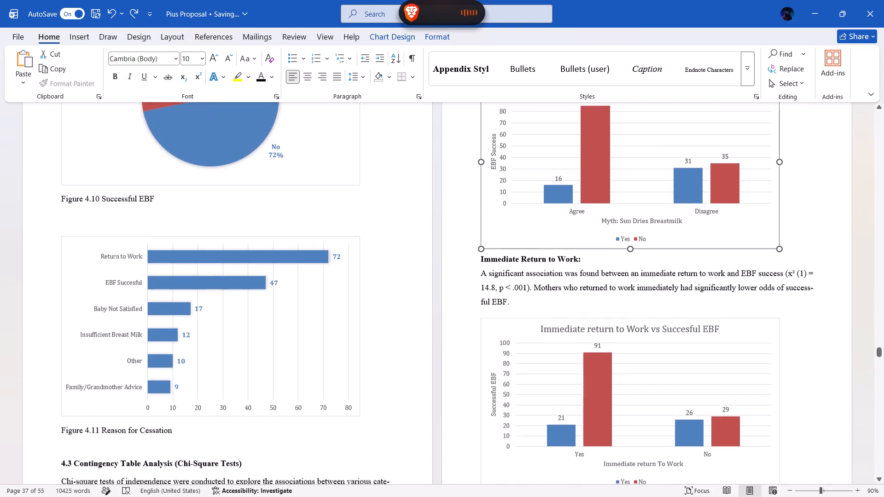
scroll(339, 337, down, 1)
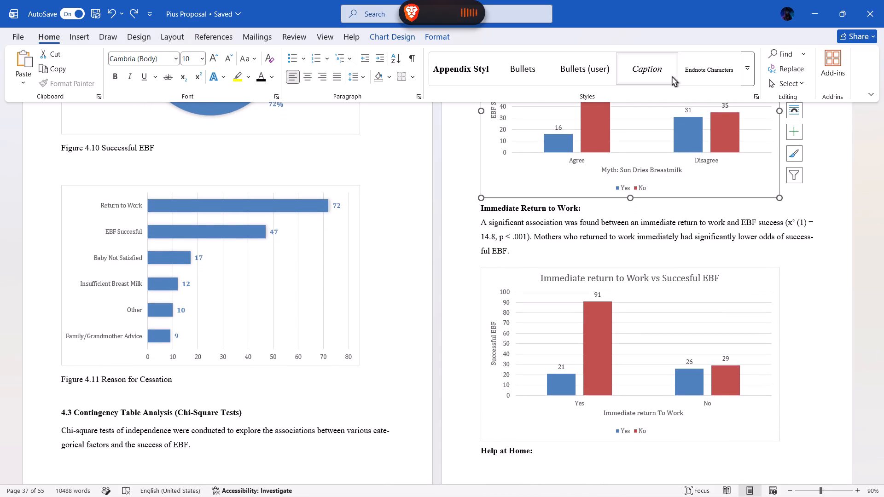
click(209, 29)
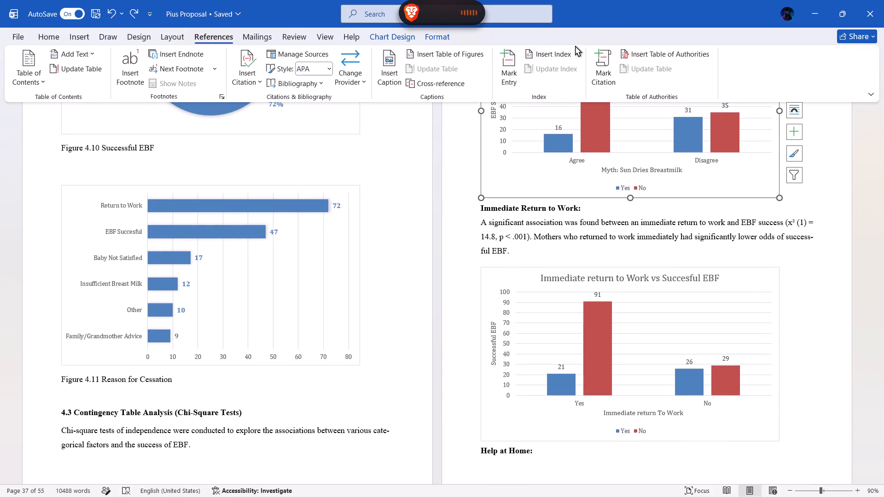
click(389, 65)
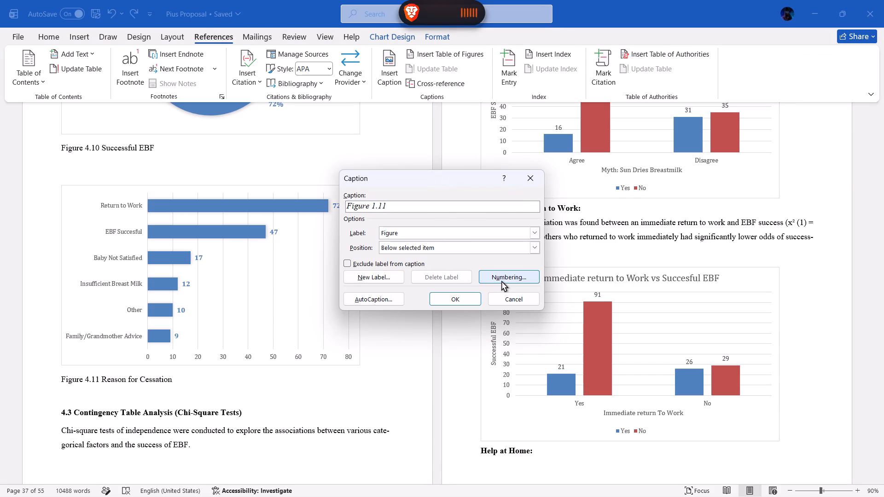
click(502, 281)
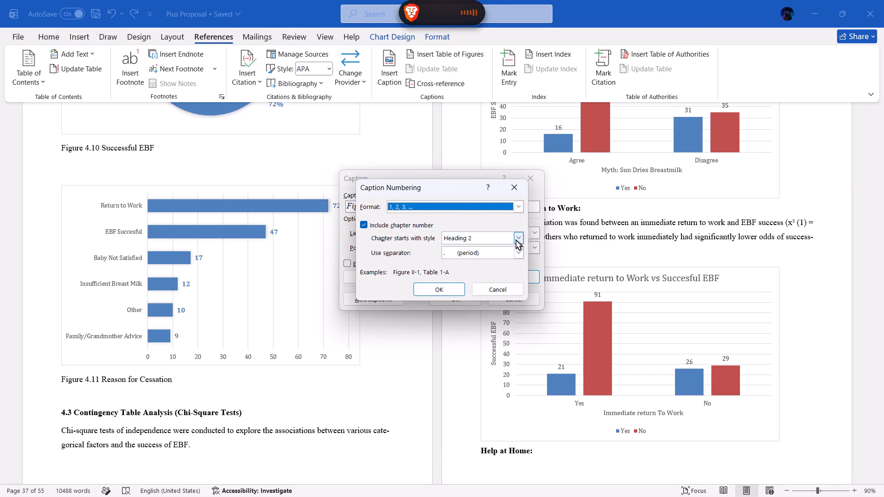
click(516, 240)
click(485, 270)
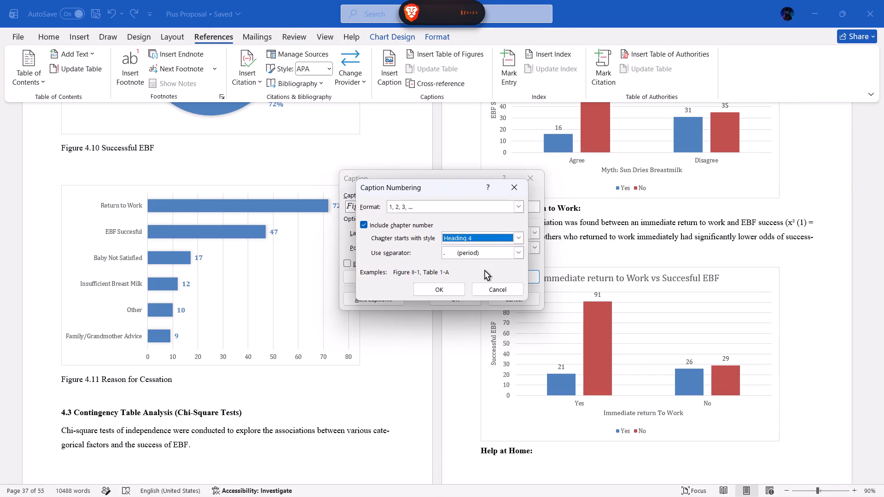
click(448, 287)
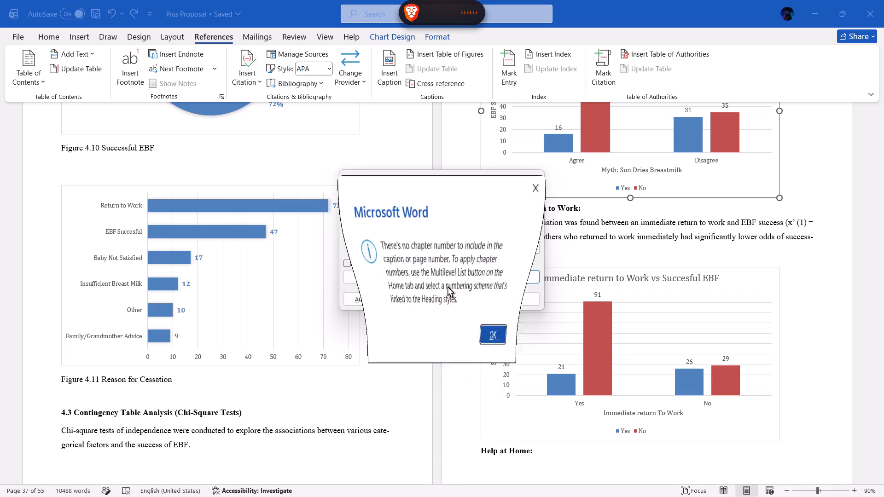
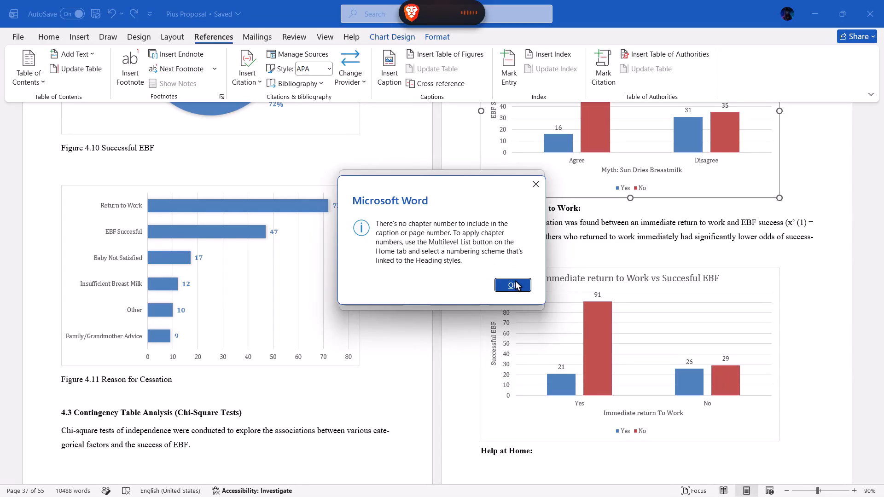
Turn off the chapter number in the Figure caption numbering.
click(516, 281)
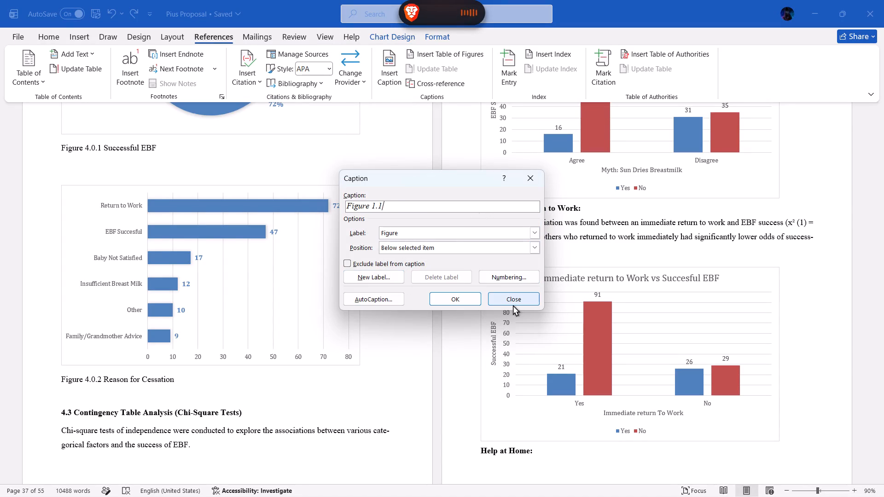
click(509, 274)
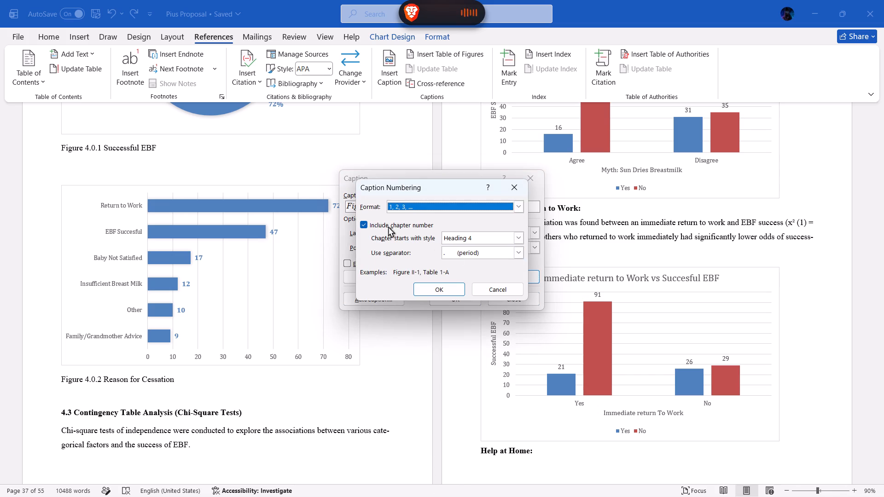
click(361, 220)
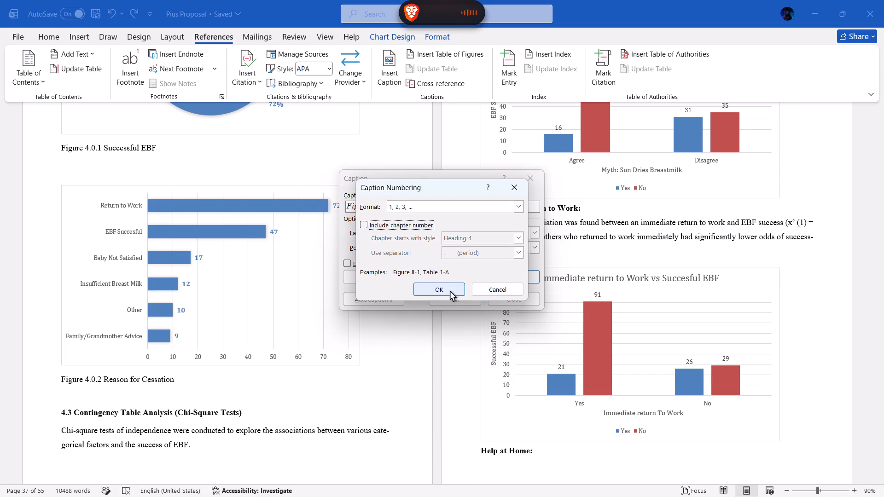
click(450, 291)
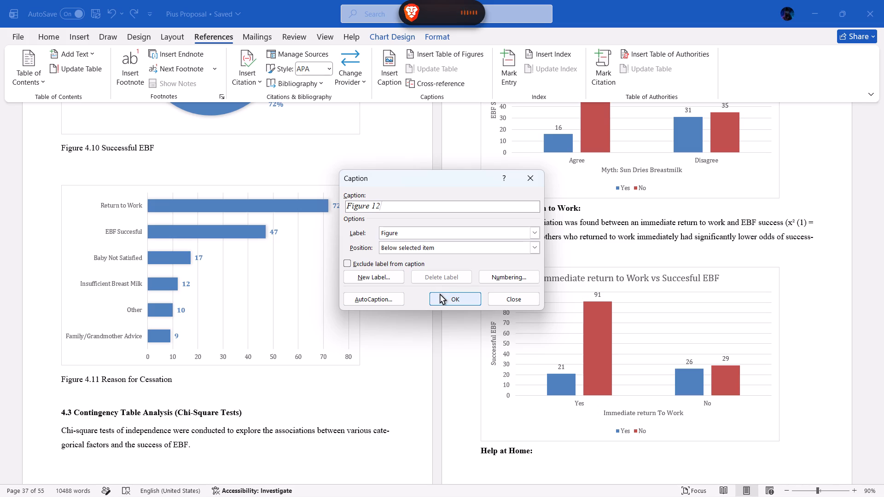
Insert the caption text "Sun Dries Milk vs Successful EBF" below the Myth: Sun Dries Breastmilk chart.
key(BackSpace)
key(BackSpace)
key(BackSpace)
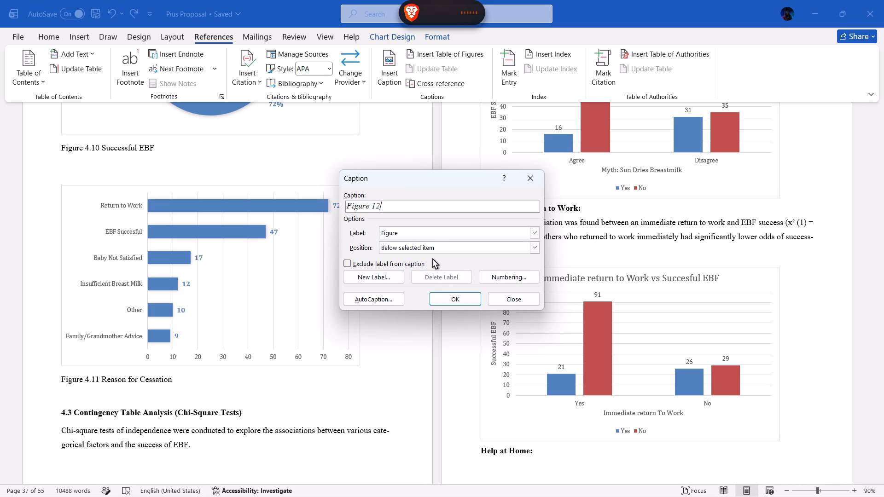
key(space)
text(Sun)
key(space)
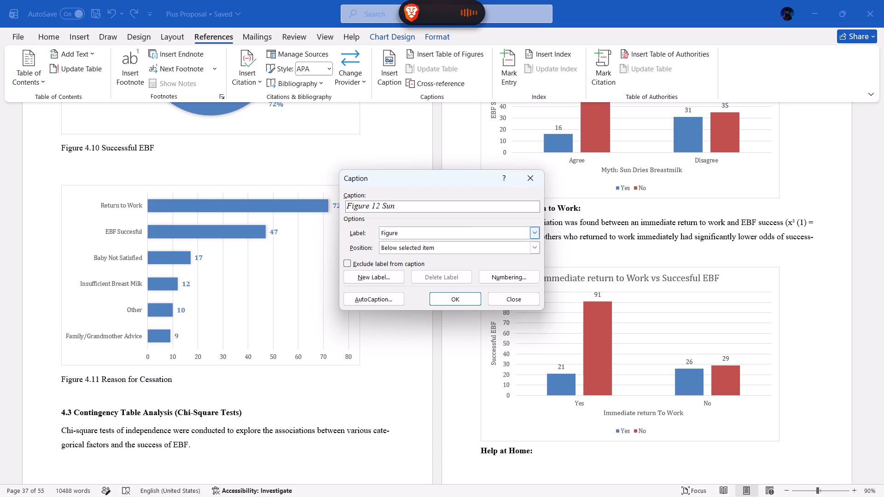
text(dries)
key(space)
text(Milk vs)
key(space)
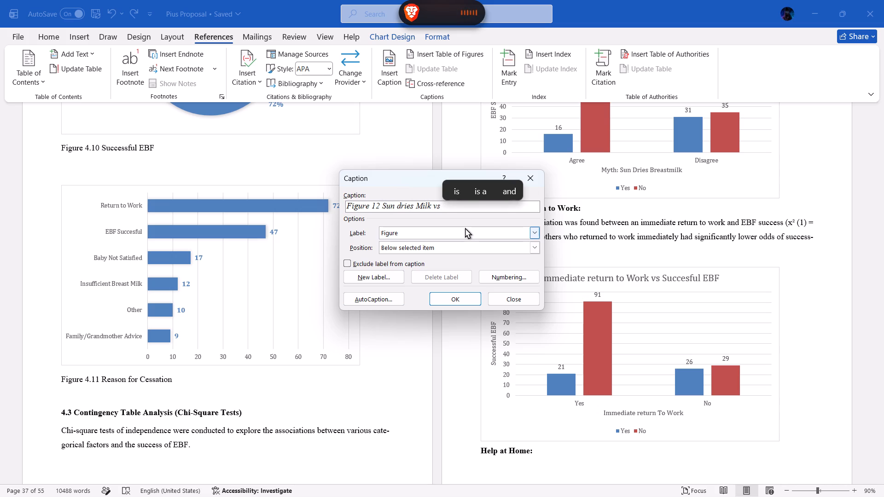
click(401, 206)
key(BackSpace)
key(v)
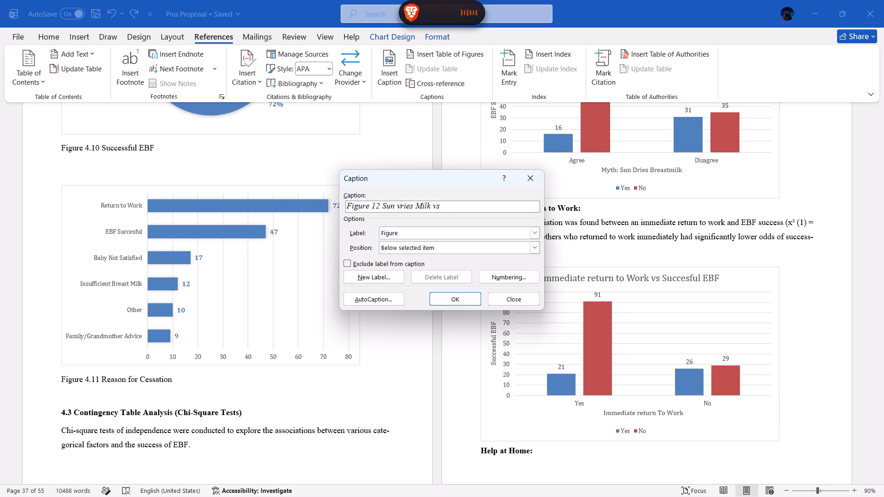
key(BackSpace)
key(shift+d)
click(462, 203)
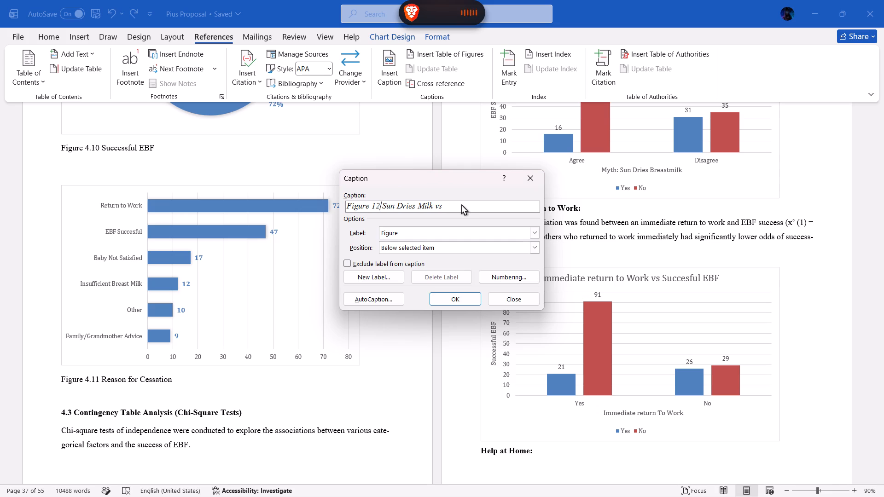
click(461, 208)
click(462, 208)
key(Right)
key(Right)
key(Right)
key(Right)
key(Right)
key(Right)
key(Right)
key(Right)
key(Right)
key(Right)
key(Right)
key(Right)
key(Right)
key(Right)
key(Right)
key(Right)
key(Right)
key(Right)
key(Right)
key(space)
text(Su)
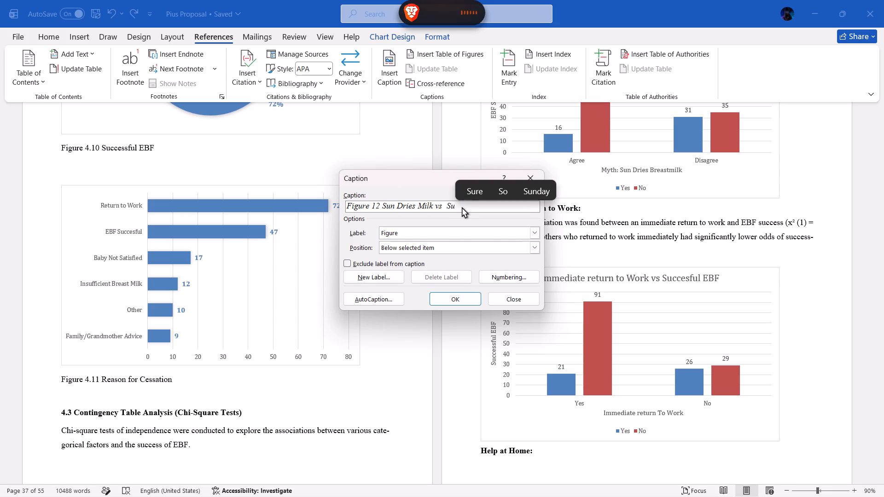
text(ccessful E)
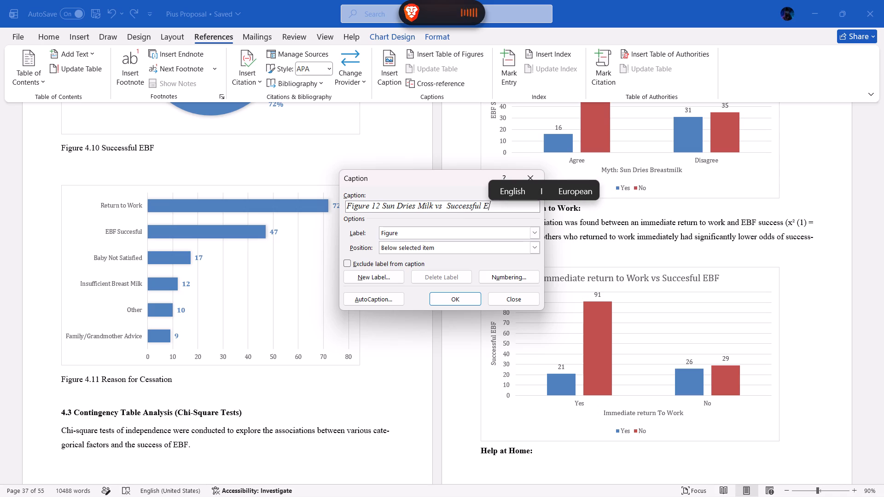
text(BF)
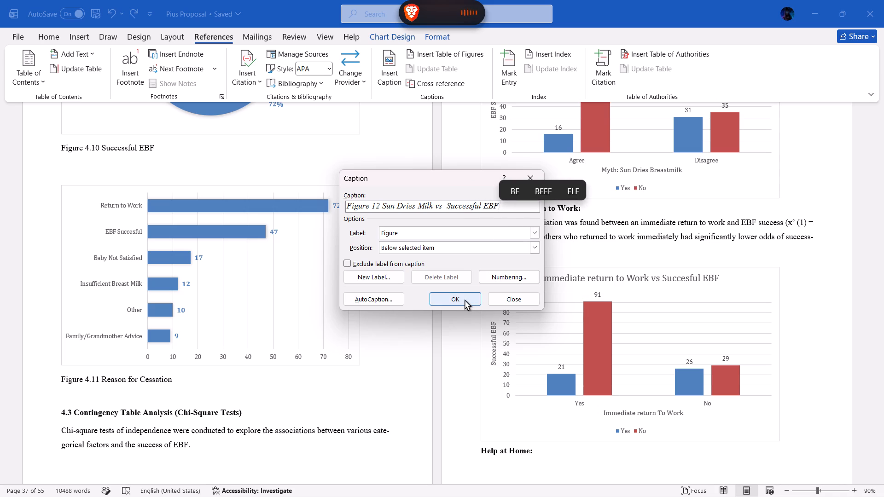
click(465, 300)
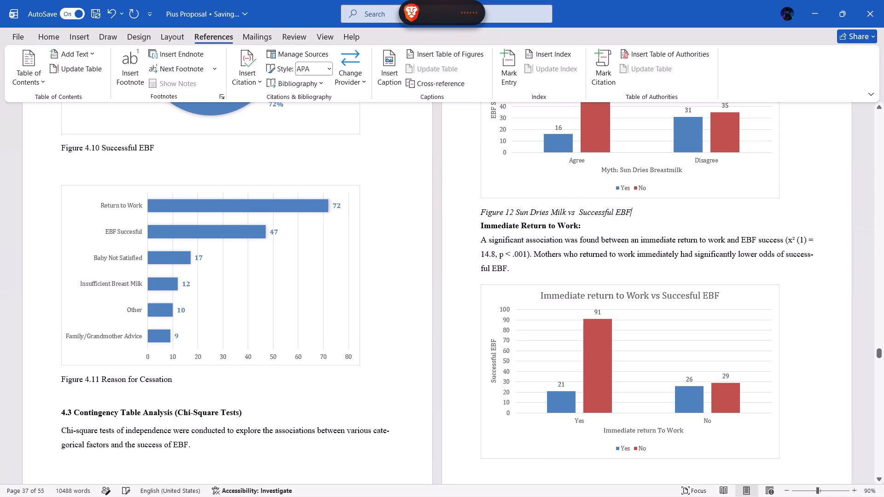
Add the prefix "4." to the number of the Sun Dries Milk figure caption so it reads 4.12.
click(504, 210)
key(Right)
text(4.)
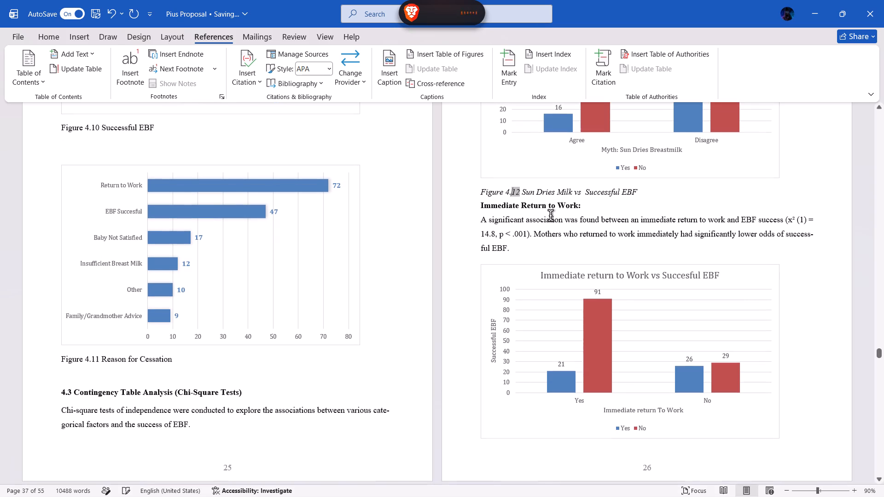
Remove the italics from the Figure 4.12 caption and delete the extra space before "Successful".
triple_click(567, 191)
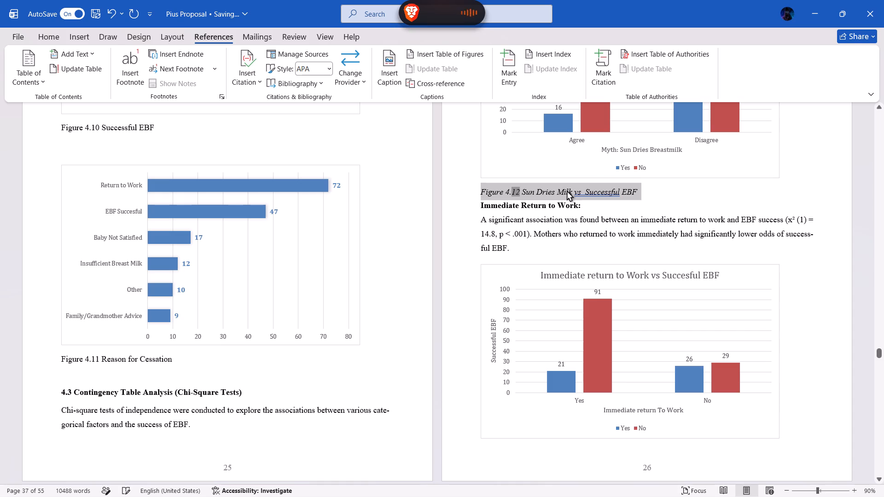
key(ctrl+i)
click(583, 191)
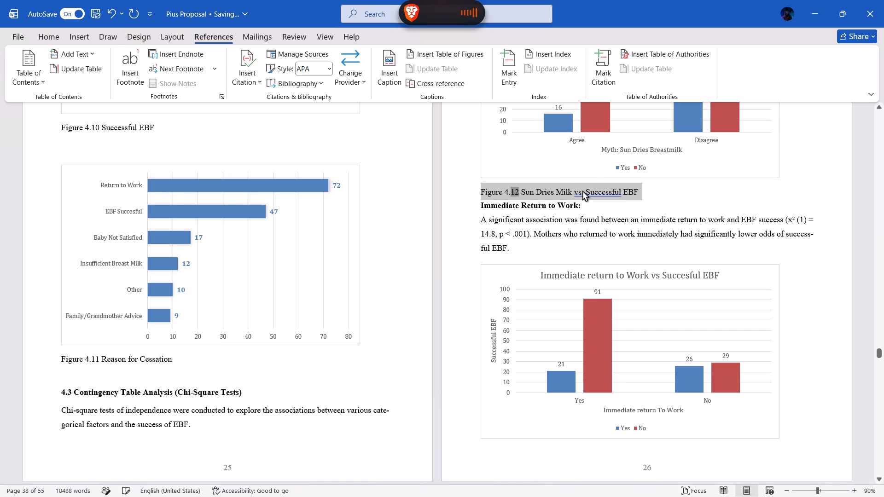
key(BackSpace)
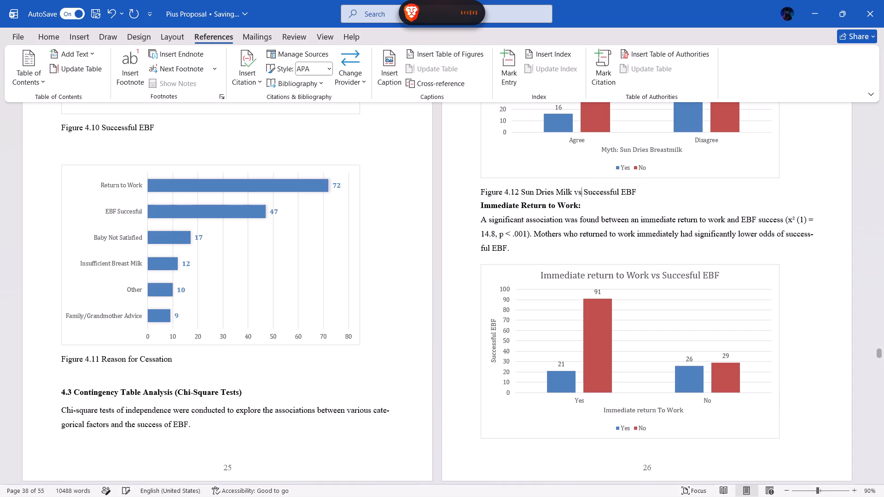
Add two line breaks between the Figure 4.12 caption and the Immediate Return to Work heading.
click(637, 191)
key(Return)
key(Return)
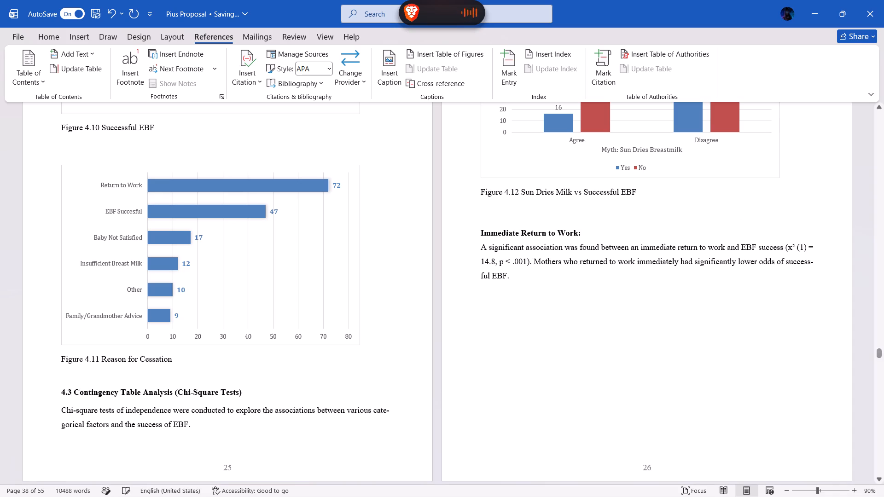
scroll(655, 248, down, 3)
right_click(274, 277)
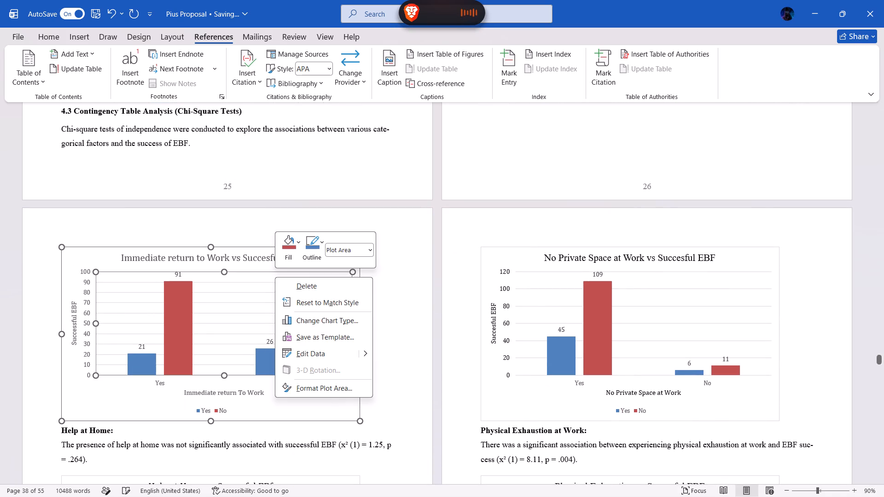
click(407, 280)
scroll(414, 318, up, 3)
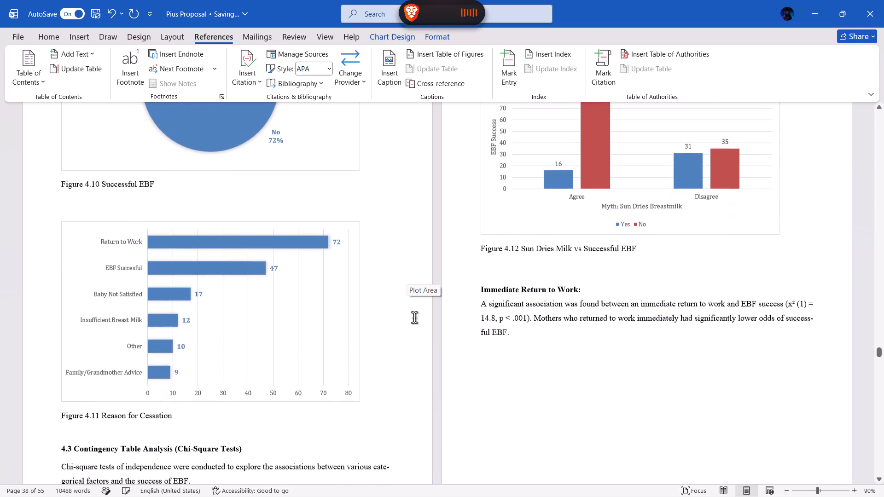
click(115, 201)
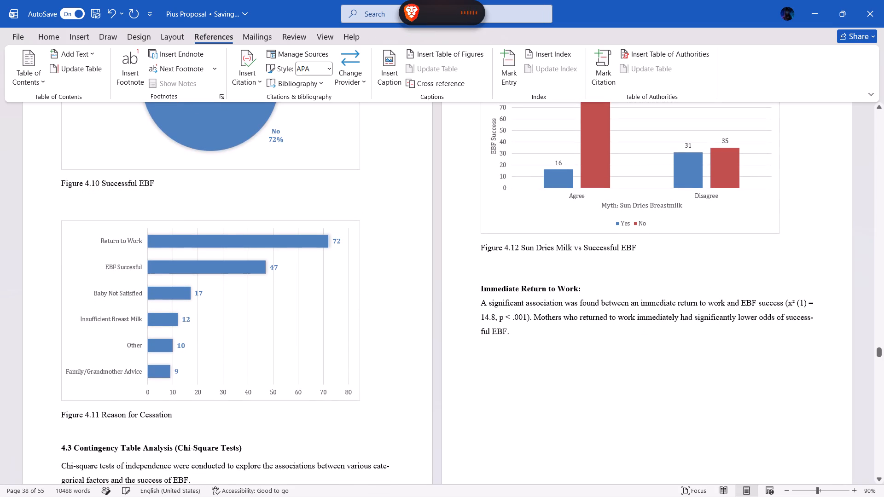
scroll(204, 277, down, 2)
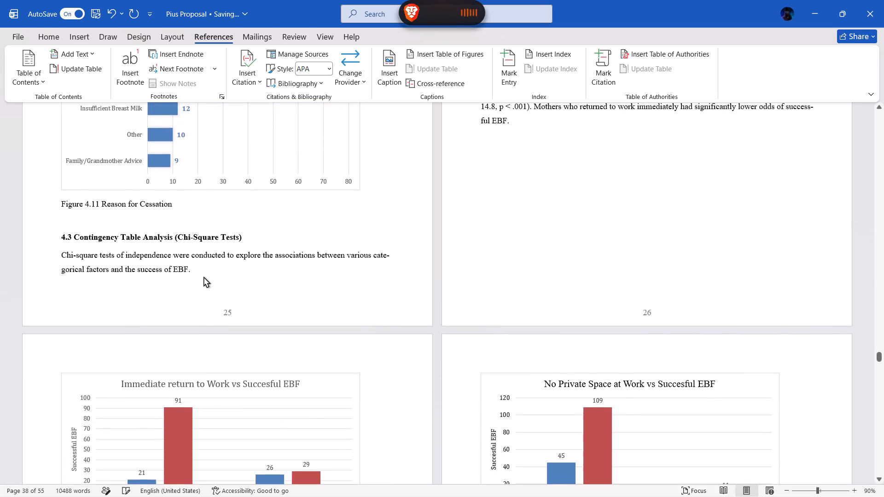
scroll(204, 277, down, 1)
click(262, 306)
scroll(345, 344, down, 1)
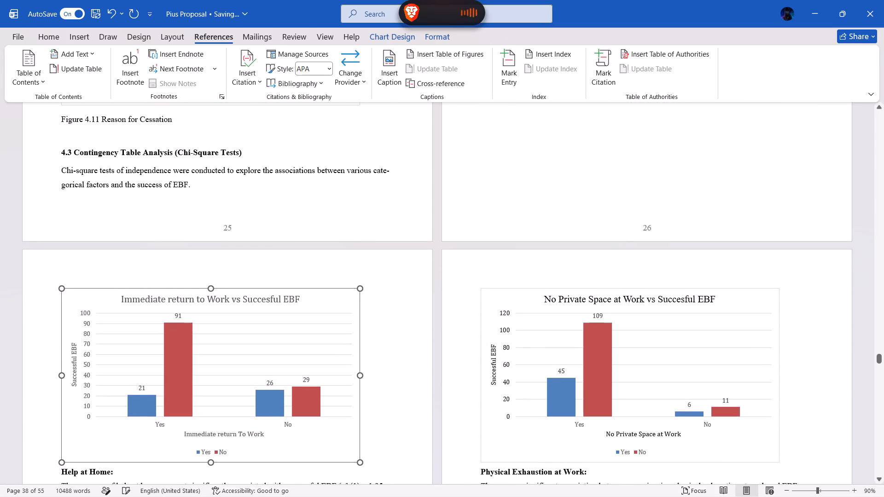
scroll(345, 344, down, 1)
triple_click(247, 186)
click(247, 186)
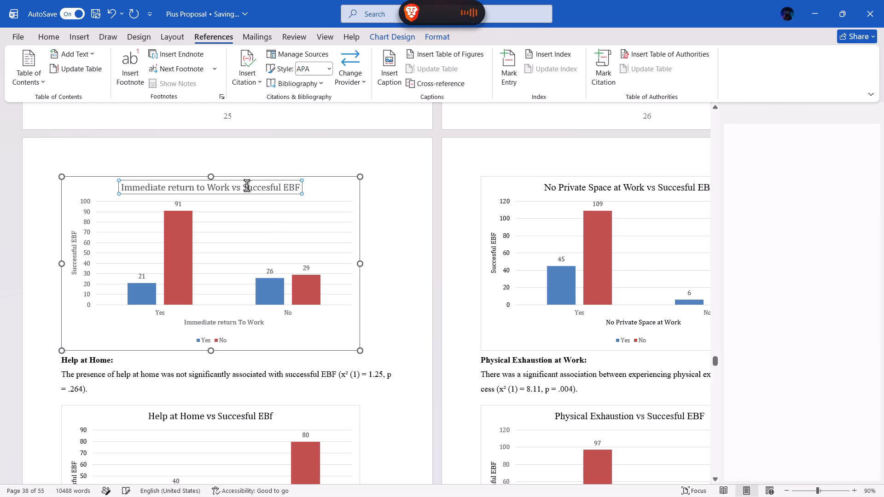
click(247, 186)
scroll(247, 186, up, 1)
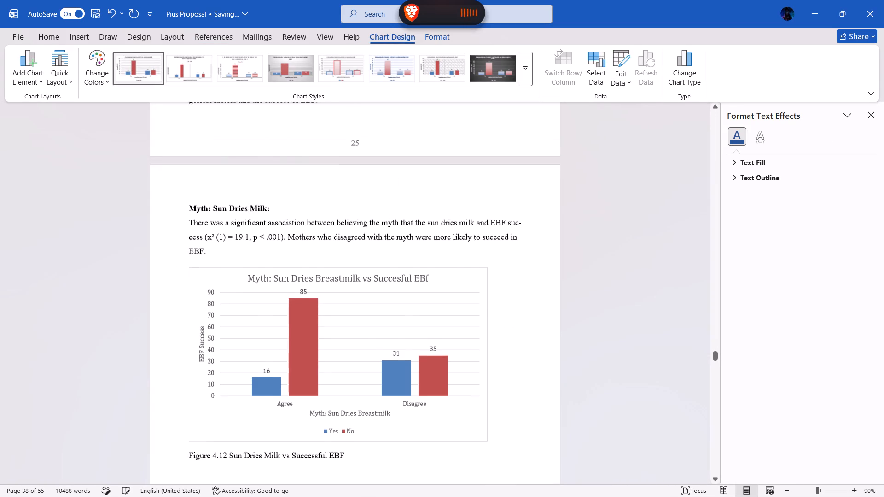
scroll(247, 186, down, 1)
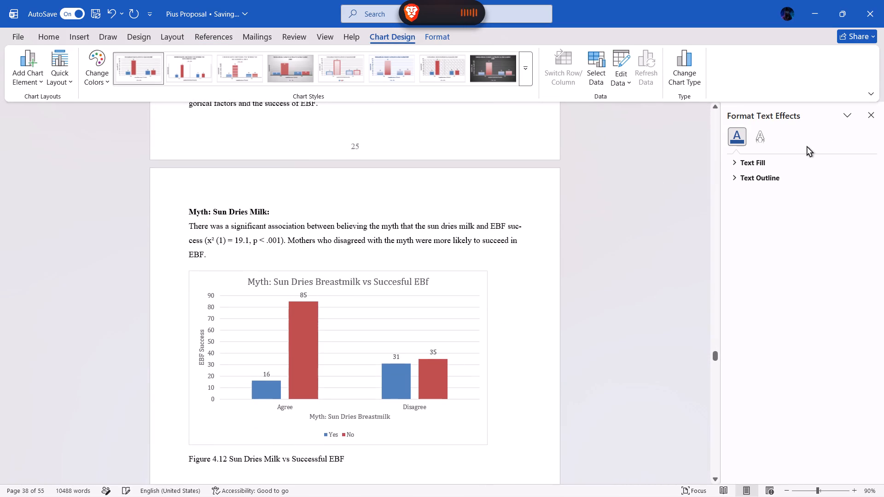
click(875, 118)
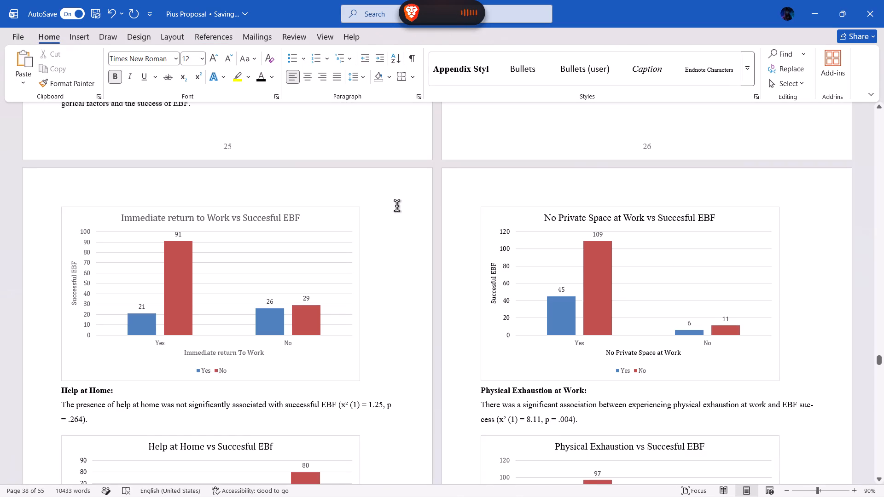
Copy the full title text of the Immediate return to Work chart.
click(231, 214)
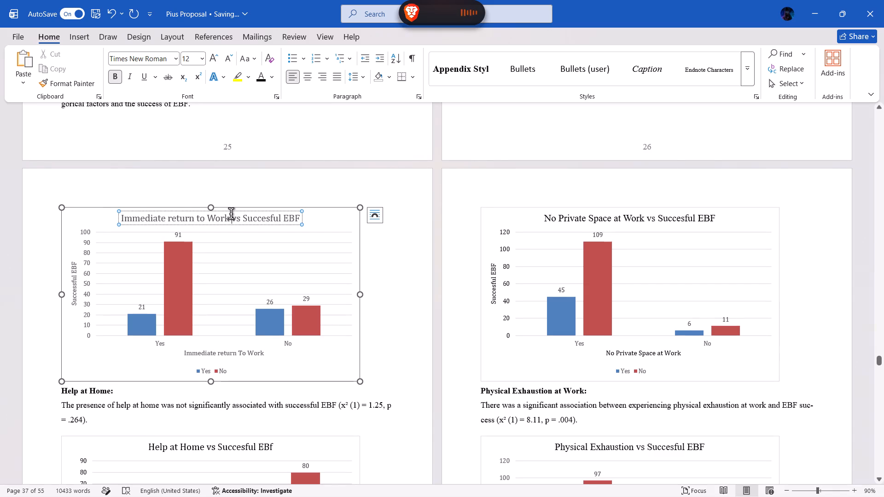
key(ctrl+a)
key(ctrl+c)
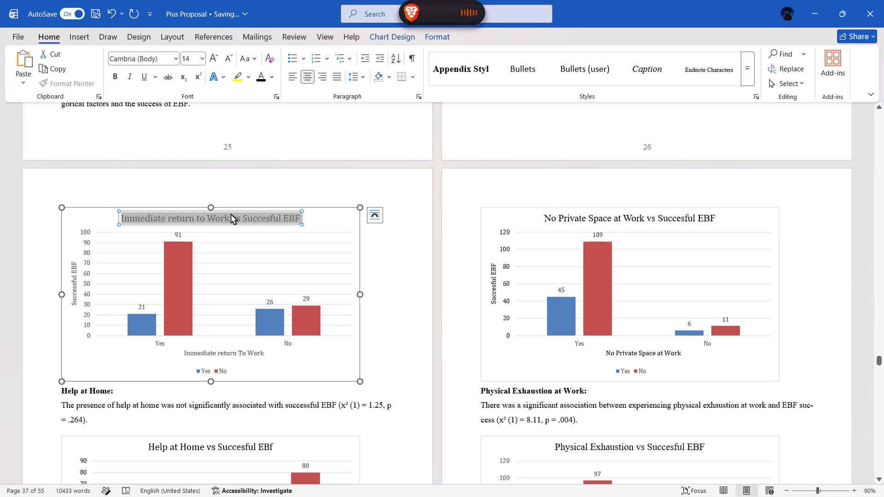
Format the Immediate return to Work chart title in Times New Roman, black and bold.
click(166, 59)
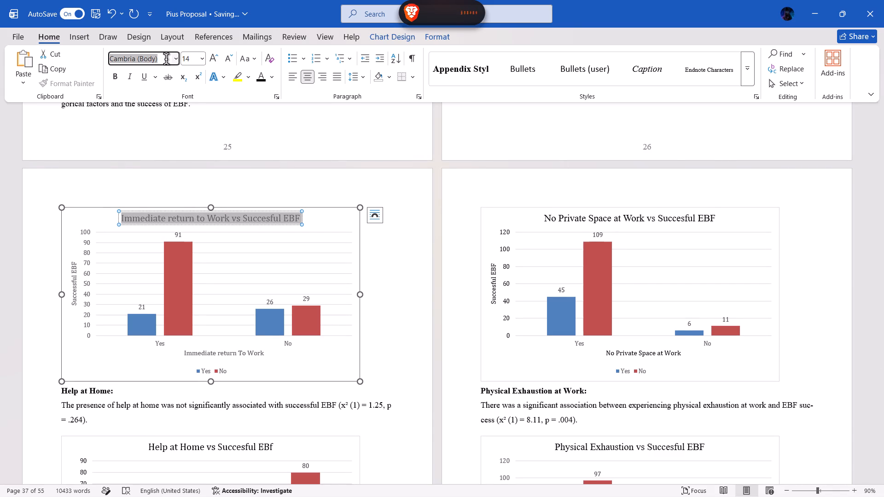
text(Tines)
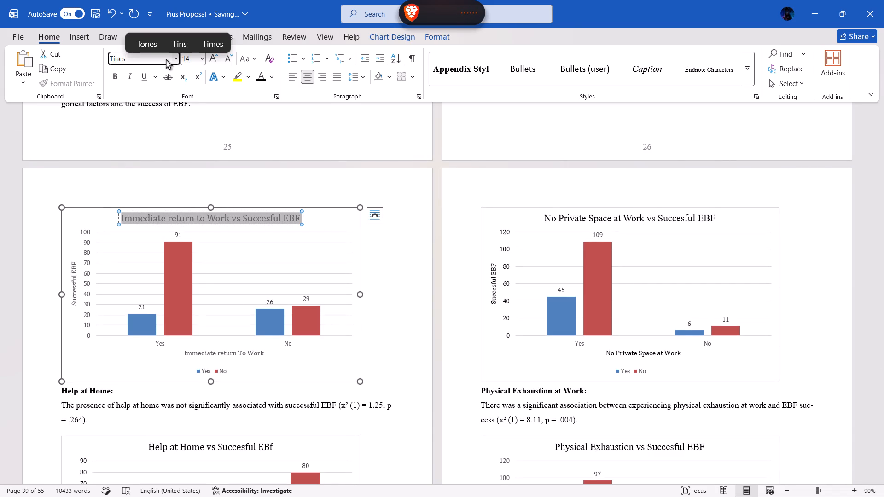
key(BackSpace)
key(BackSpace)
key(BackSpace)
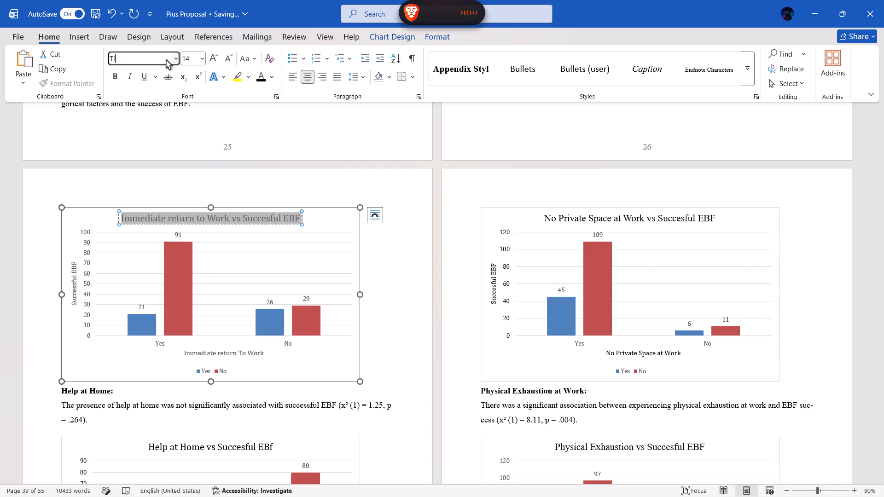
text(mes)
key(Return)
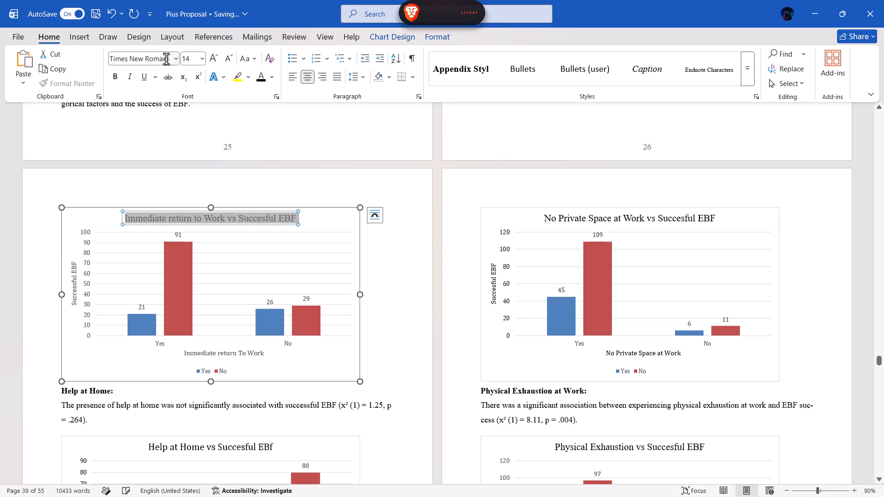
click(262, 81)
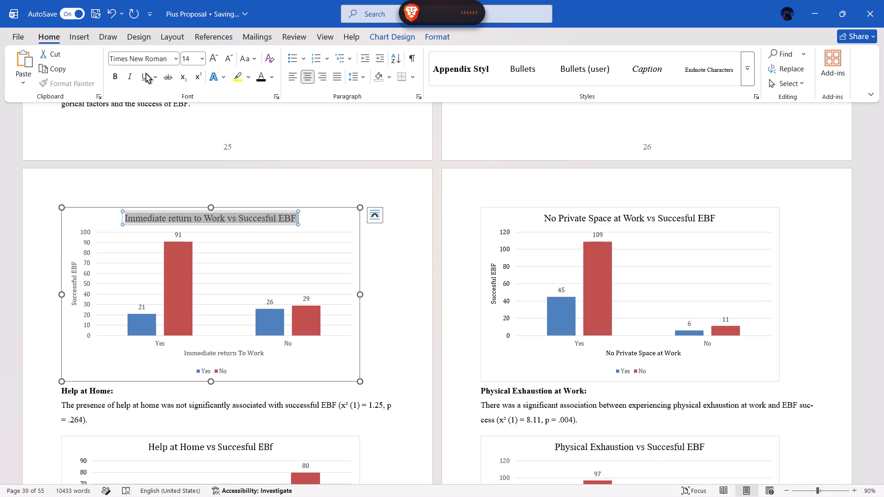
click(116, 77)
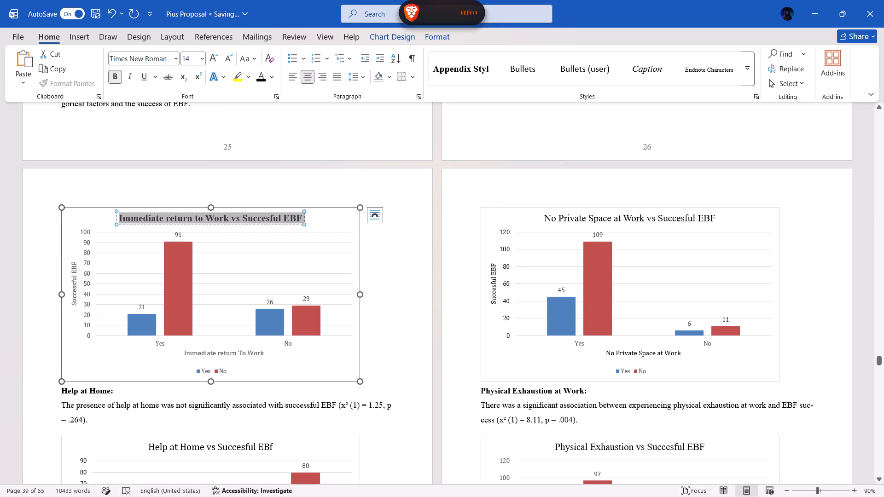
Insert a Figure caption below the Immediate return to Work chart, using the copied chart title as its text.
scroll(493, 216, up, 1)
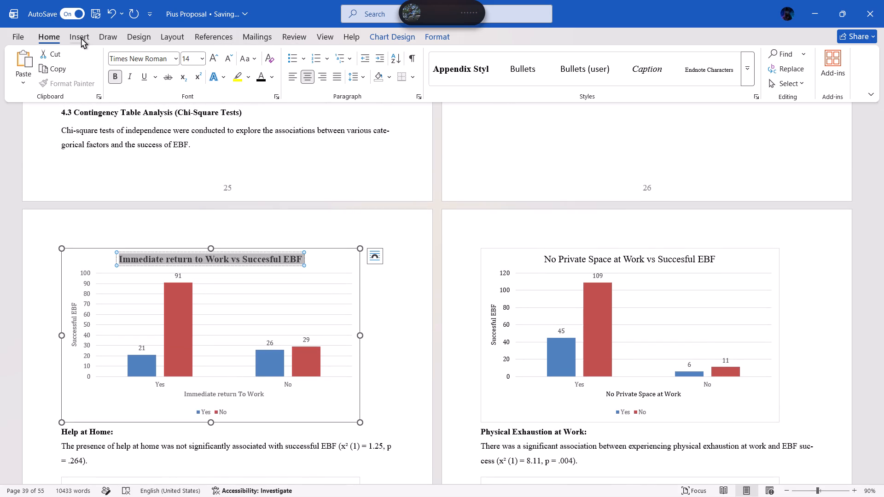
click(213, 37)
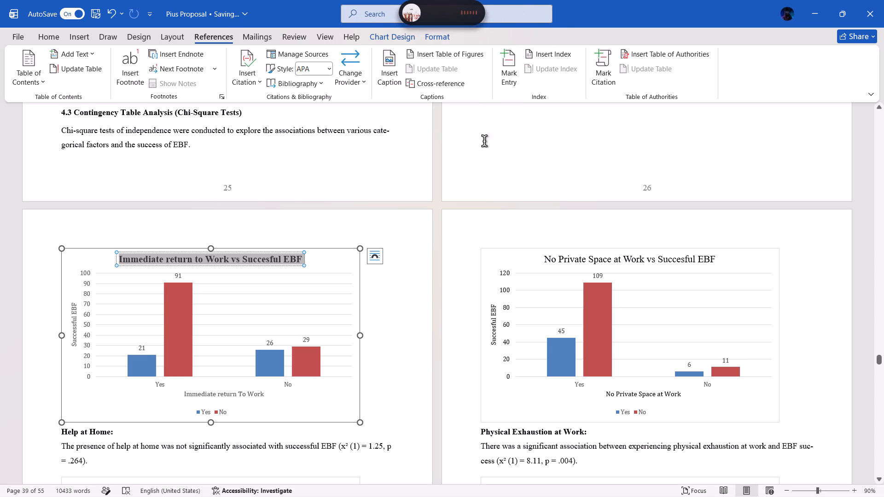
click(397, 75)
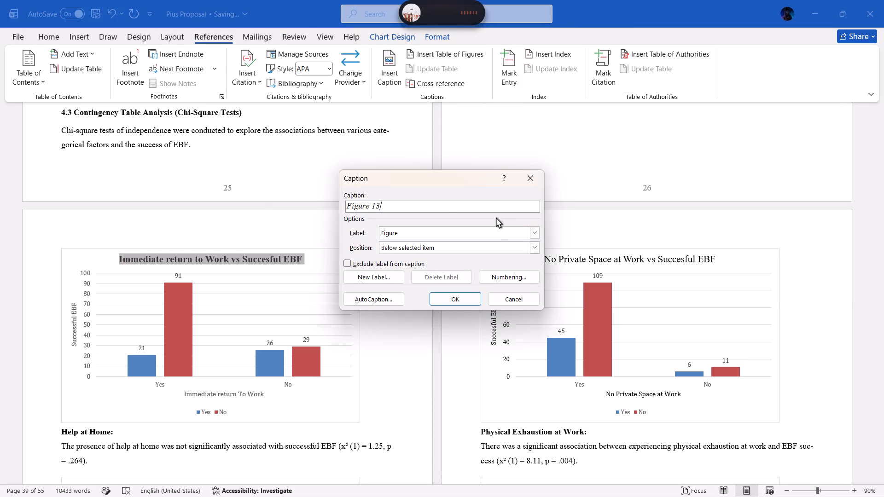
key(space)
key(ctrl+v)
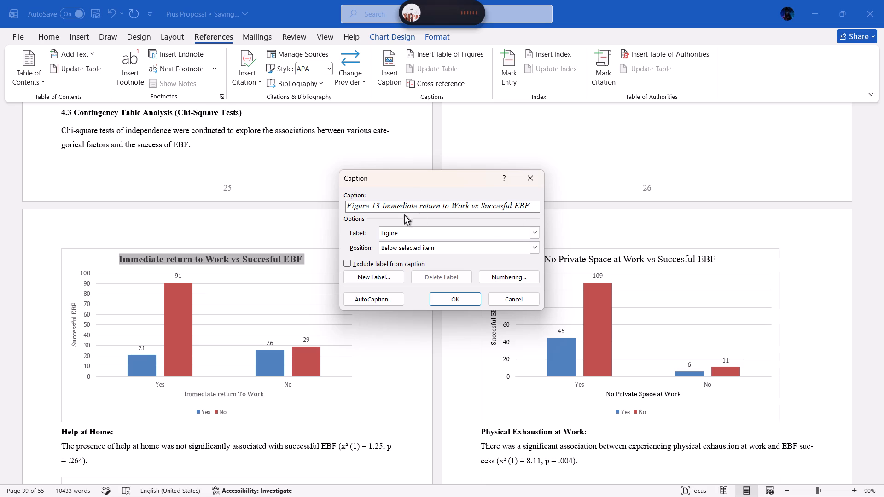
click(473, 302)
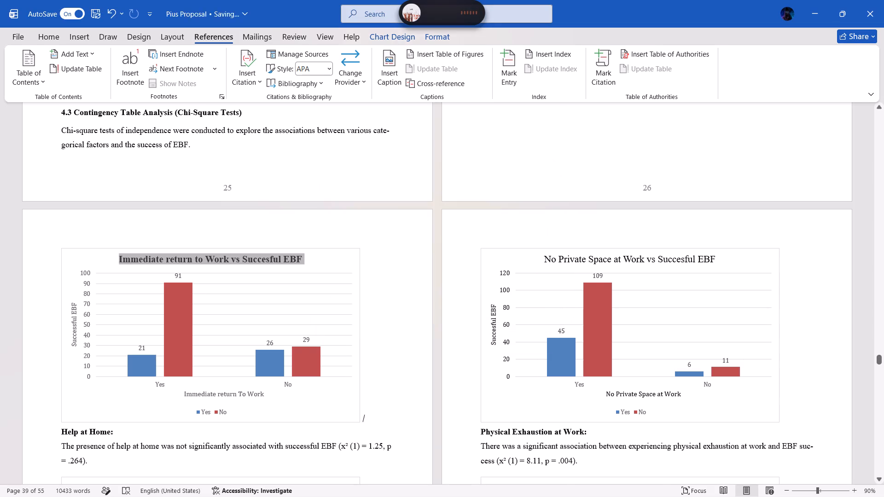
Correct the misspelled word in the Immediate return to Work caption to "Successful".
scroll(313, 310, down, 1)
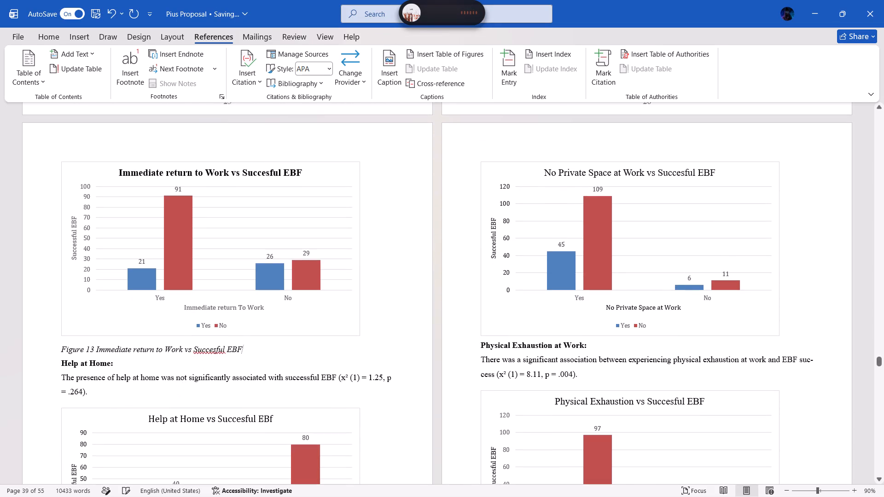
right_click(208, 351)
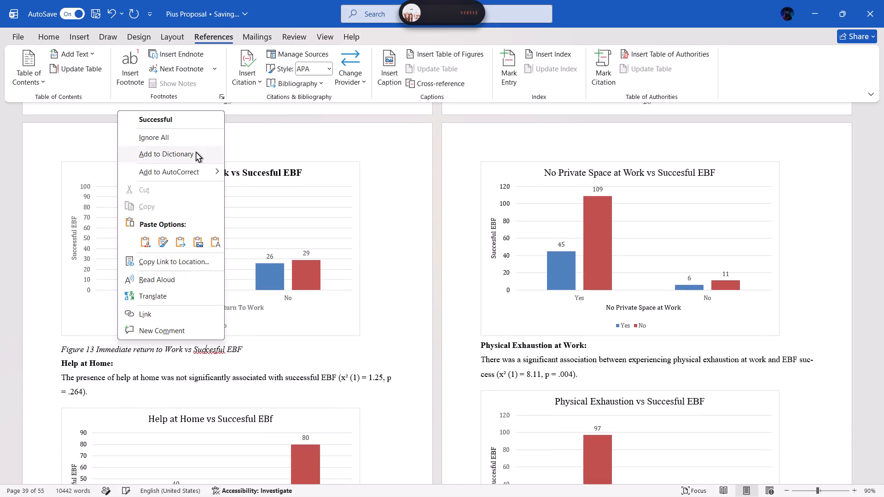
click(182, 123)
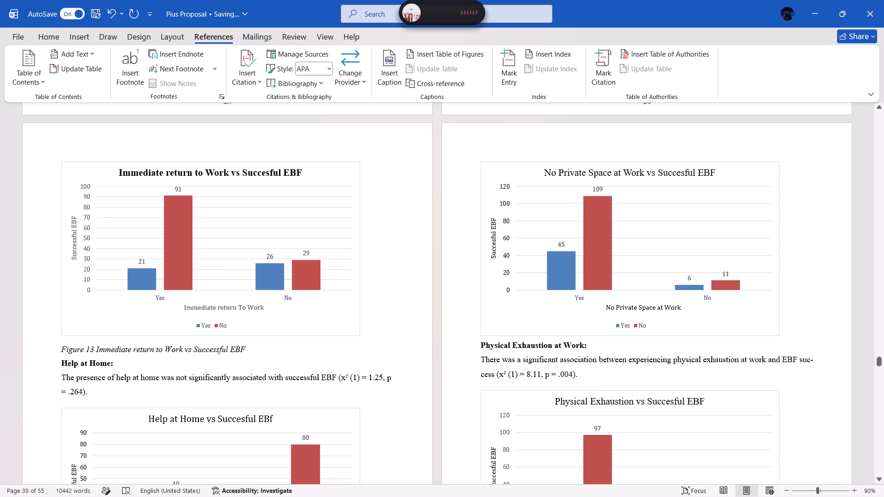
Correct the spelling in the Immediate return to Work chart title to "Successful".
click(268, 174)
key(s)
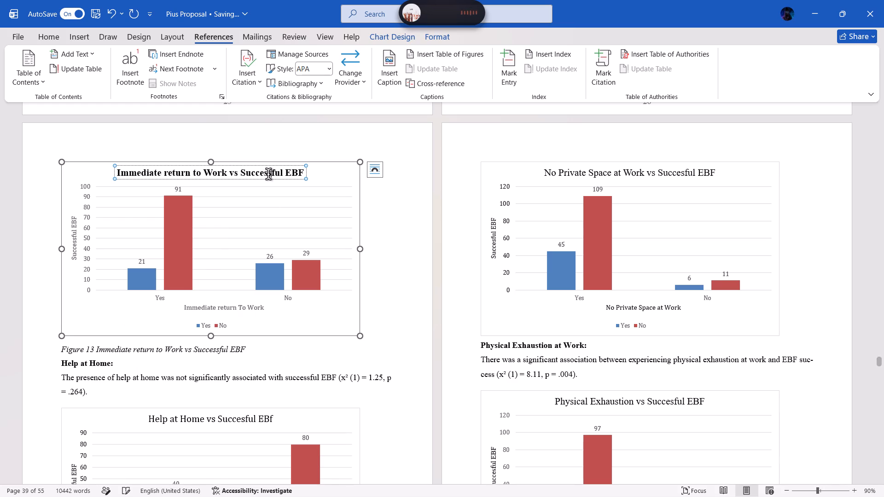
Add the prefix "4." to the number of the Immediate return to Work caption so it reads 4.13.
click(87, 348)
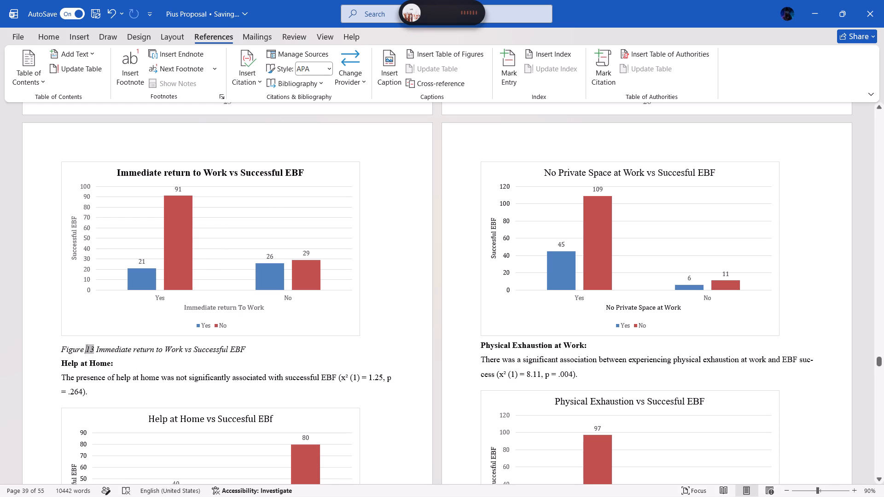
text(4.)
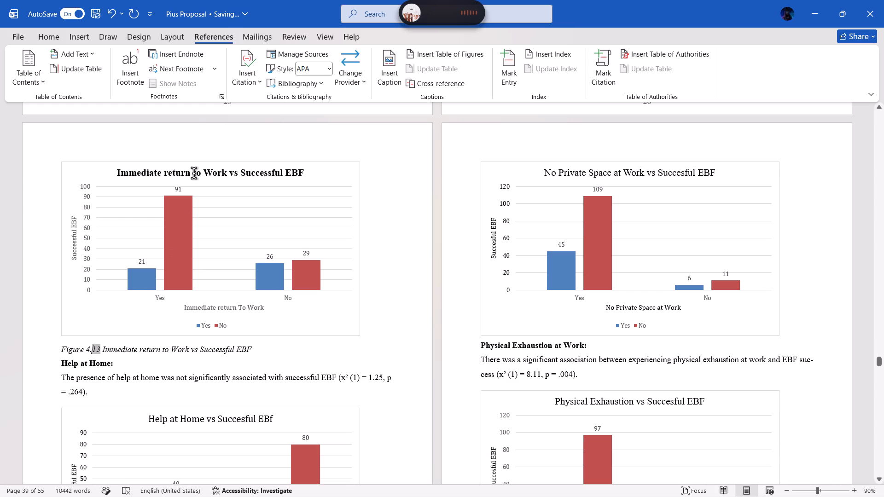
Delete the title from the Immediate return to Work chart.
click(194, 173)
key(BackSpace)
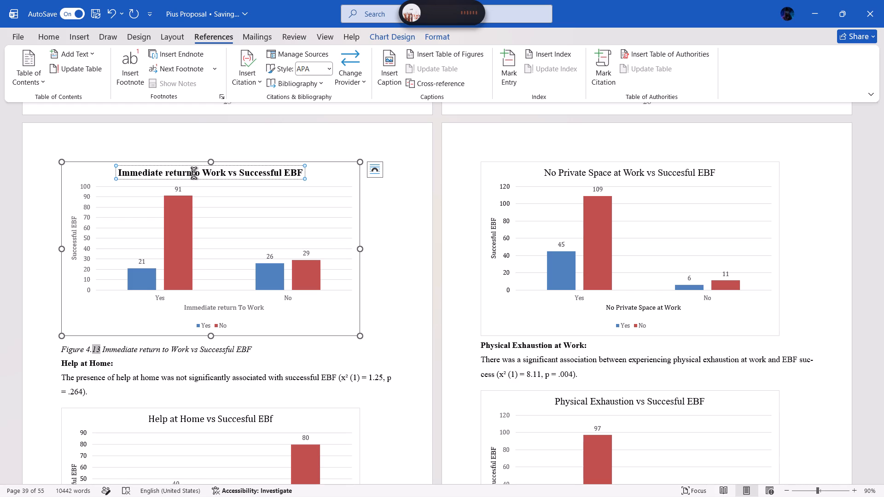
click(304, 162)
click(303, 167)
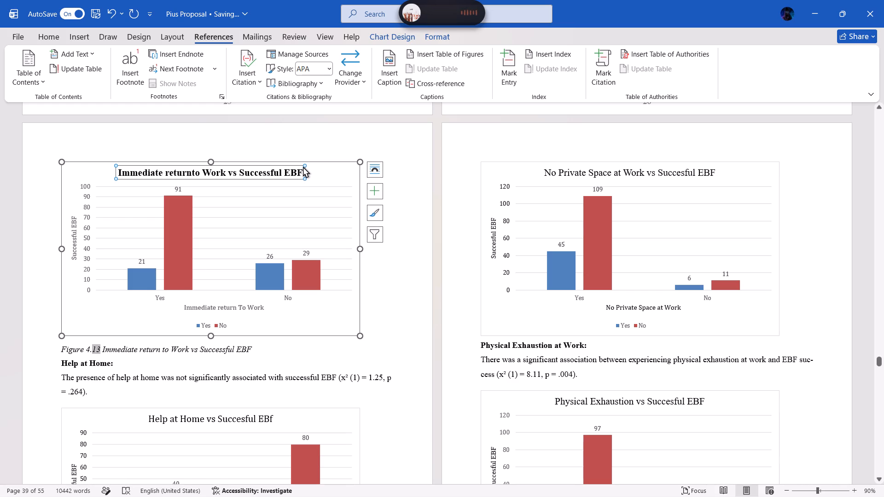
key(BackSpace)
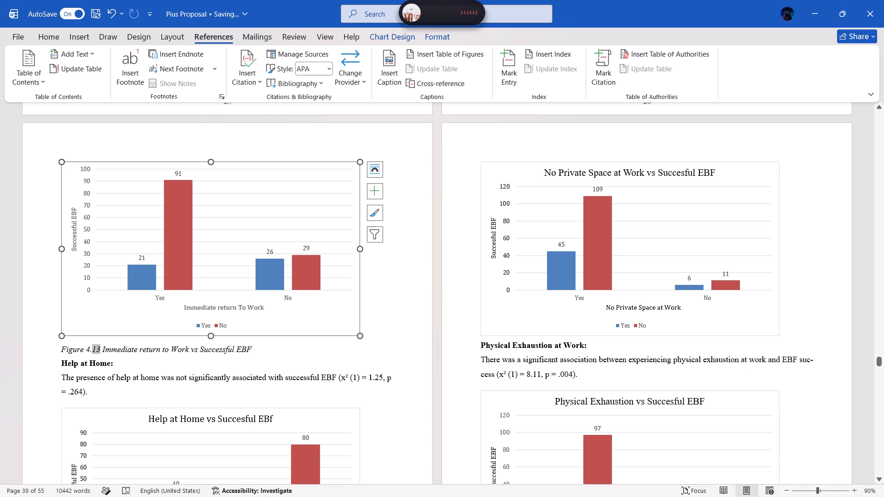
Remove the italics from the Figure 4.13 caption and add a blank line between it and the Help at Home heading.
triple_click(209, 353)
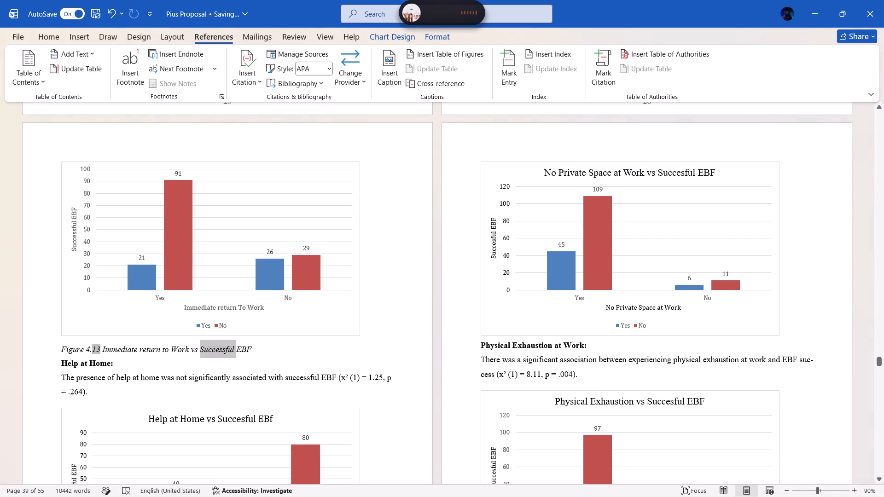
key(i)
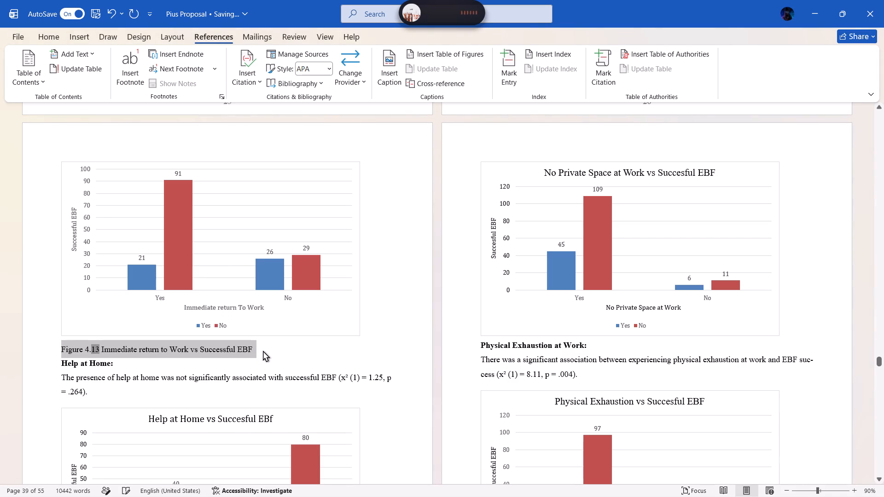
click(263, 351)
key(Return)
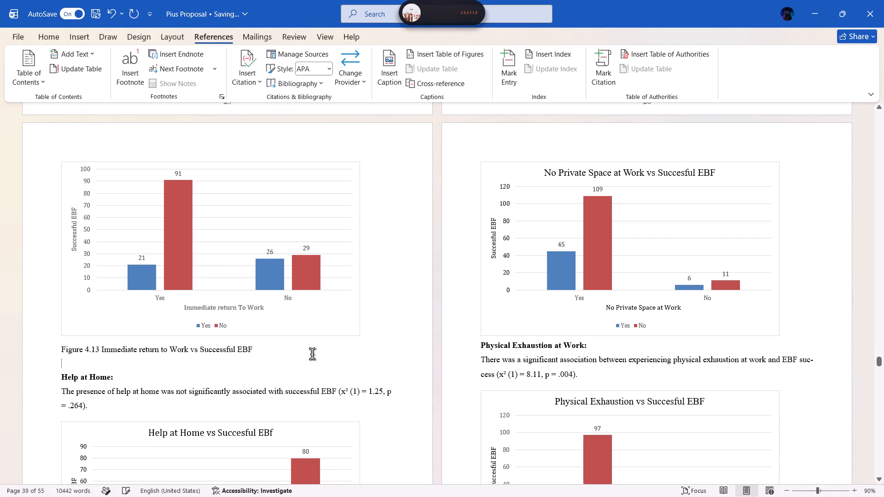
Delete the title from the Help at Home chart.
scroll(315, 361, down, 1)
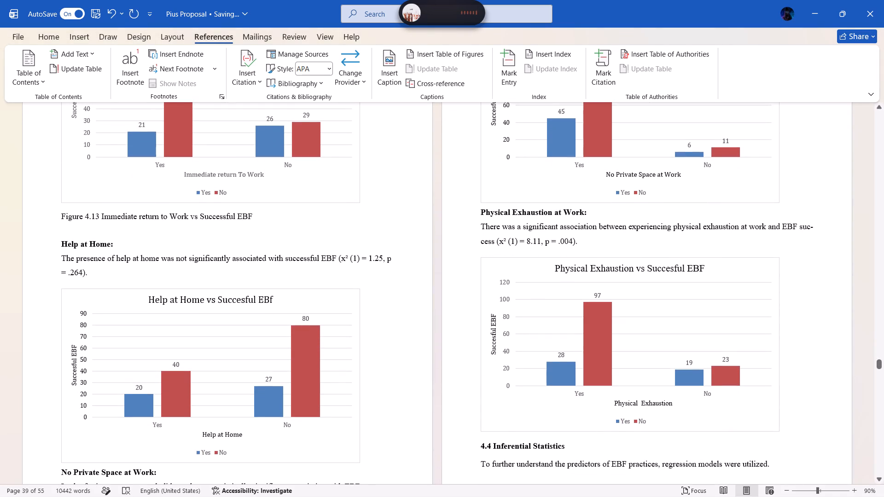
scroll(326, 331, up, 3)
scroll(326, 331, down, 1)
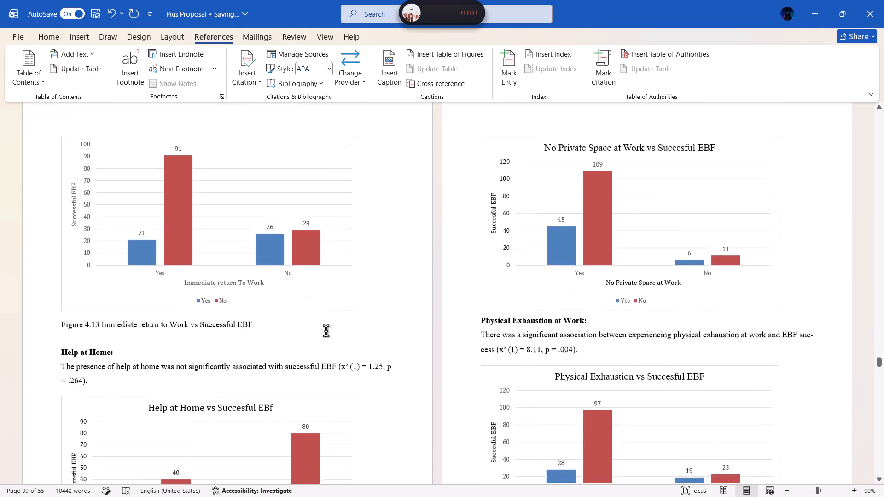
scroll(326, 331, down, 1)
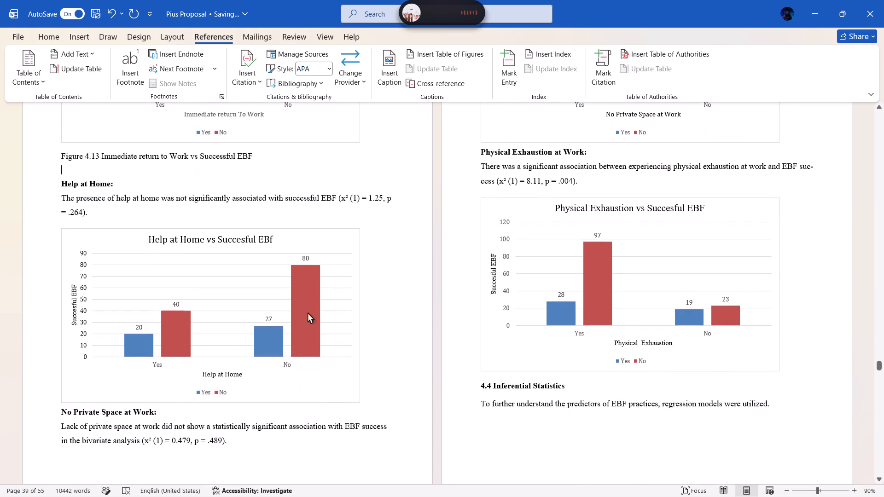
click(276, 238)
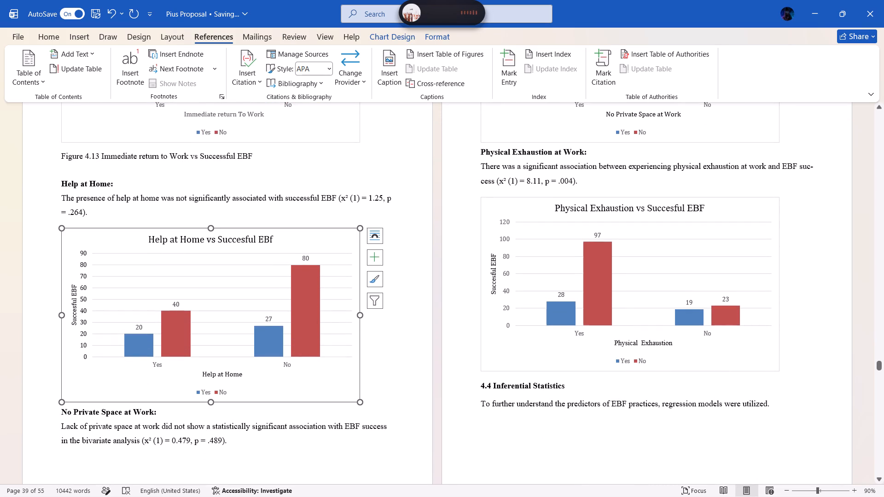
click(267, 240)
key(BackSpace)
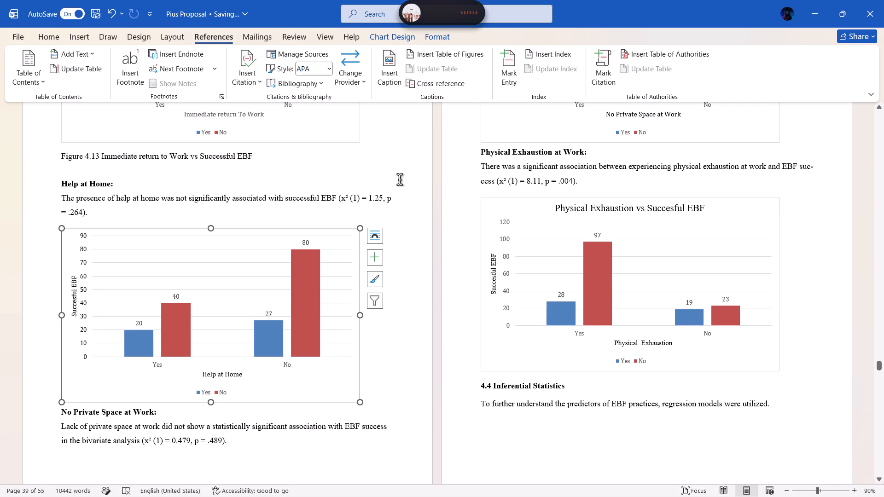
Insert the caption "Figure 14 Help at Home Vs Successful EBF" below the Help at Home chart.
click(390, 67)
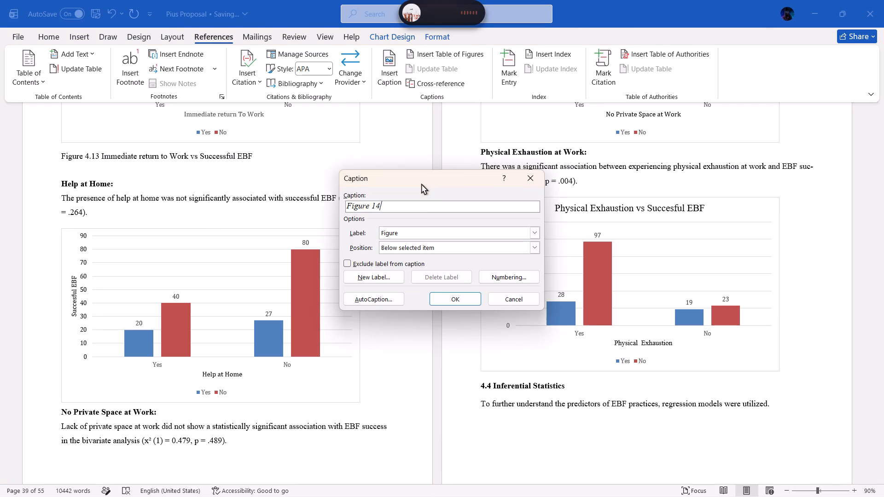
key(space)
text(Hell)
key(BackSpace)
key(o)
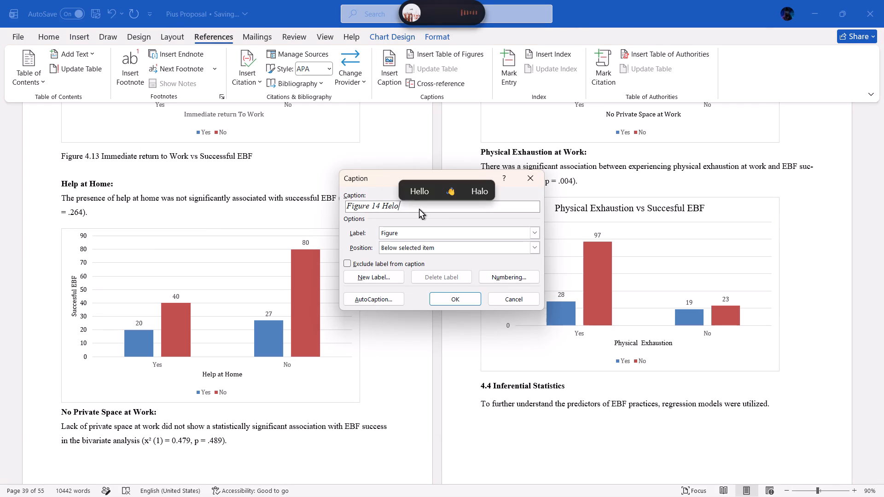
key(BackSpace)
text(p at Home Vs Succ)
text(essful)
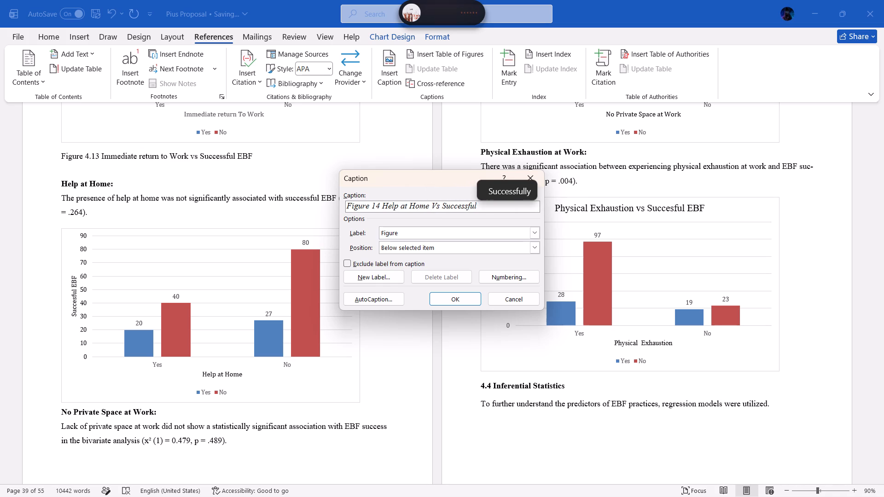
key(space)
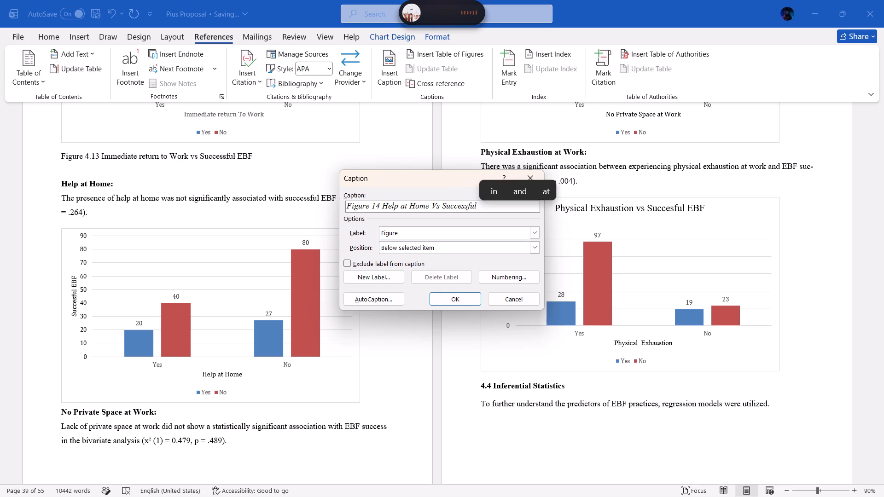
text(EBF)
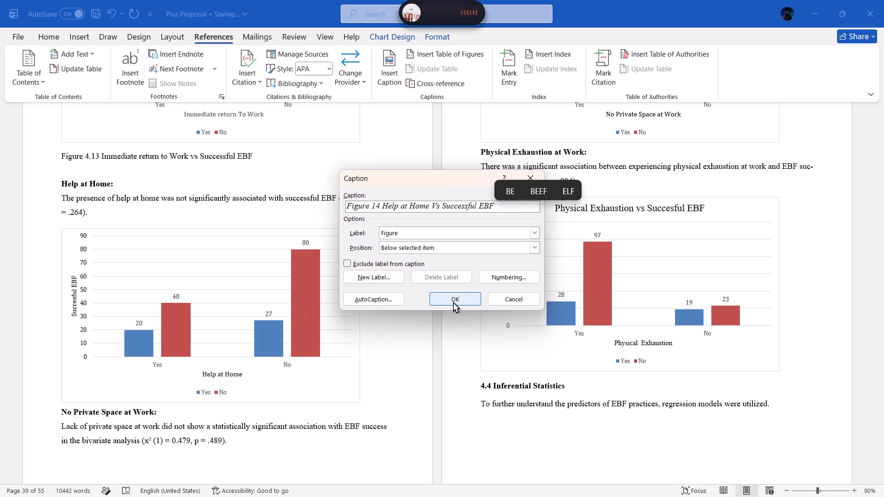
click(454, 302)
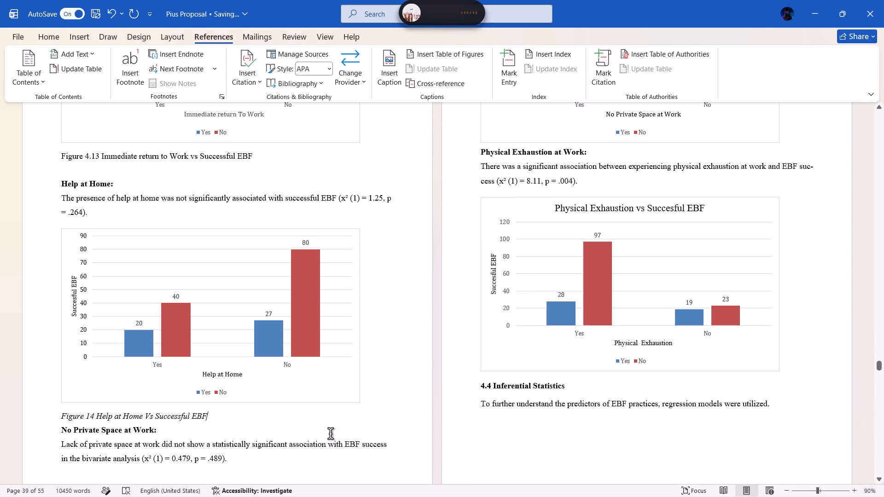
Remove the italics from the Help at Home caption and prefix its number with "4." so it reads 4.14.
triple_click(202, 420)
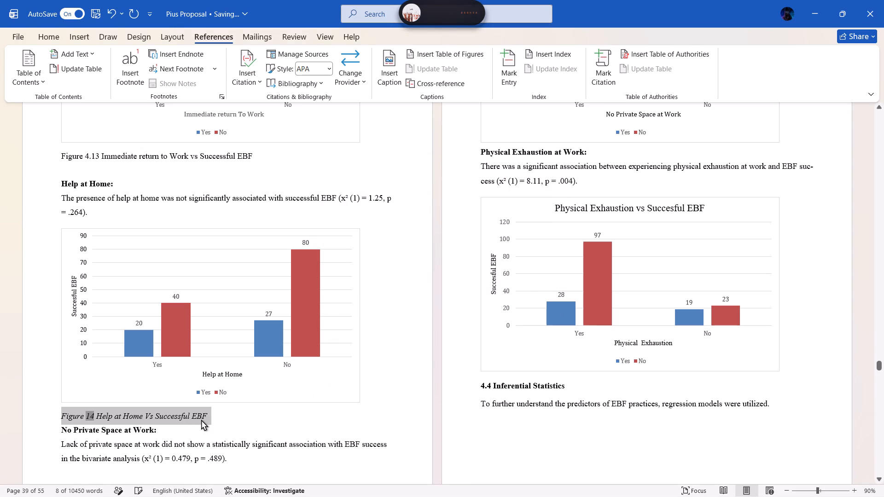
key(ctrl+i)
click(84, 414)
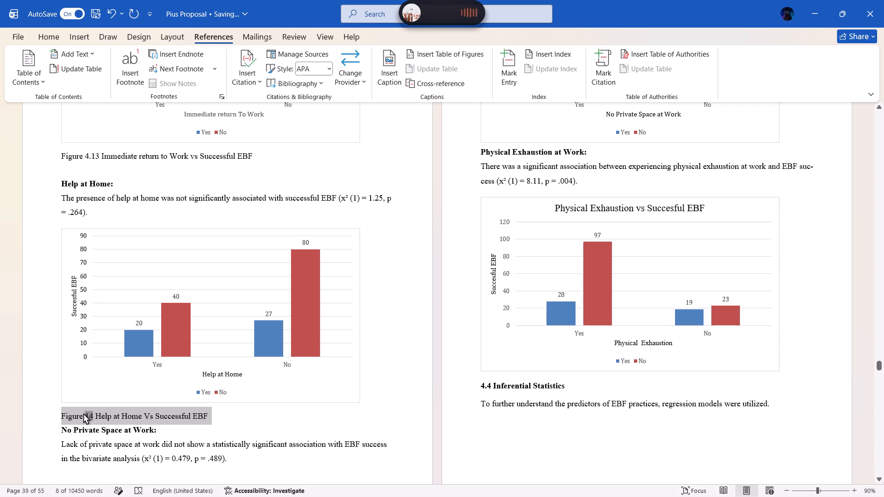
text(4.)
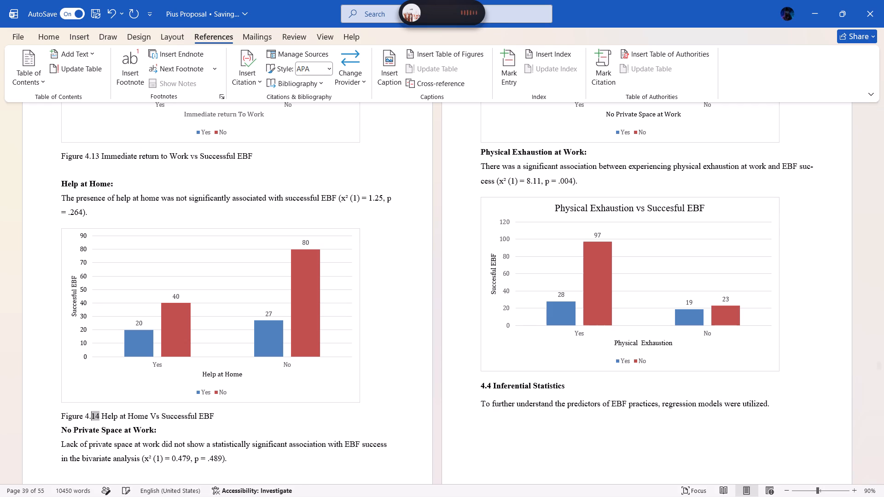
Add three blank lines after the Figure 4.14 caption to push the No Private Space at Work heading onto the next page.
click(221, 419)
key(Return)
scroll(322, 391, down, 1)
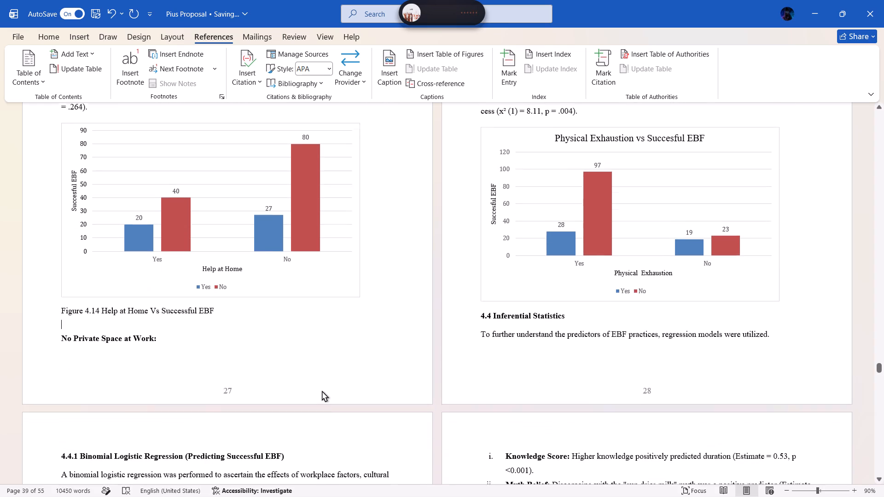
scroll(322, 391, down, 1)
key(Return)
key(Return)
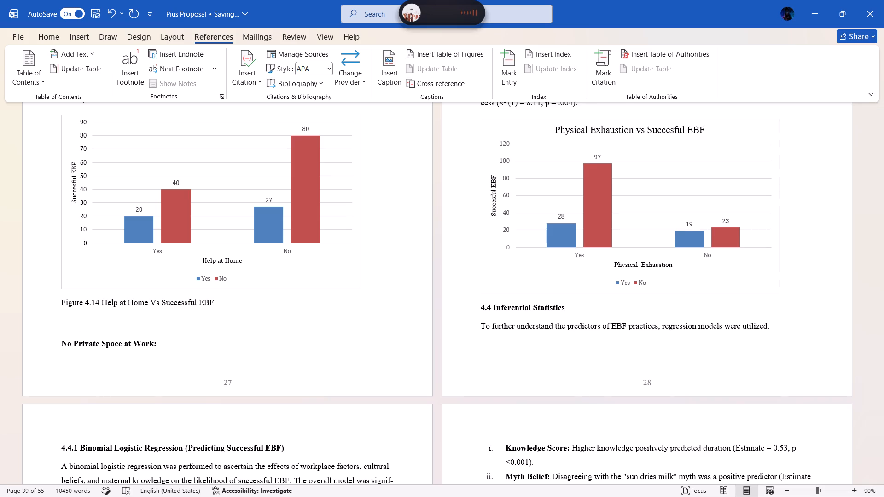
Cut the title text from the No Private Space at Work chart and remove its empty title box.
scroll(513, 314, up, 2)
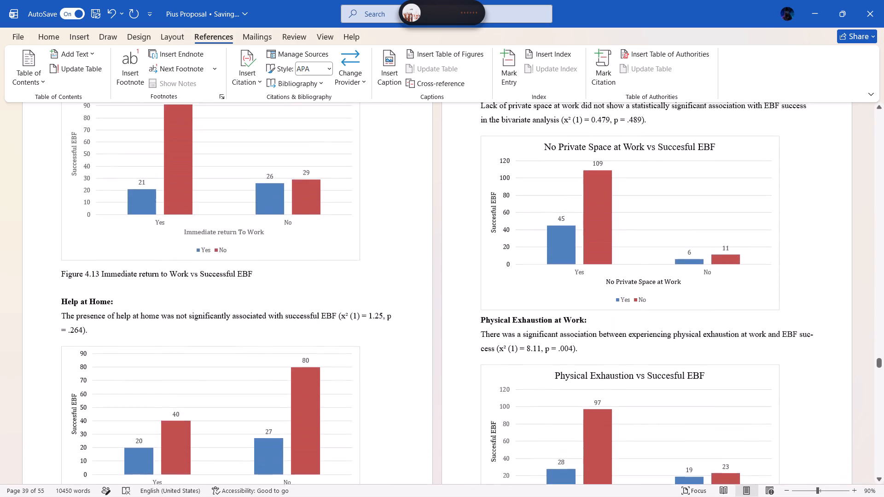
scroll(513, 314, up, 2)
scroll(592, 283, down, 1)
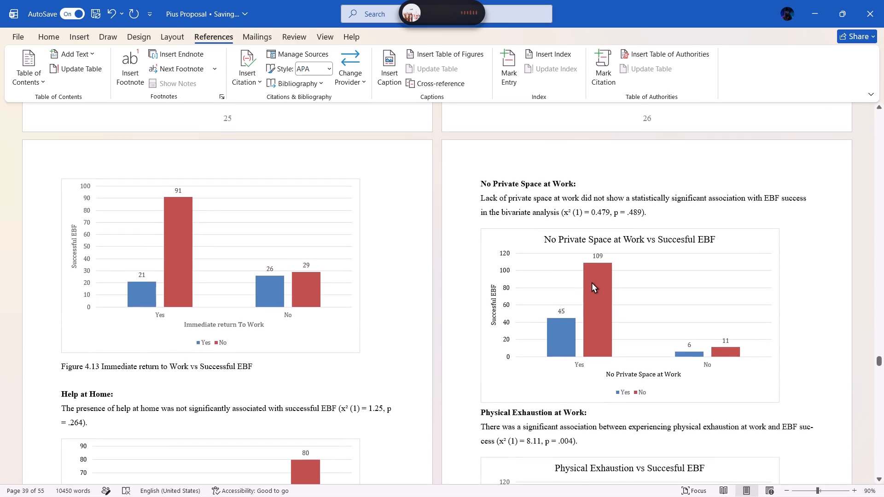
scroll(592, 283, down, 1)
triple_click(655, 201)
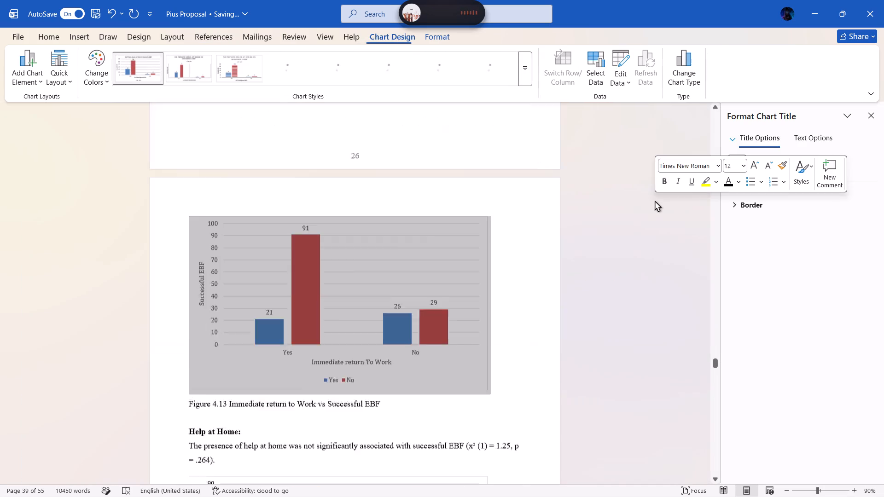
scroll(616, 224, up, 1)
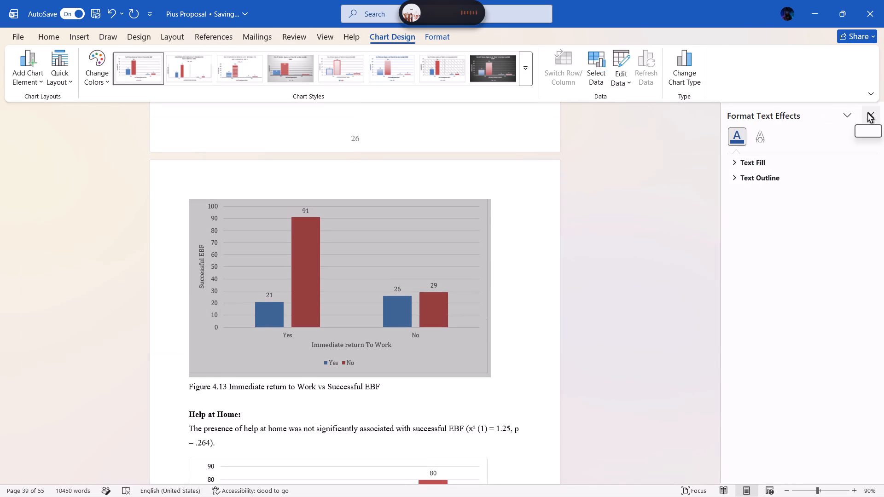
click(868, 113)
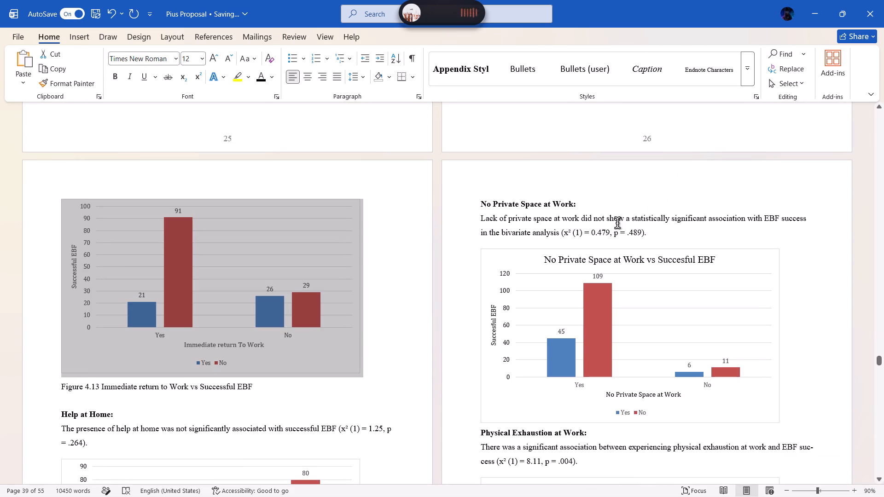
click(610, 258)
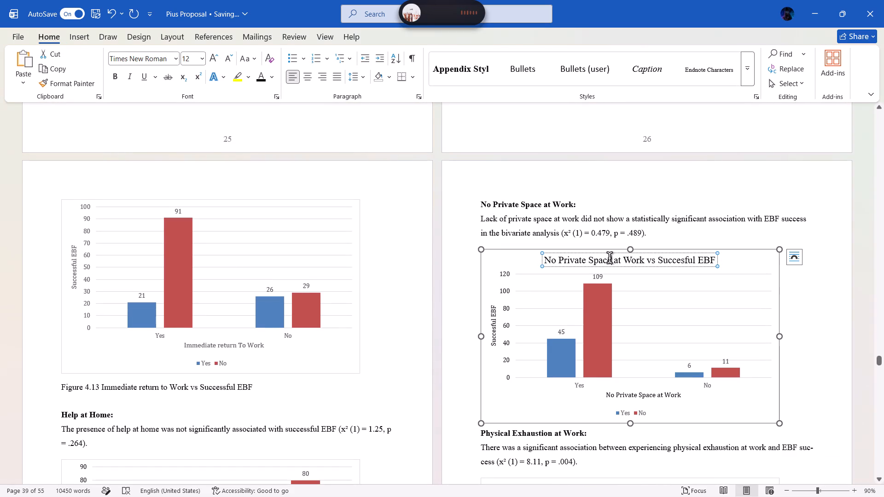
key(ctrl+a)
key(ctrl+x)
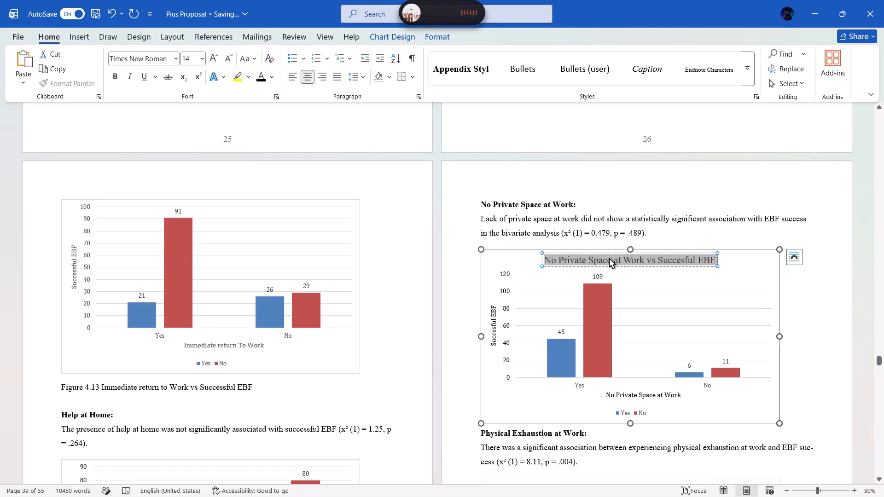
key(BackSpace)
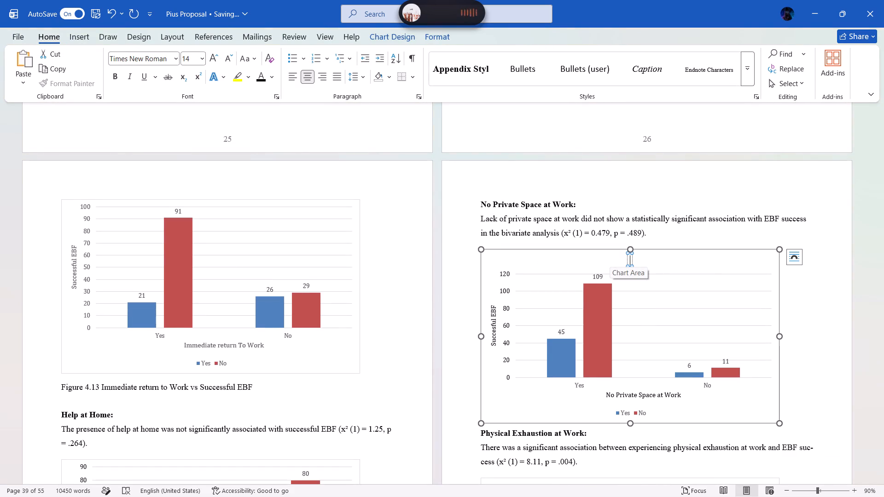
click(628, 254)
click(628, 254)
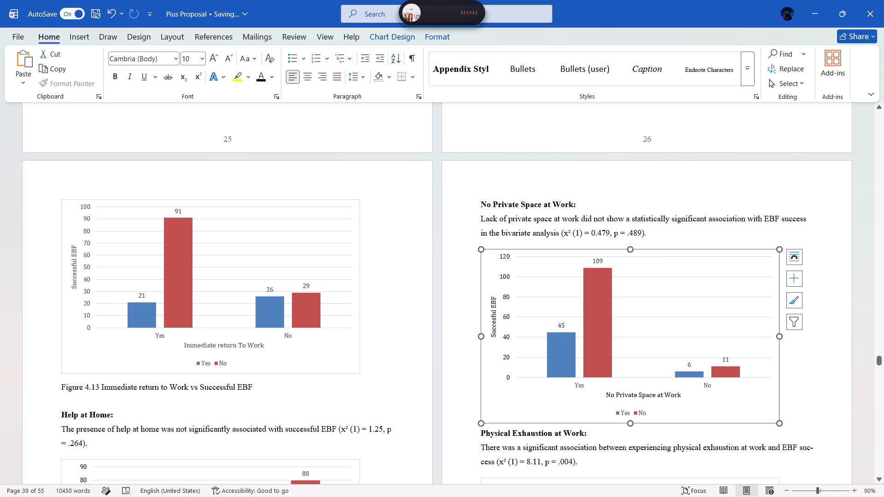
Insert a Figure 15 caption below the No Private Space at Work chart, using the cut title "No Private Space at Work vs Succesful EBF".
scroll(582, 276, down, 1)
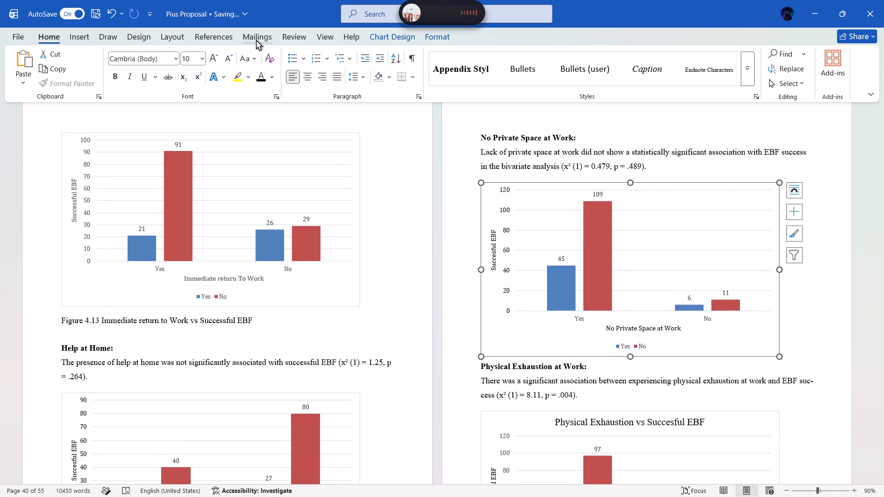
click(202, 37)
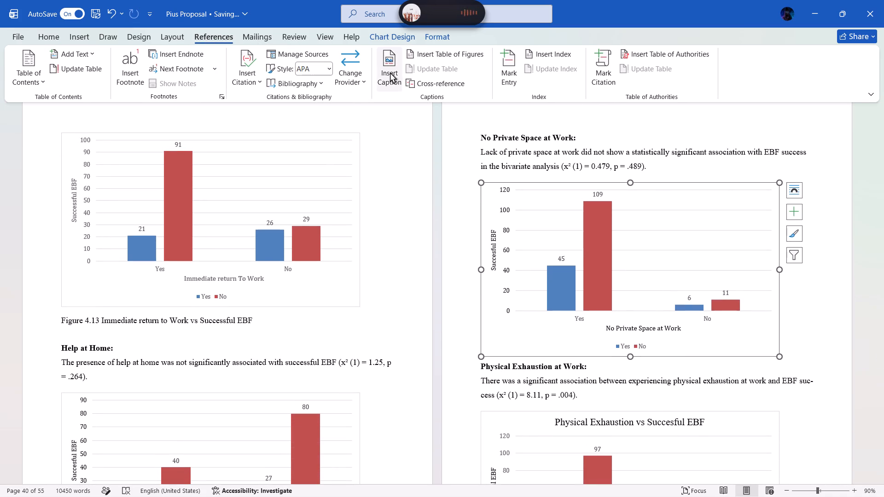
click(390, 73)
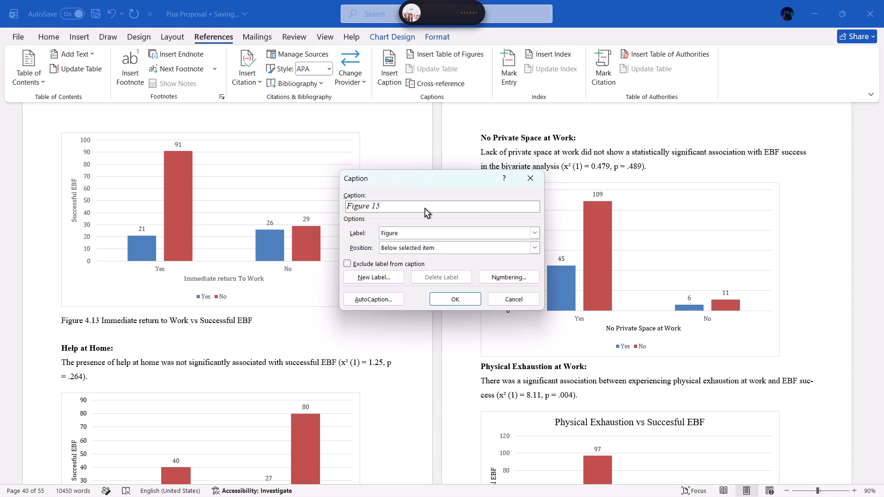
key(space)
key(ctrl+v)
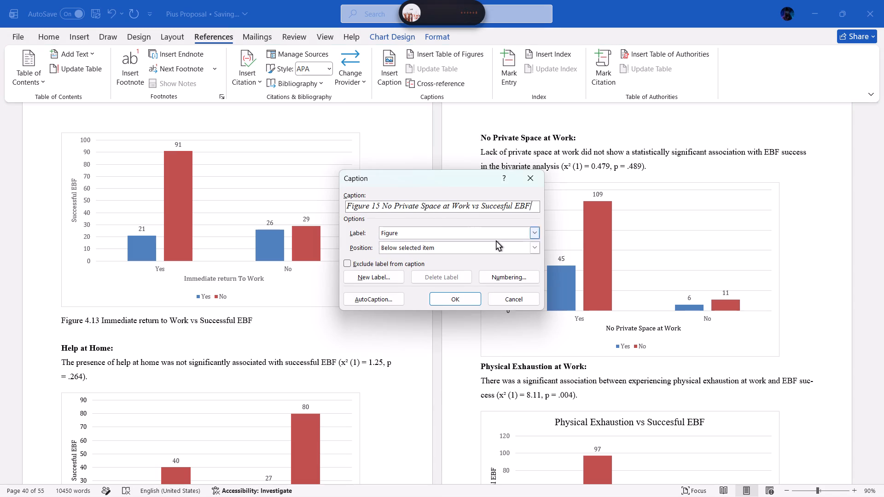
click(462, 300)
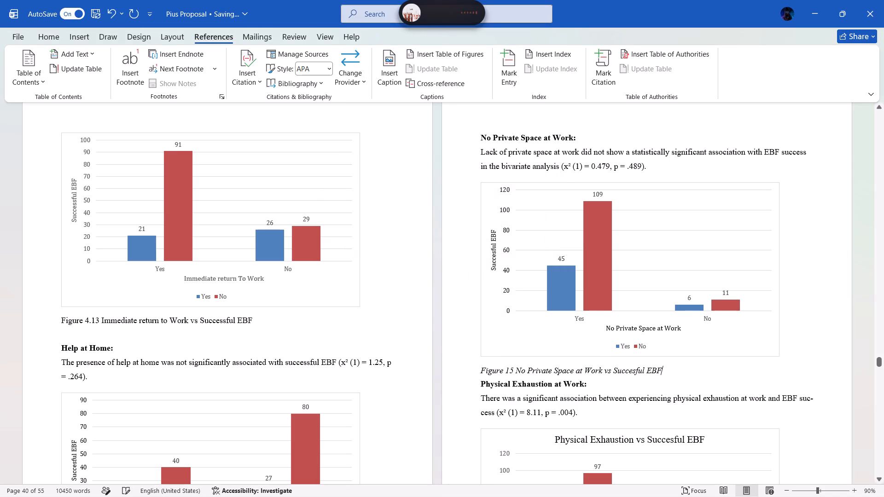
Add the prefix "4." to the number of the No Private Space at Work caption so it reads 4.15.
click(504, 369)
key(Right)
text(4.)
Remove the italics from the Figure 4.15 caption and add a blank line between it and the Physical Exhaustion at Work heading.
triple_click(537, 372)
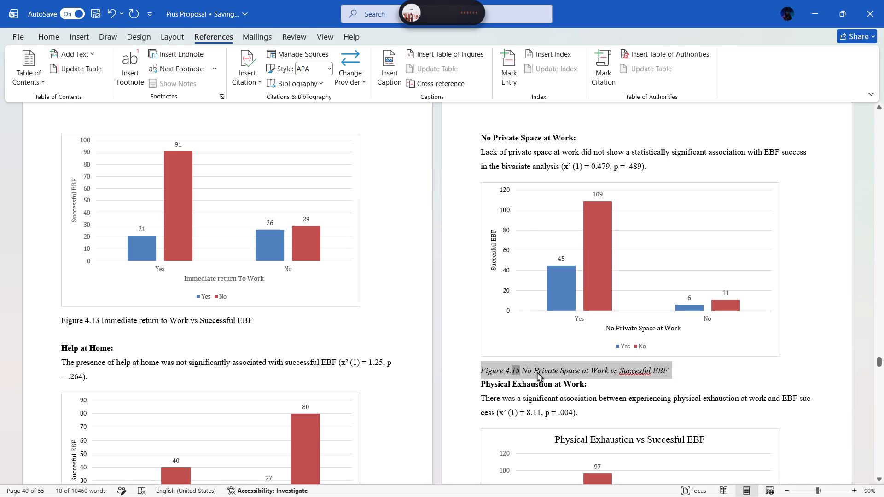
key(ctrl+i)
click(680, 368)
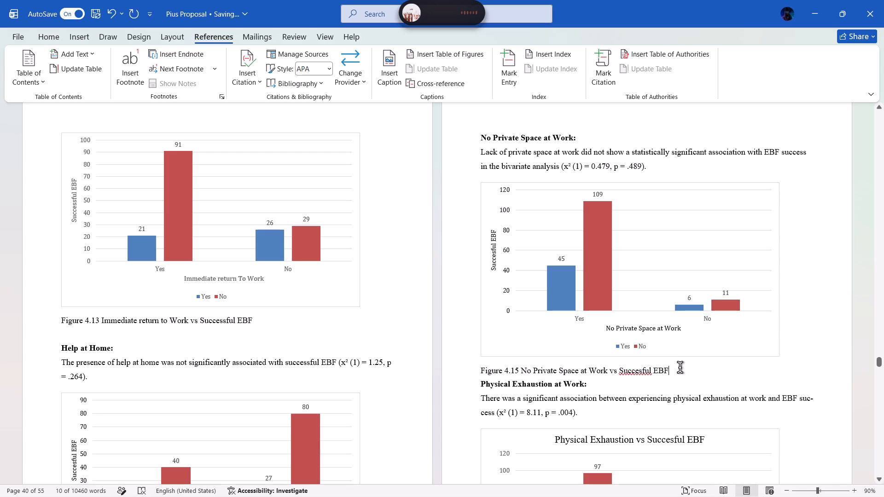
key(Return)
Cut the title text from the Physical Exhaustion chart and remove its empty title box.
scroll(680, 368, down, 2)
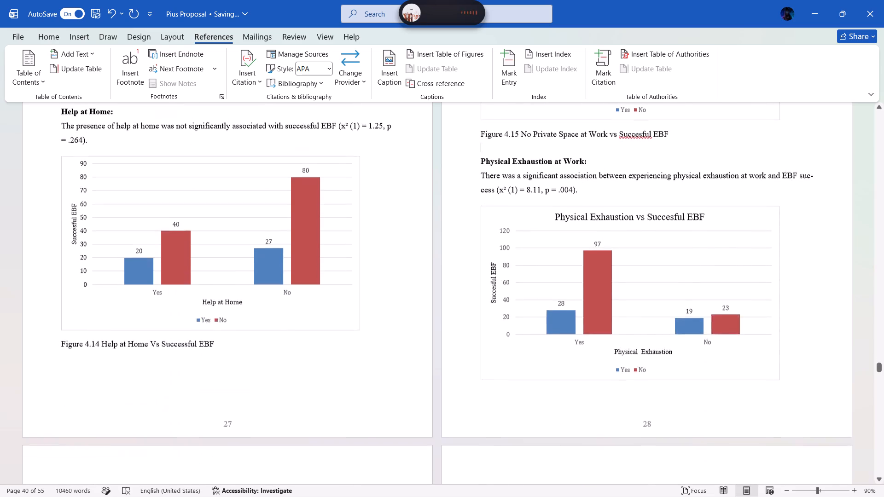
click(634, 316)
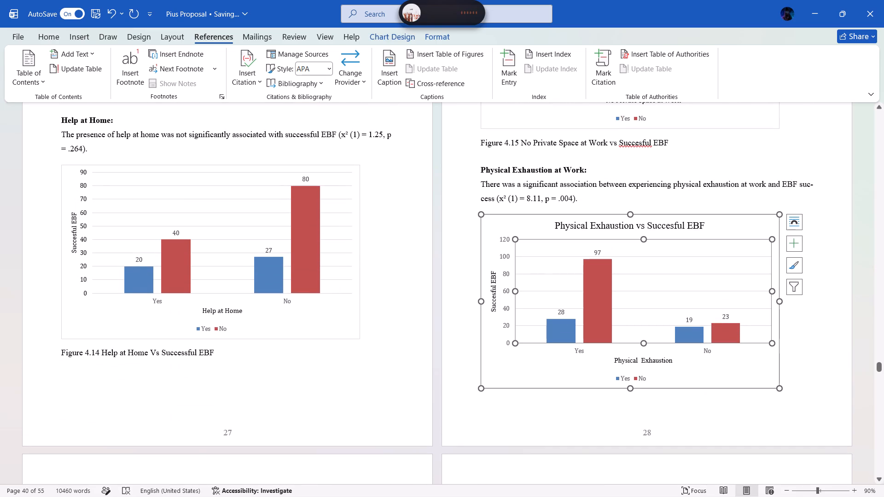
click(778, 212)
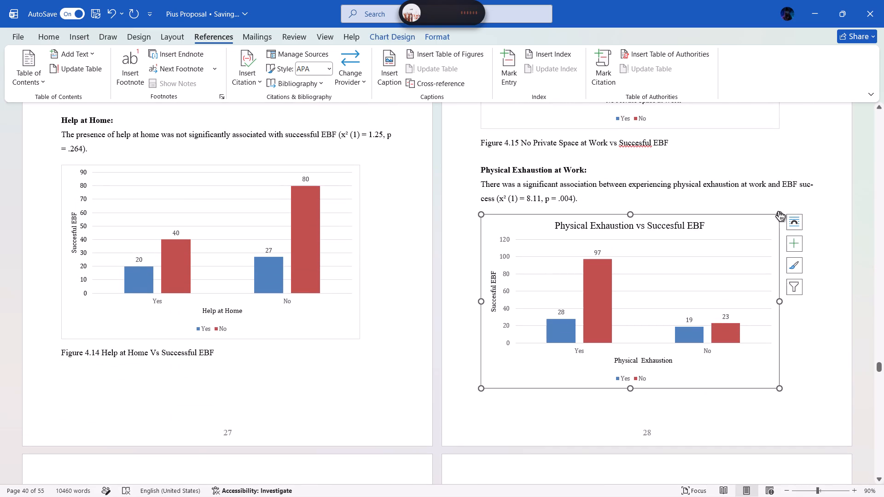
click(604, 223)
double_click(610, 226)
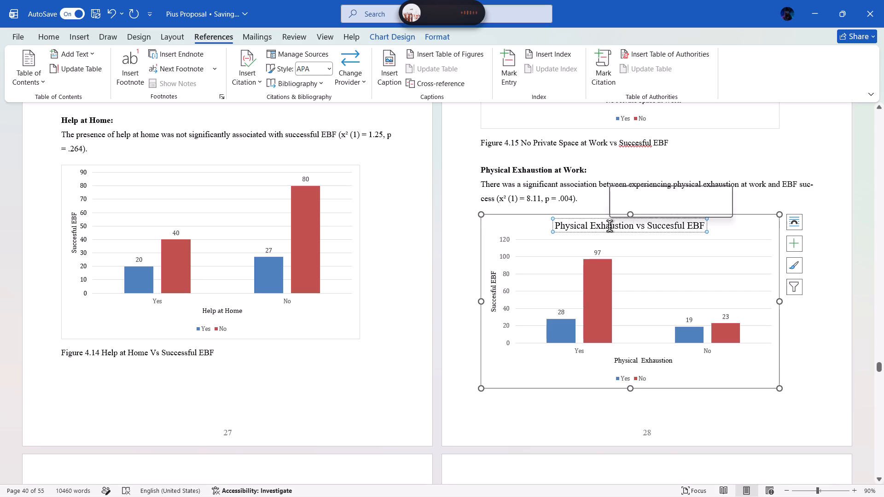
key(ctrl+a)
key(ctrl+x)
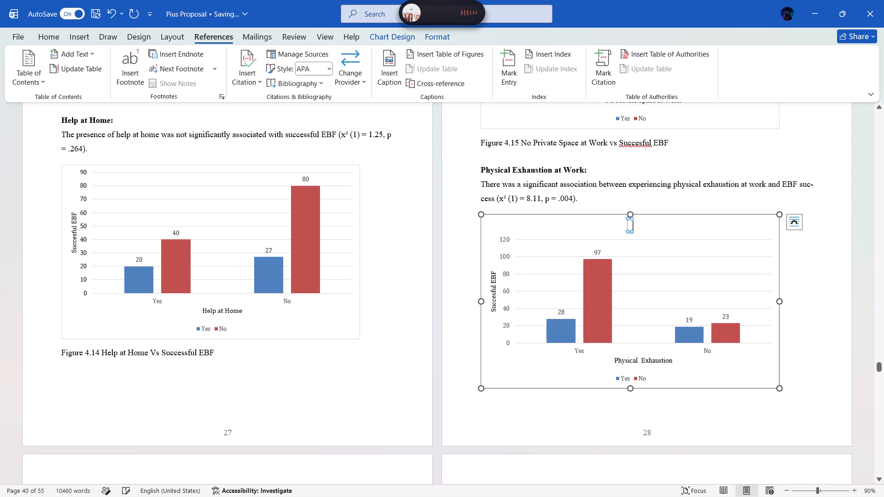
click(631, 219)
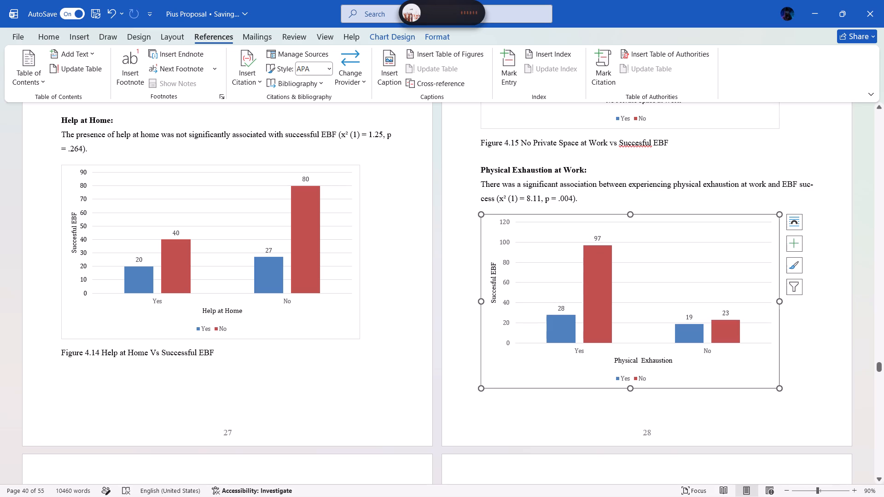
Insert a Figure 16 caption below the Physical Exhaustion chart, using the cut title "Physical Exhaustion vs Succesful EBF".
click(388, 70)
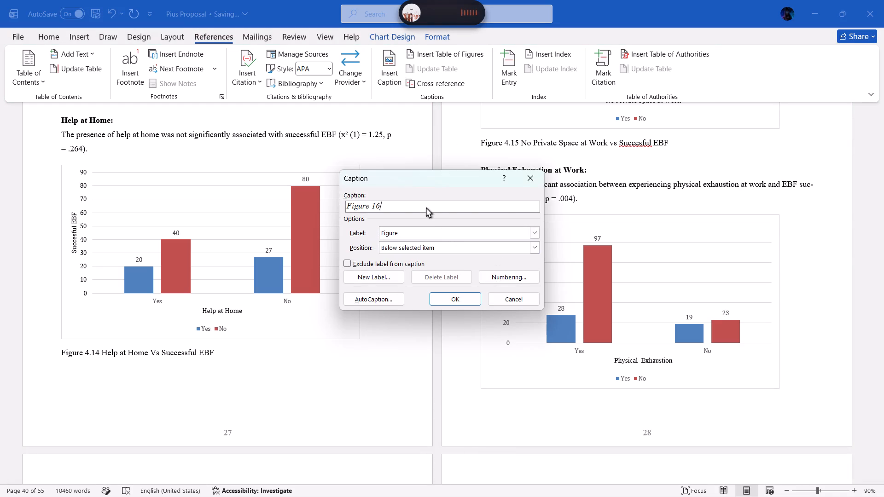
key(space)
key(ctrl+v)
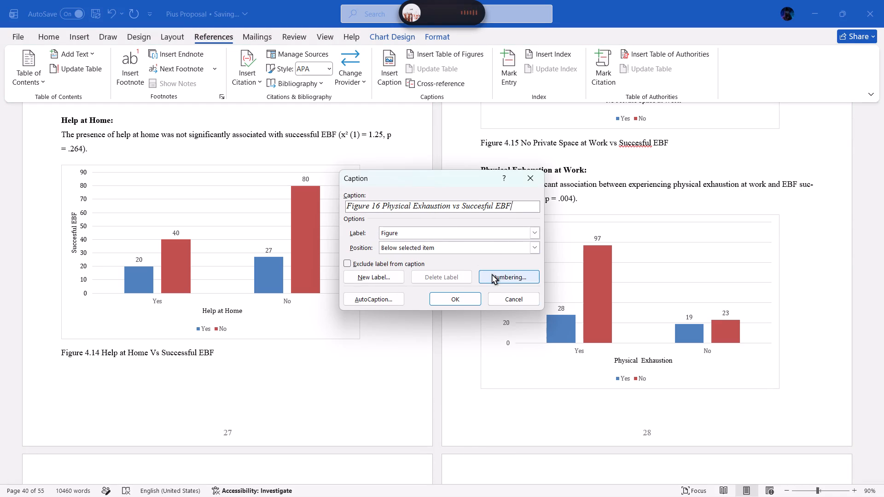
click(463, 298)
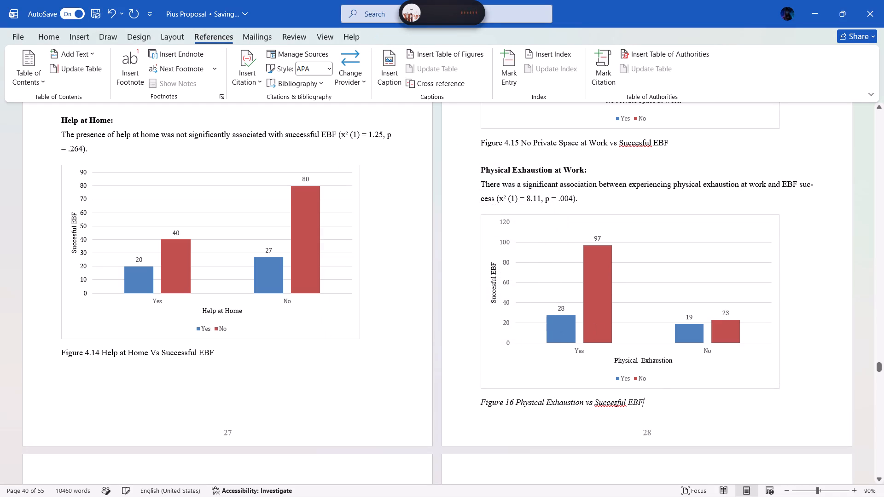
Add the prefix "4." to the number of the Physical Exhaustion caption so it reads 4.16.
click(507, 403)
text(4.)
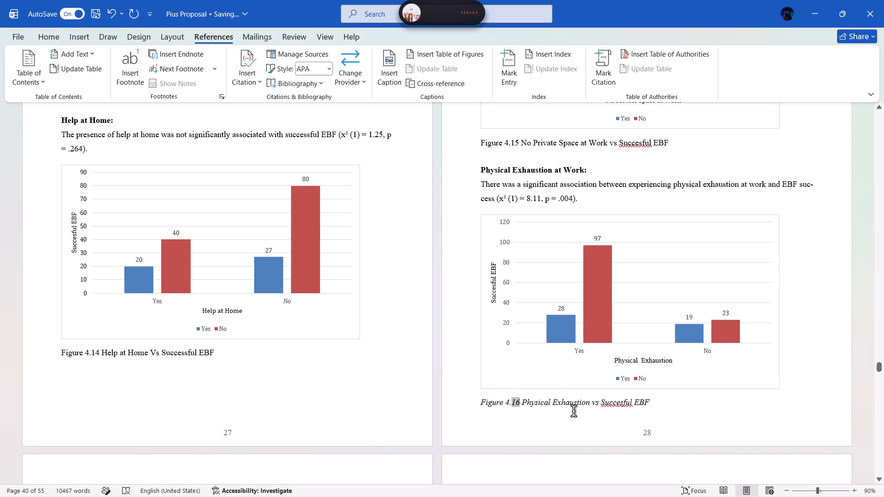
Remove the italics from the Figure 4.16 caption and correct its misspelled word to "Successful".
triple_click(578, 404)
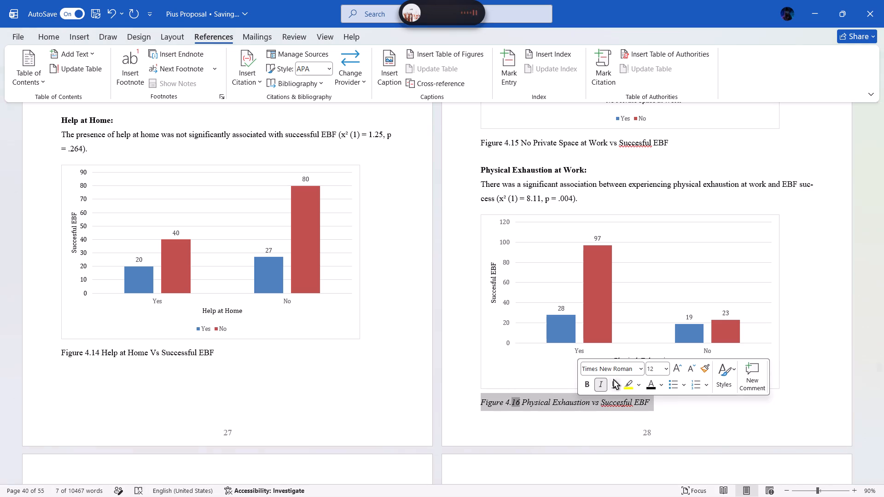
click(603, 382)
click(599, 384)
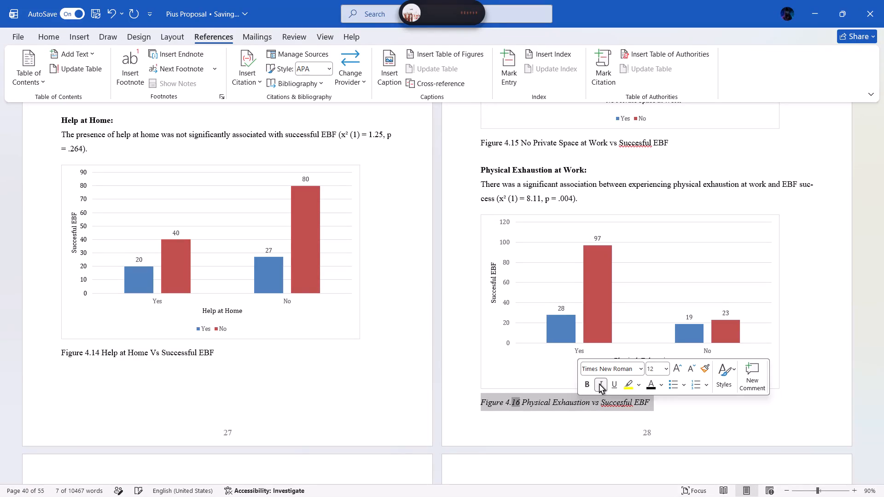
click(599, 382)
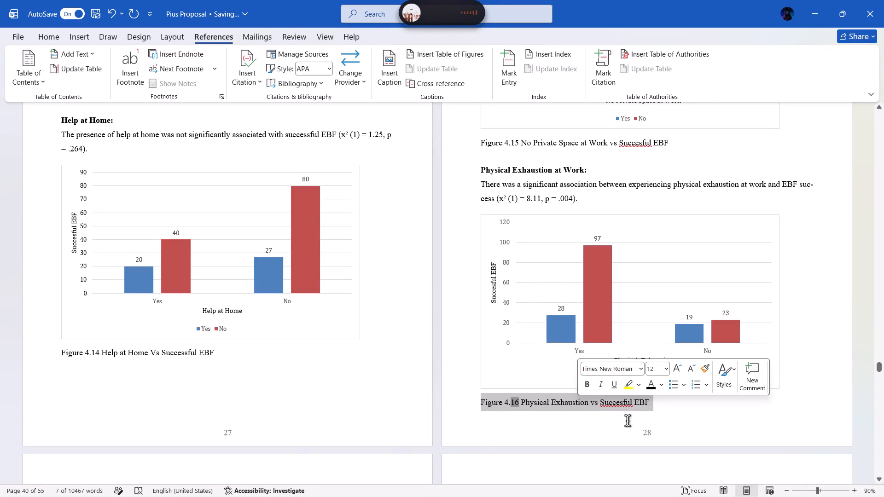
click(625, 408)
click(623, 404)
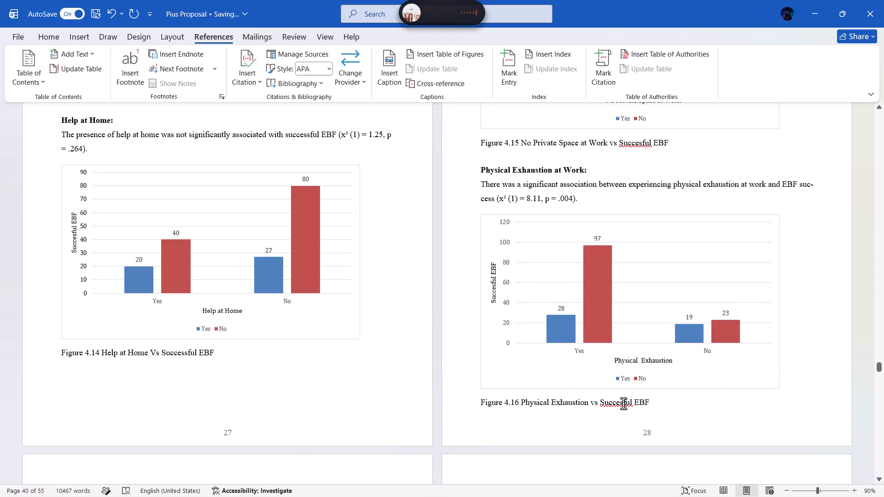
key(s)
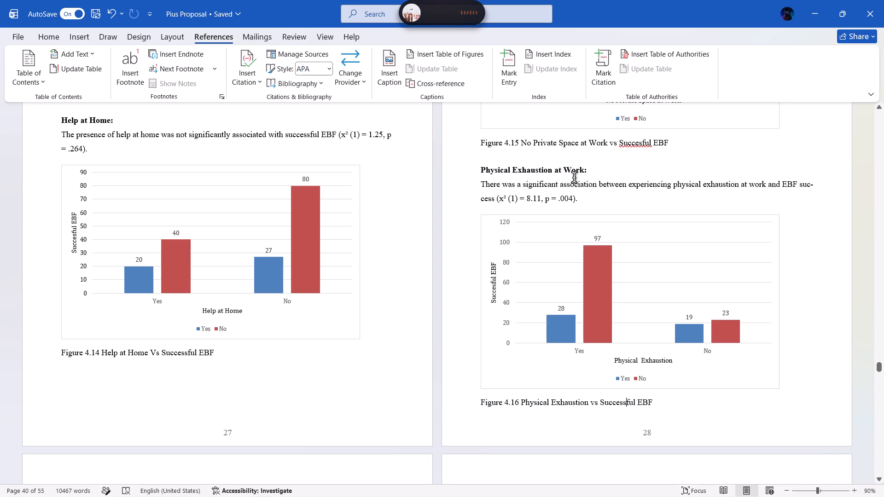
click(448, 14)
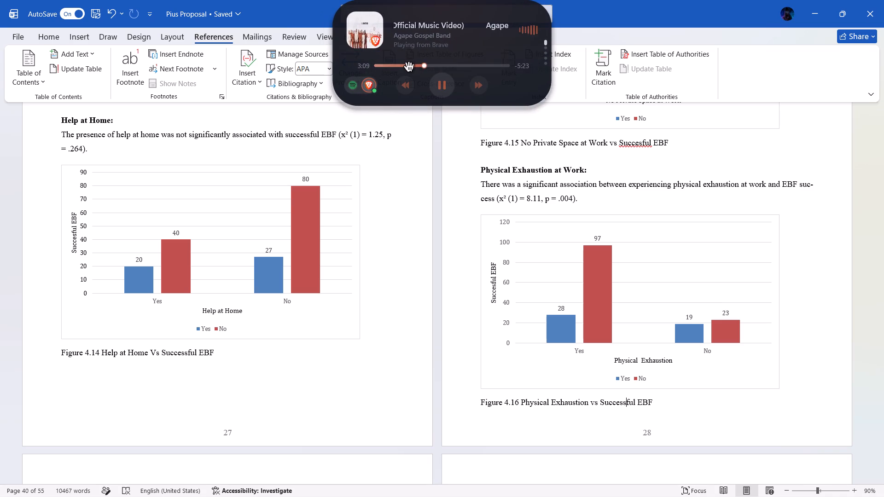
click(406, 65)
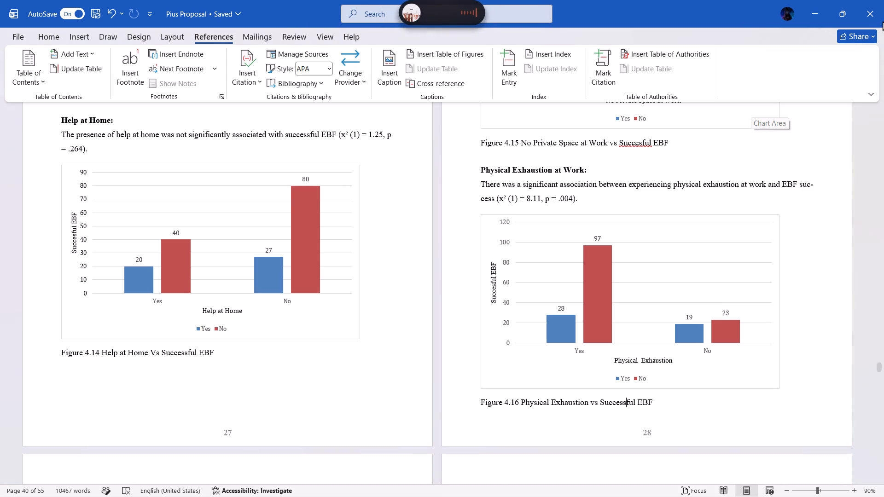
Correct the misspelled word in the Figure 4.15 caption to "Successful".
click(640, 145)
key(w)
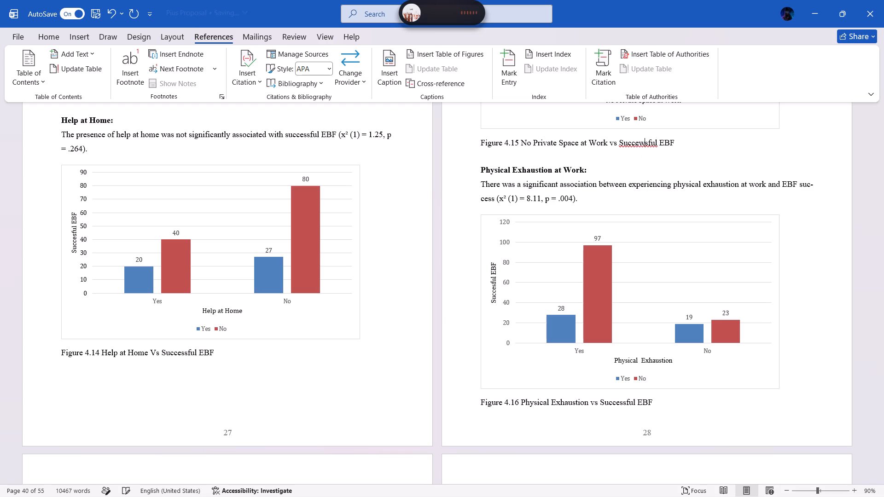
key(BackSpace)
key(s)
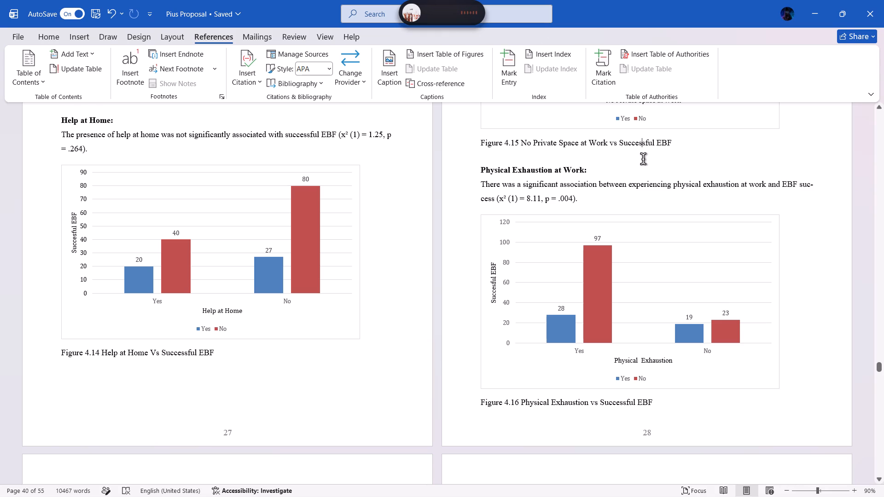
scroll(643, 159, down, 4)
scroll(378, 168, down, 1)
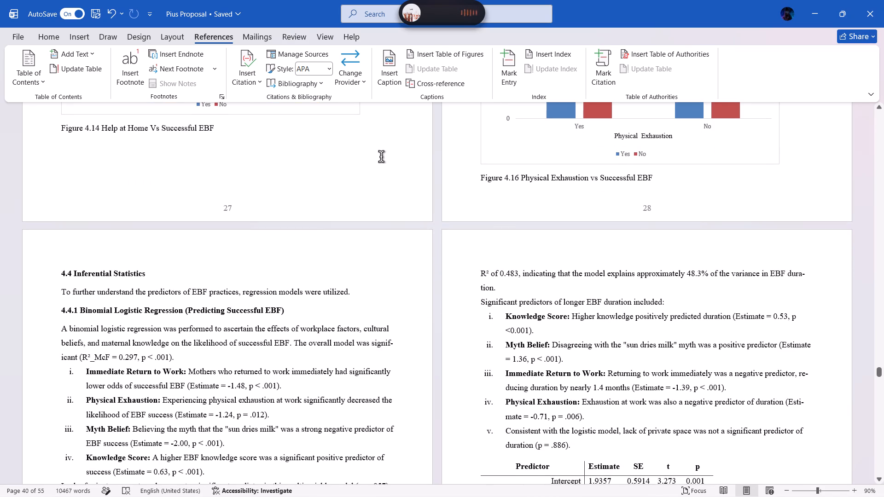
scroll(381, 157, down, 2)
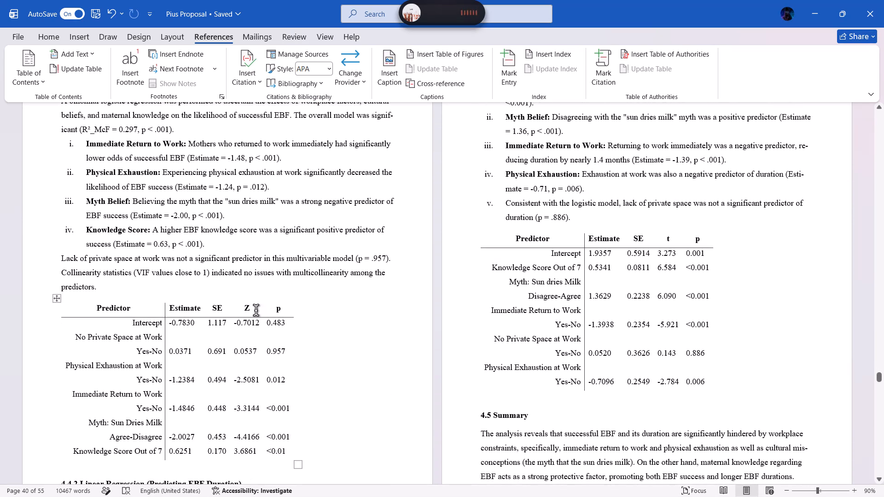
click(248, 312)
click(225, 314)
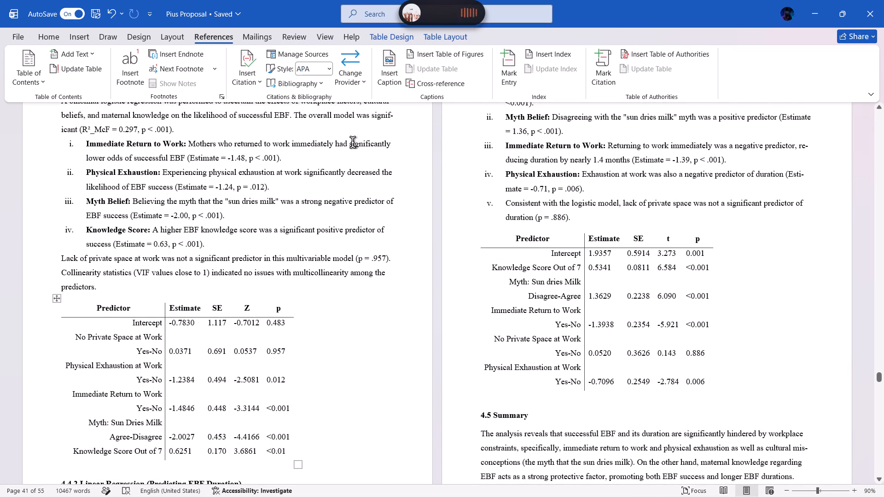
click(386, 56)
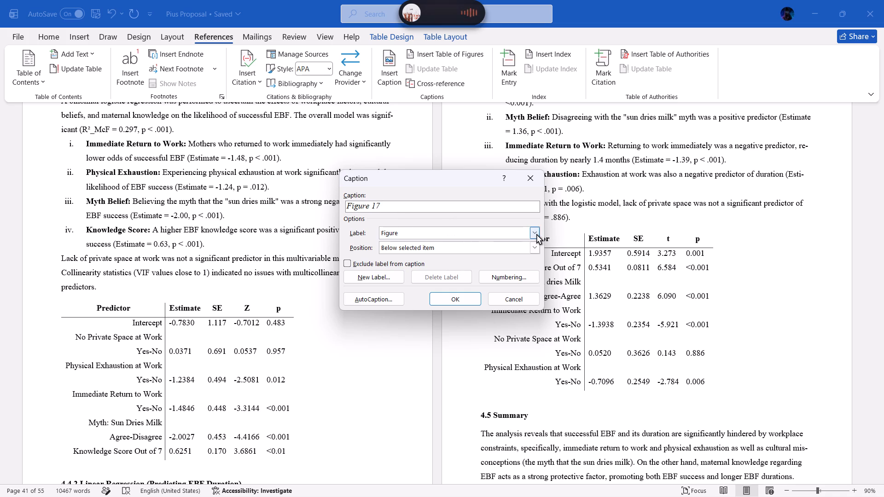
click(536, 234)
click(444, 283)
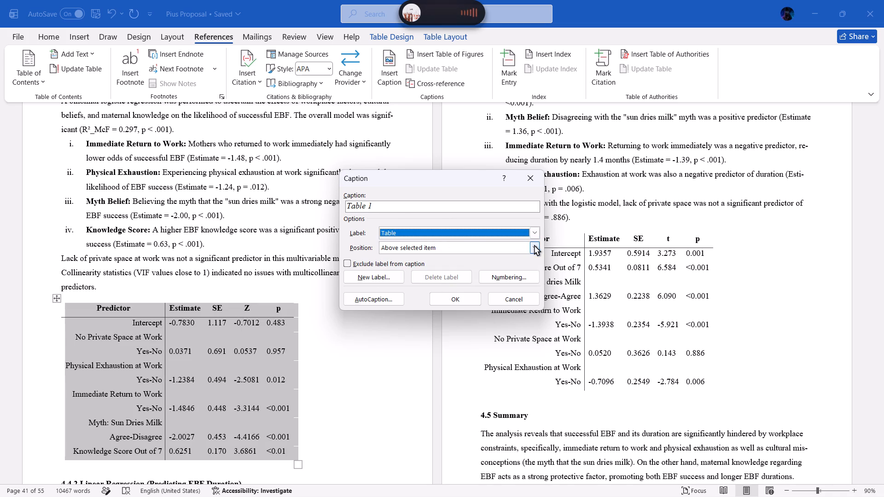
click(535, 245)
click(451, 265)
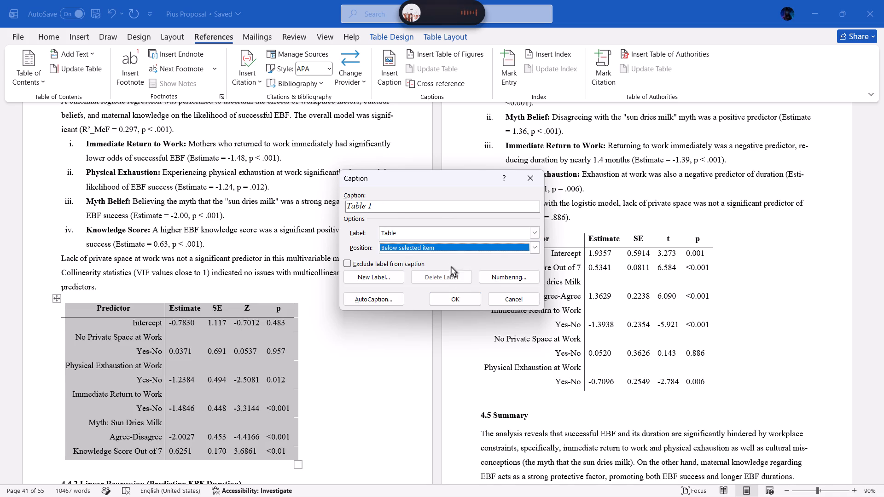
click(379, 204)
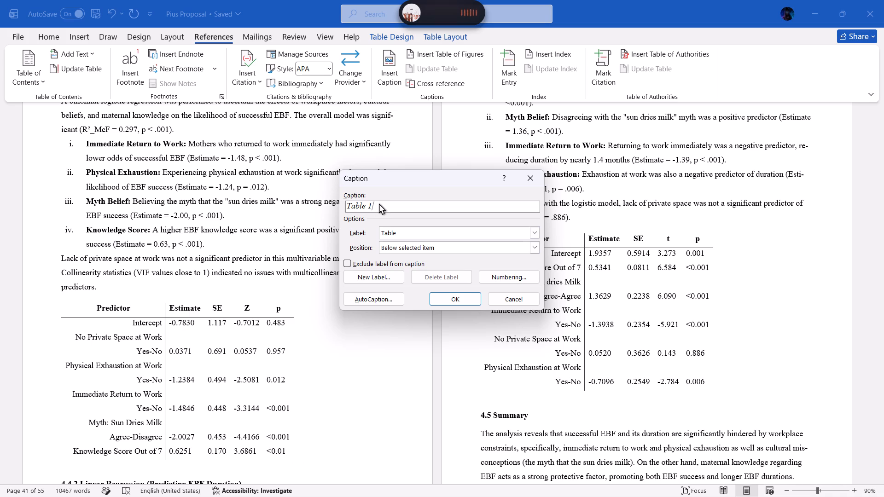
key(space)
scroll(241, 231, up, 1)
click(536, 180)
Insert a Table 1 caption reading "Binomial logistic Regression" above the predictor table in section 4.4.1.
scroll(384, 226, down, 1)
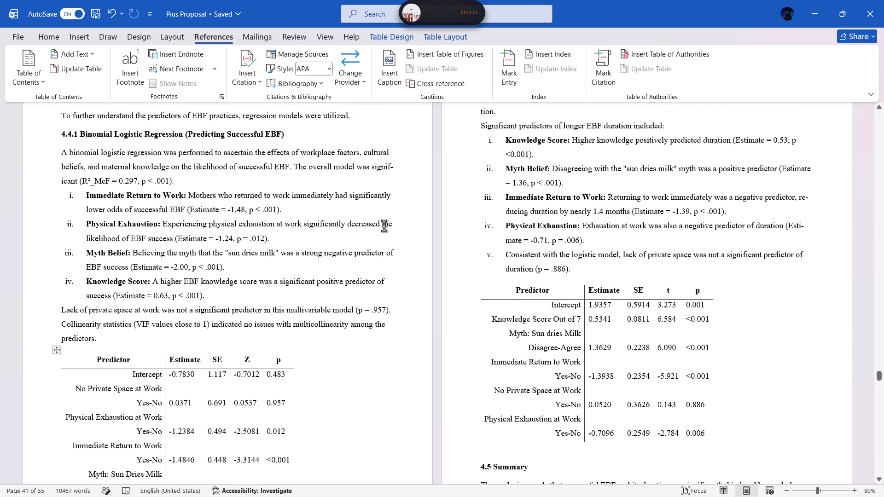
scroll(384, 226, down, 2)
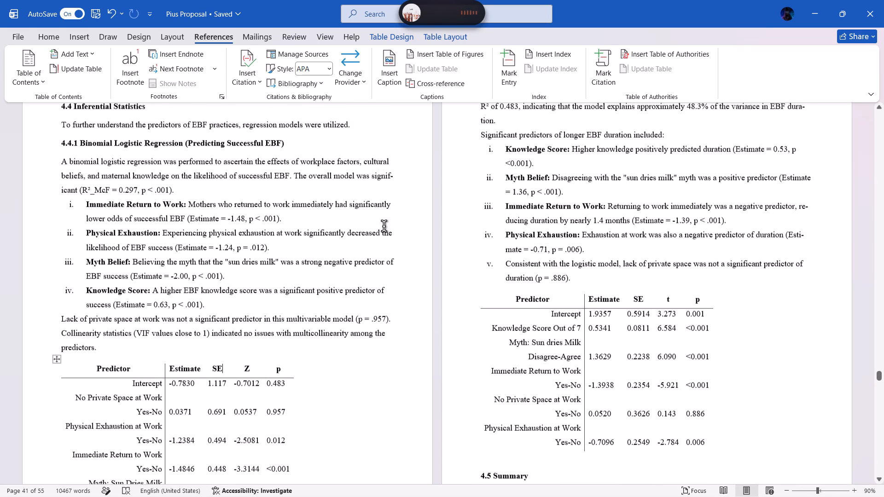
scroll(384, 226, down, 1)
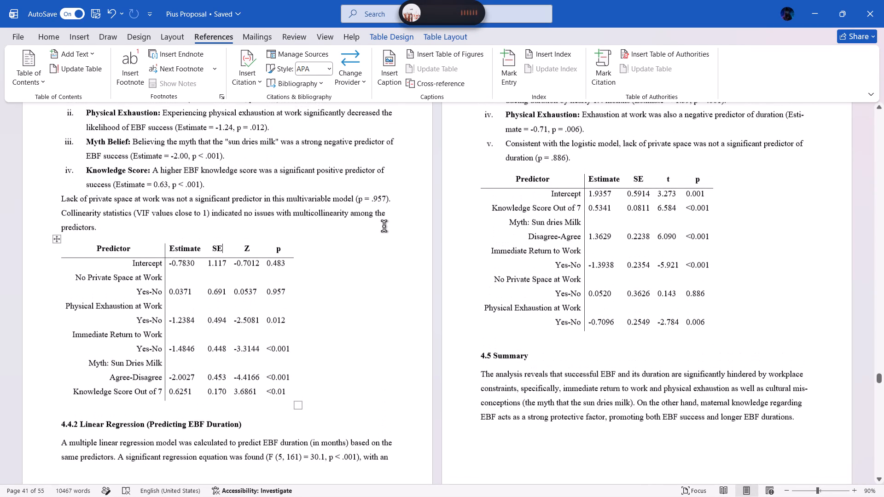
click(387, 75)
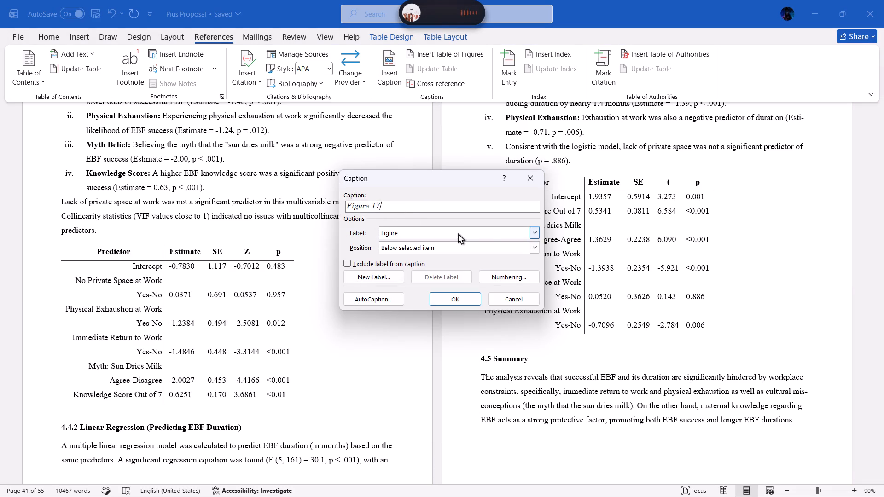
click(537, 229)
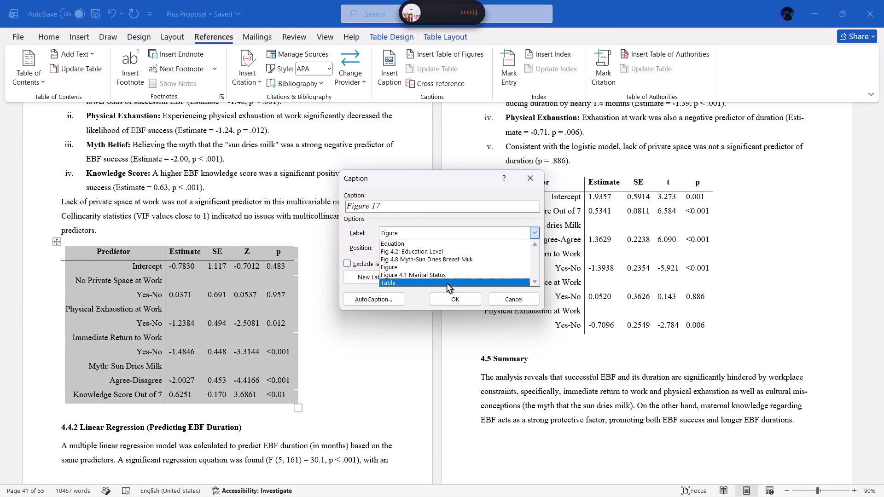
click(447, 283)
click(383, 207)
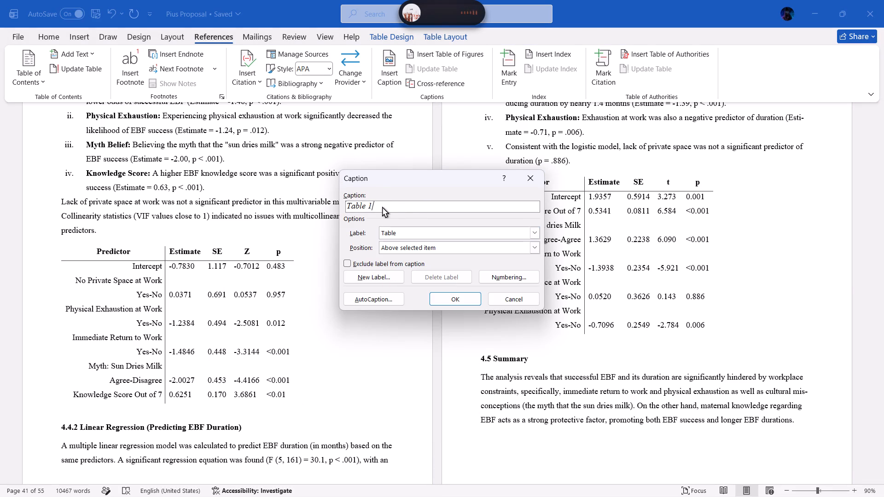
key(space)
text(Binomial logistic Regression)
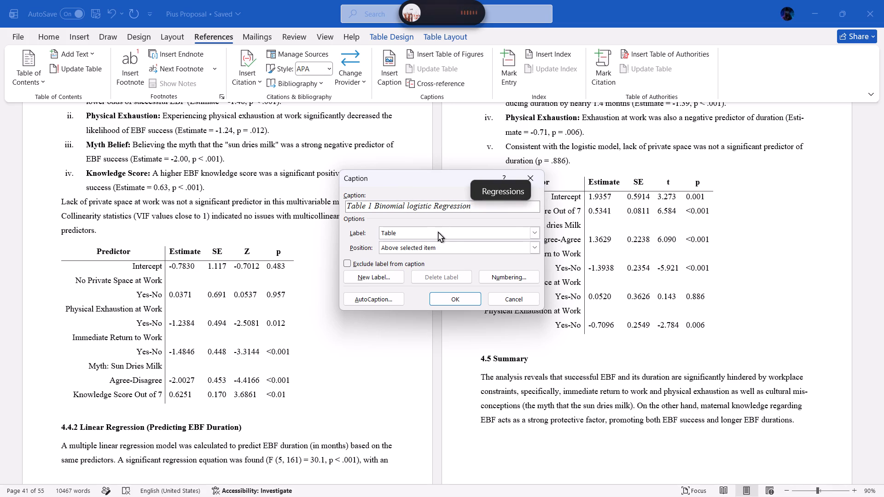
click(463, 299)
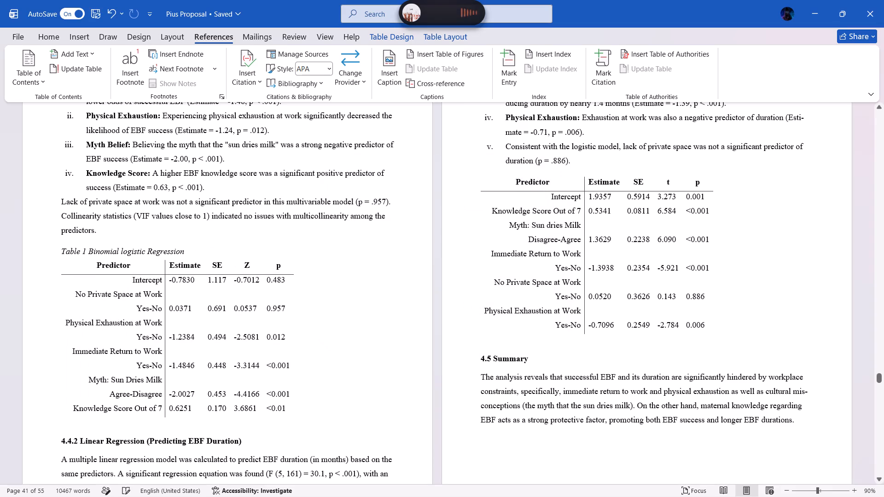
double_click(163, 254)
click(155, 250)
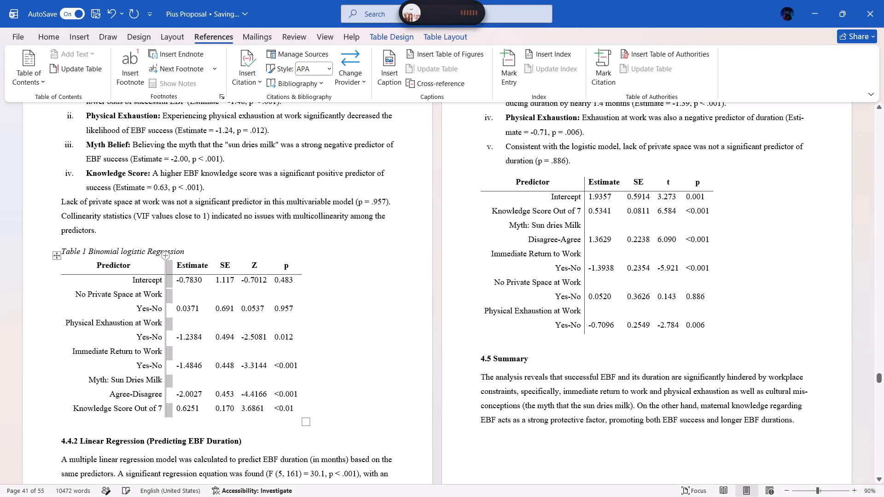
Add the prefix "4." to the number in the Binomial logistic Regression table caption so it reads Table 4.1.
click(81, 253)
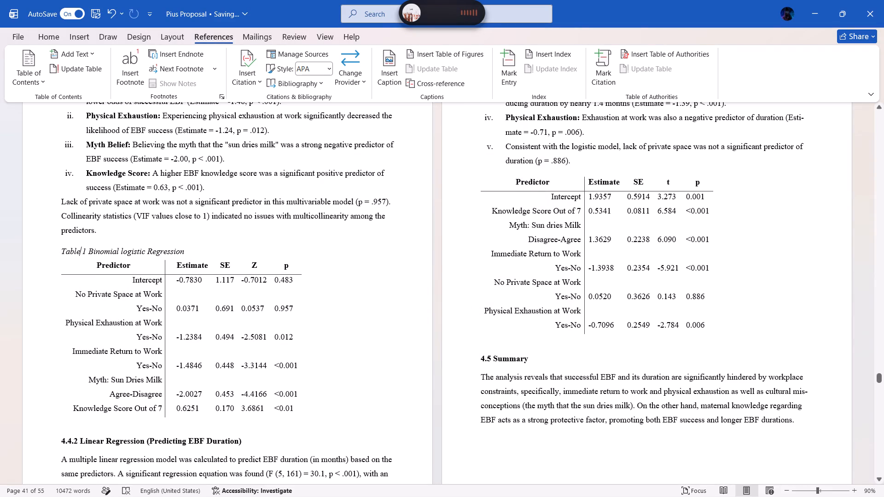
key(Right)
key(4)
key(period)
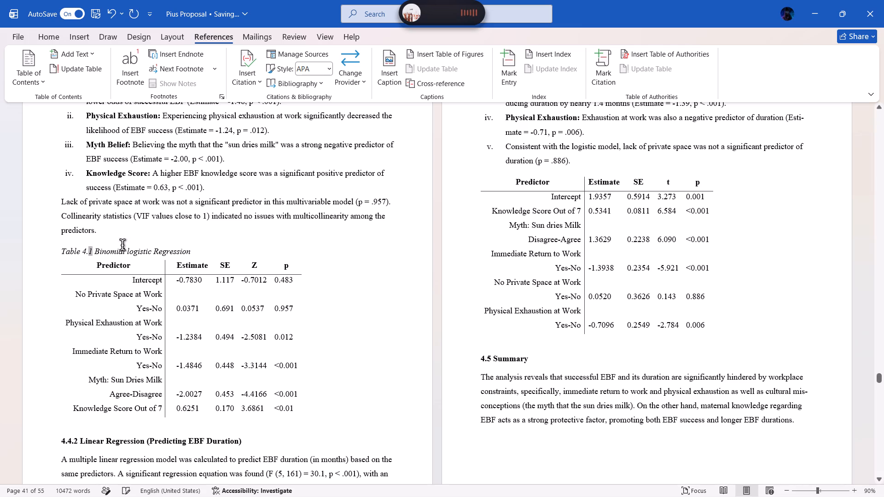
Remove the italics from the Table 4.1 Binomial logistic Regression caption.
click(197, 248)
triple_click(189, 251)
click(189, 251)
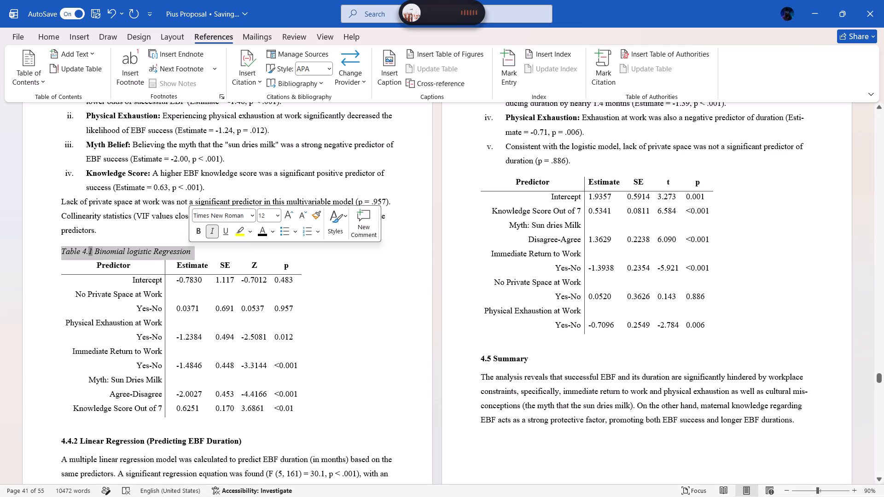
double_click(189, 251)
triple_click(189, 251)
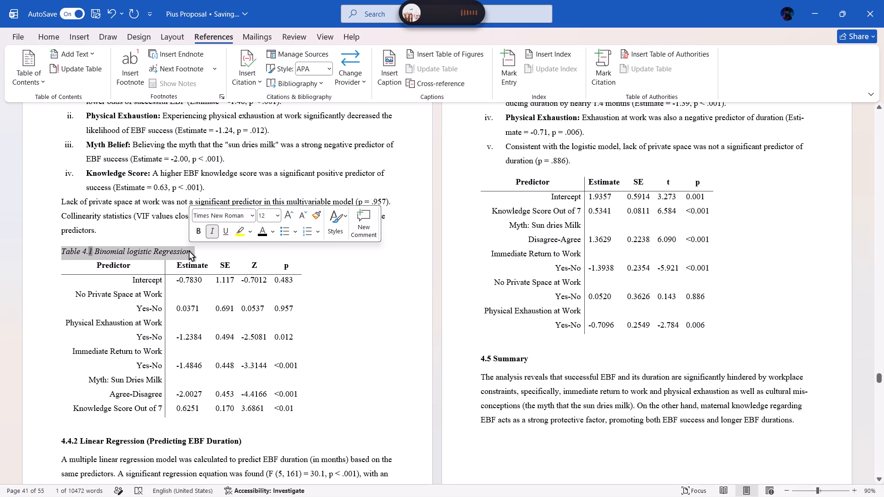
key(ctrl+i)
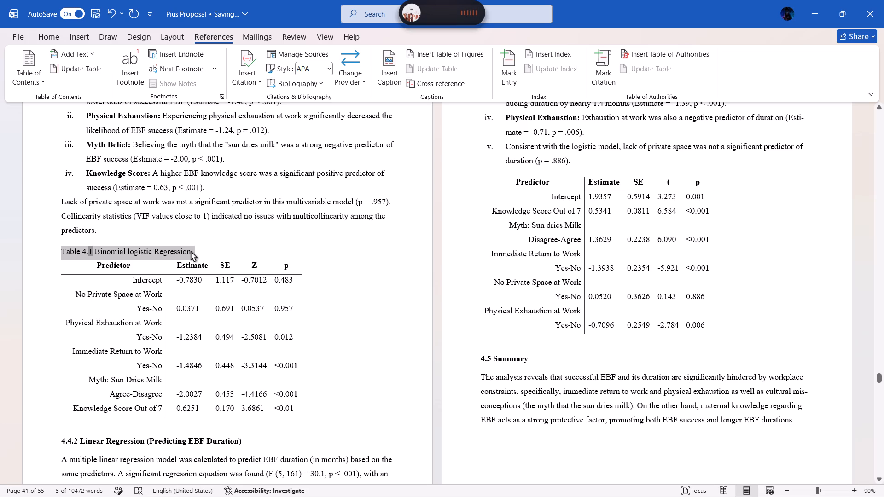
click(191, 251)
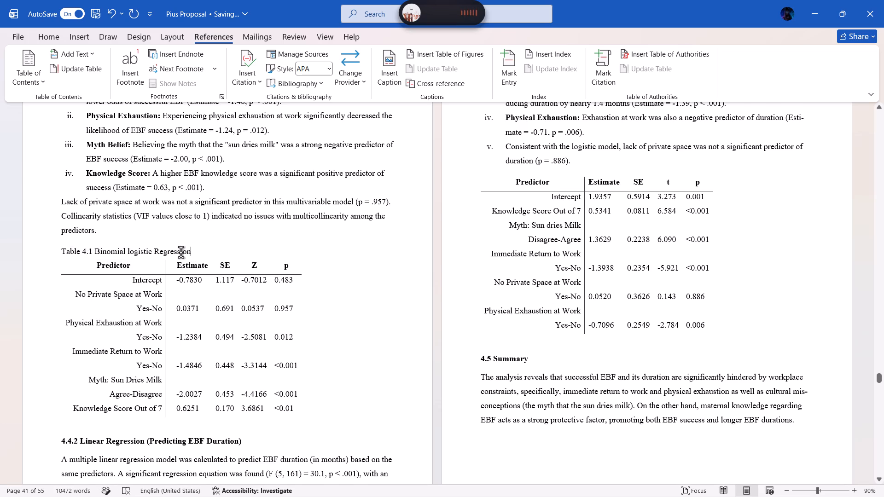
Move the Table 4.1 caption from above the logistic regression table to directly below it, before heading 4.4.2.
drag(196, 221, 116, 224)
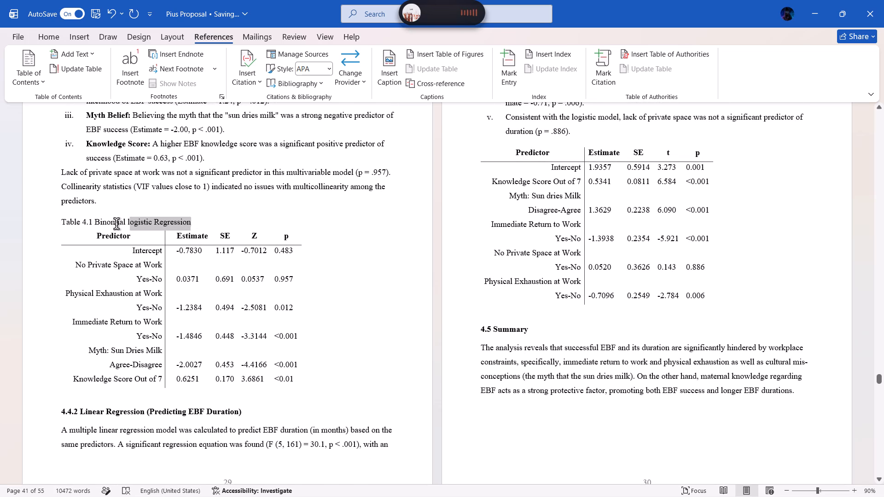
drag(116, 224, 56, 224)
key(ctrl+x)
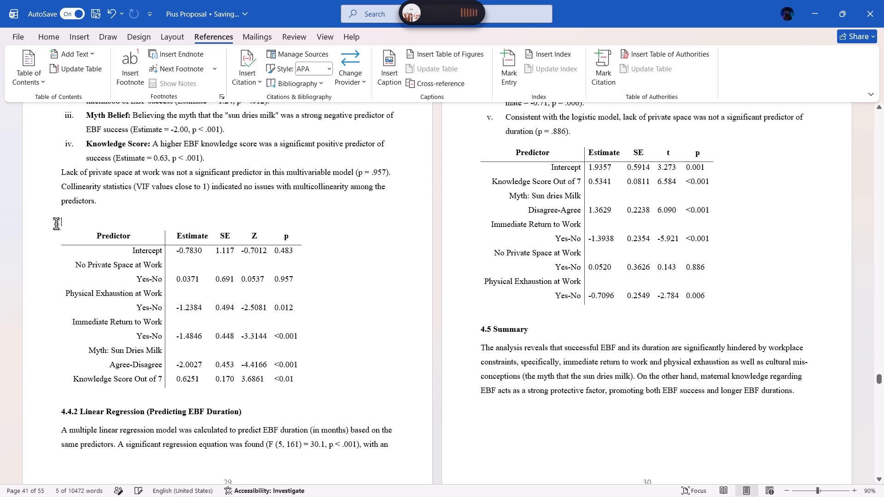
click(84, 396)
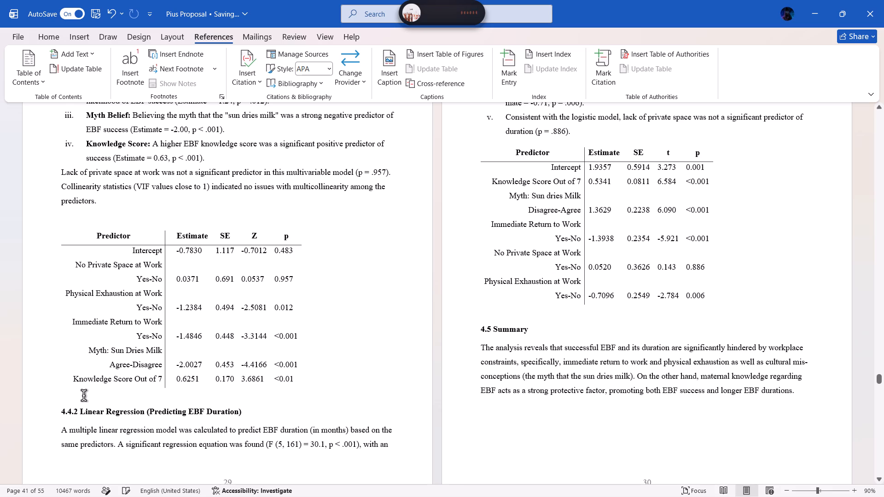
key(ctrl+v)
Remove the italics from the Table 4.1 caption in its place below the table.
triple_click(139, 401)
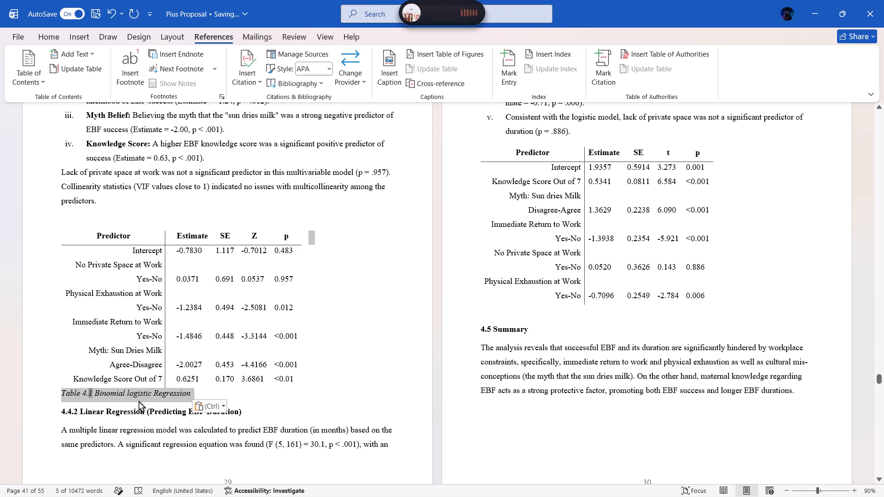
key(ctrl+i)
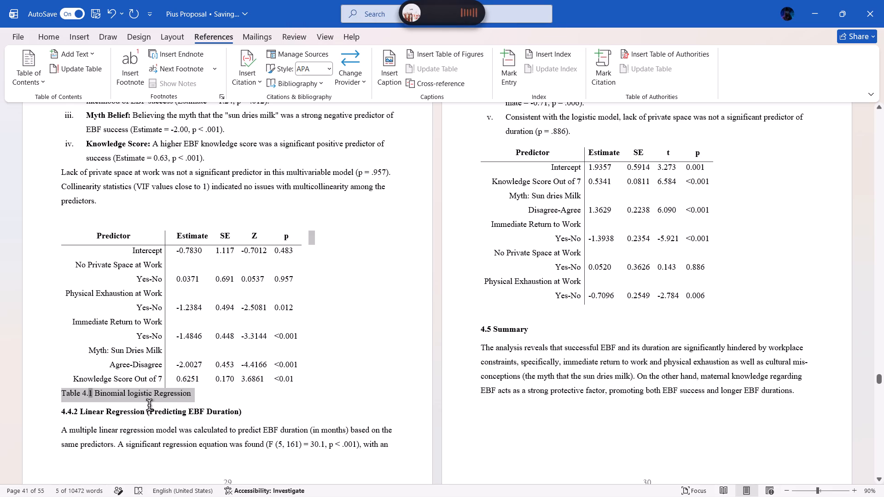
Add an empty row at the end of the logistic regression table, after the Knowledge Score Out of 7 row.
click(306, 377)
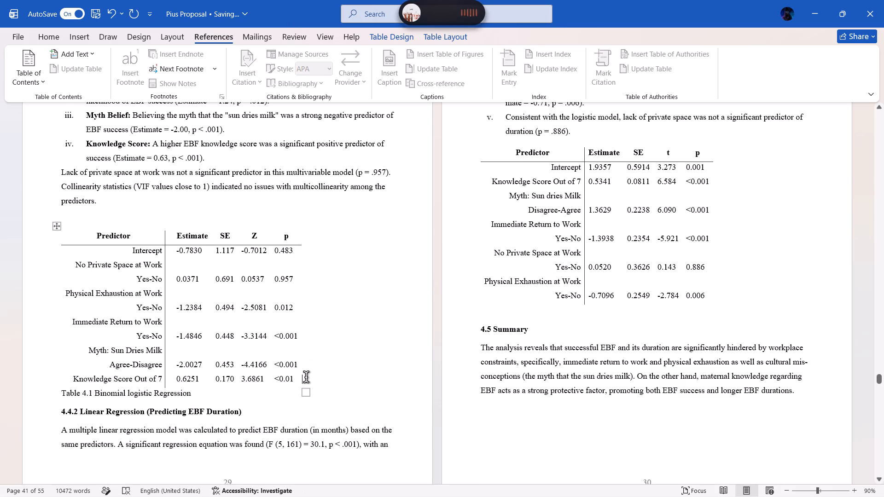
key(Return)
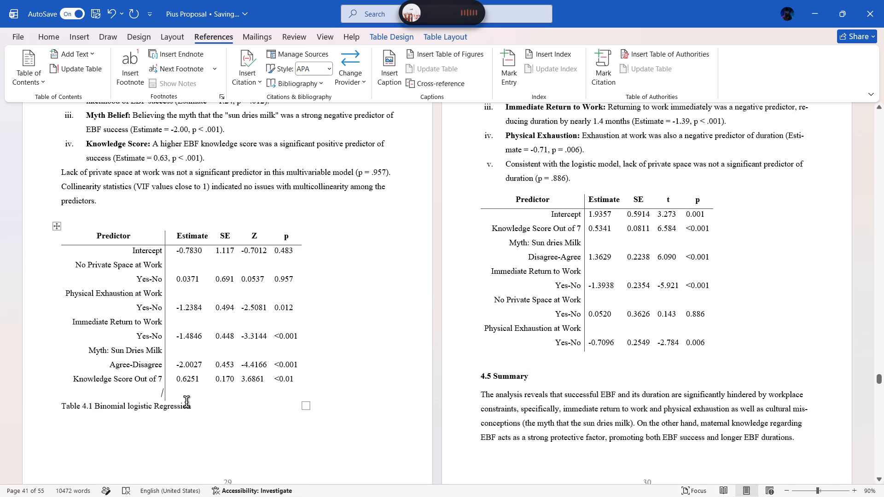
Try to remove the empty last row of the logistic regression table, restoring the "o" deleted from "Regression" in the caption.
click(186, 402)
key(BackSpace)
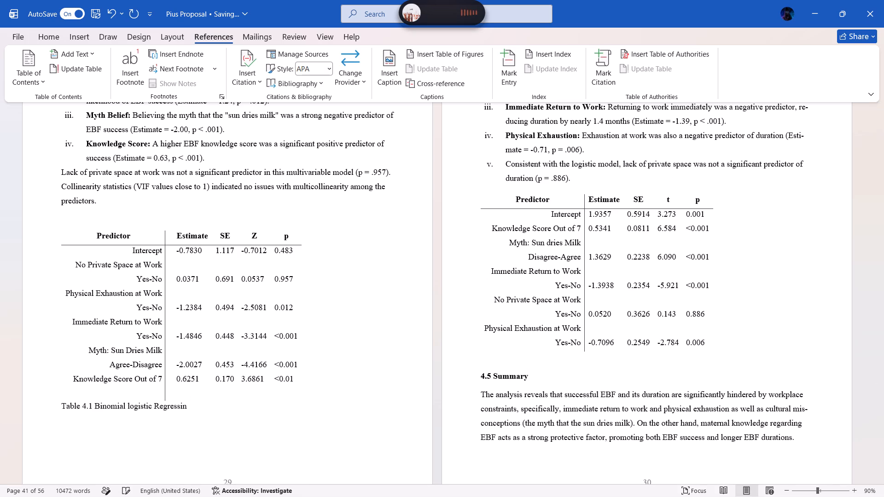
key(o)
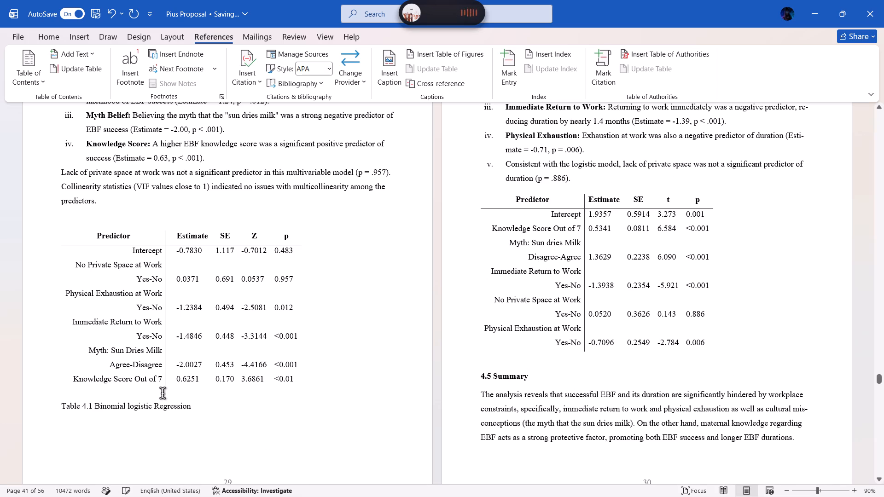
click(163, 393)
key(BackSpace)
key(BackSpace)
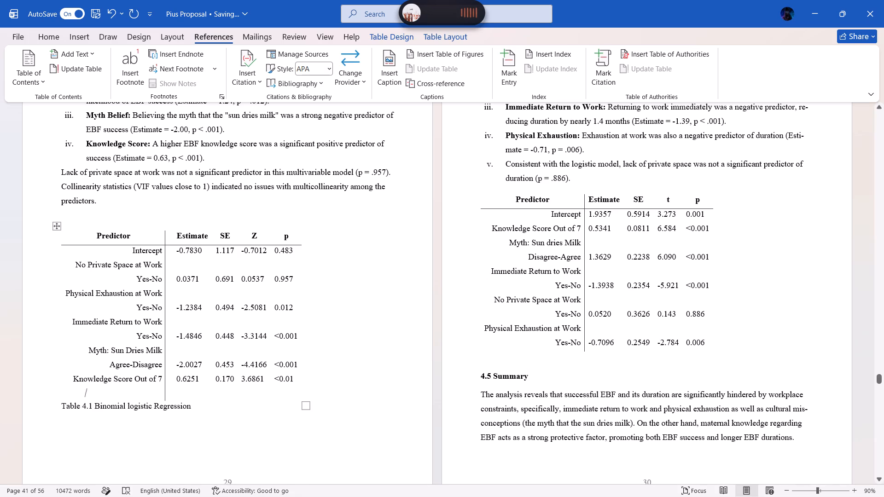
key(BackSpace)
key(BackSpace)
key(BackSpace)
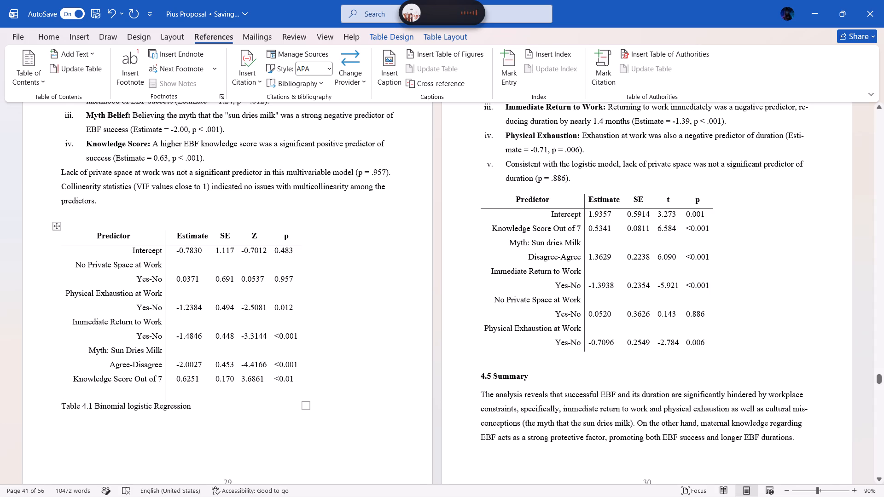
Apply the gridded table style with a black header and grey banded rows to the logistic regression table.
click(164, 391)
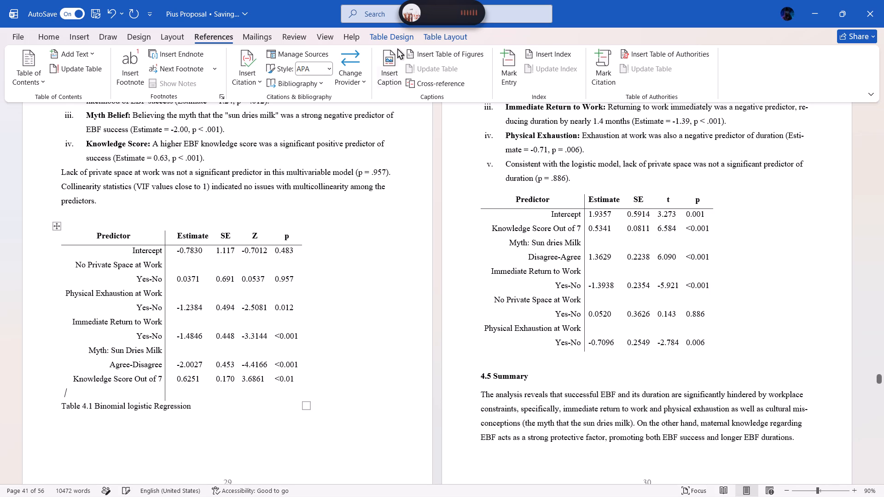
click(399, 39)
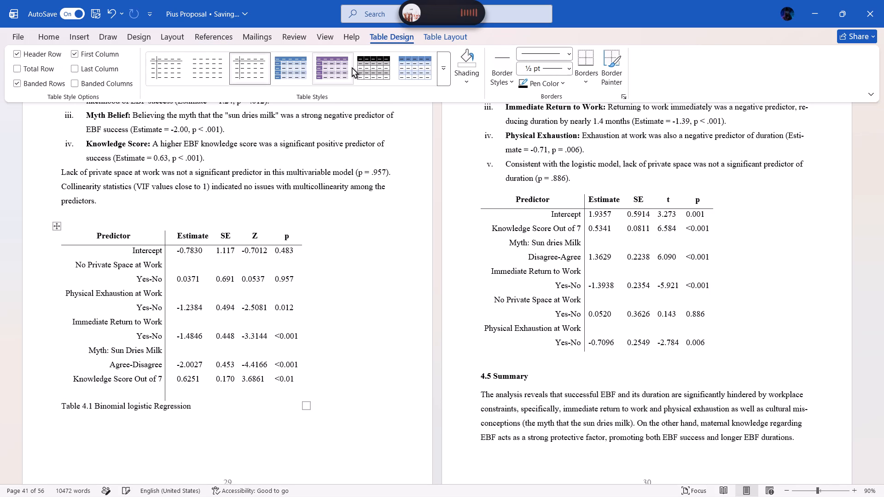
click(363, 70)
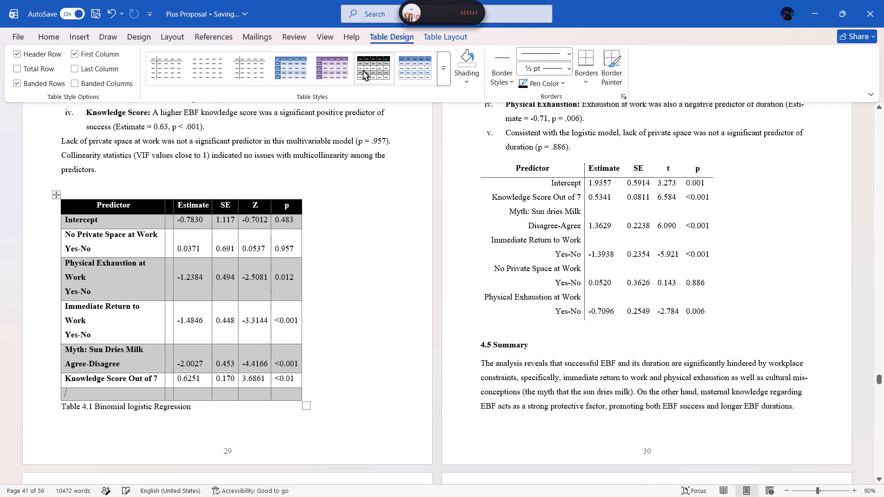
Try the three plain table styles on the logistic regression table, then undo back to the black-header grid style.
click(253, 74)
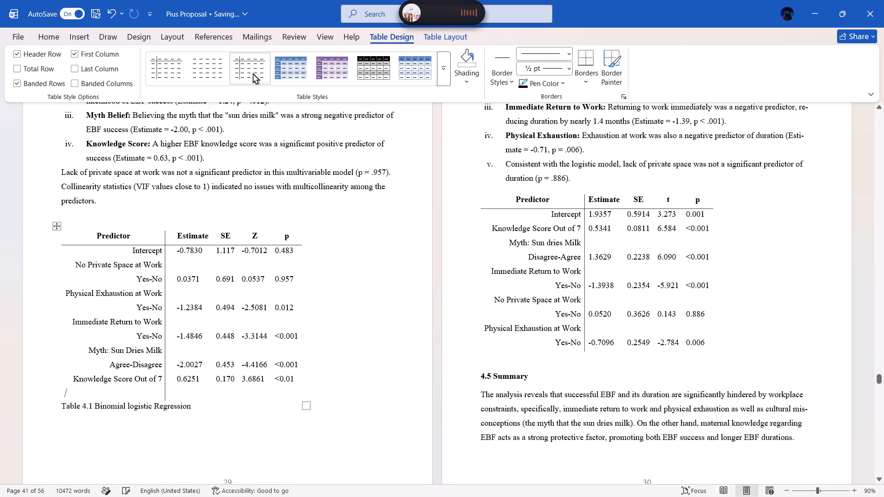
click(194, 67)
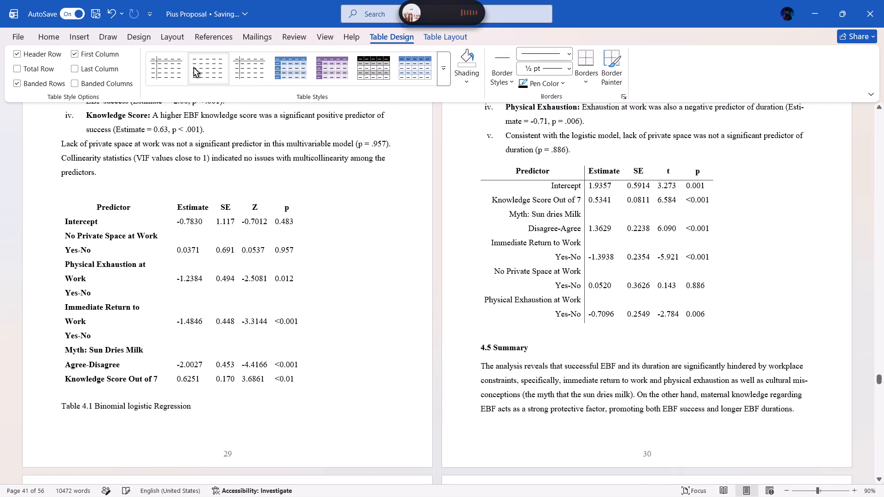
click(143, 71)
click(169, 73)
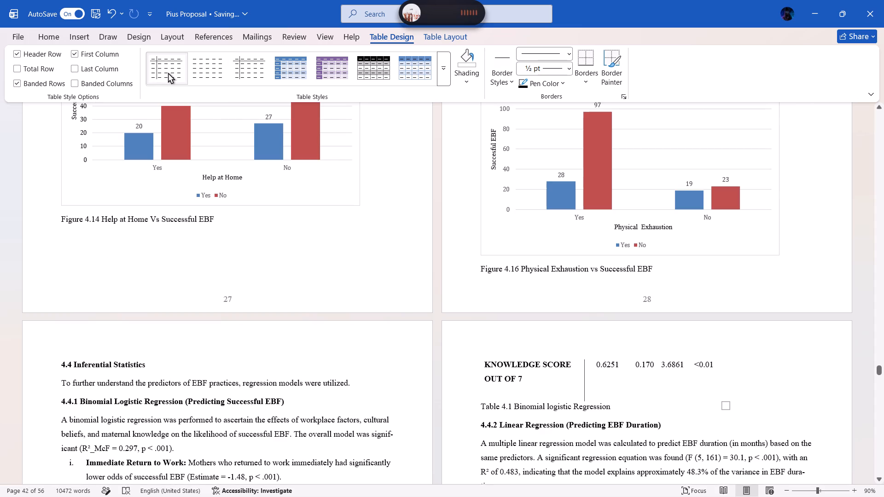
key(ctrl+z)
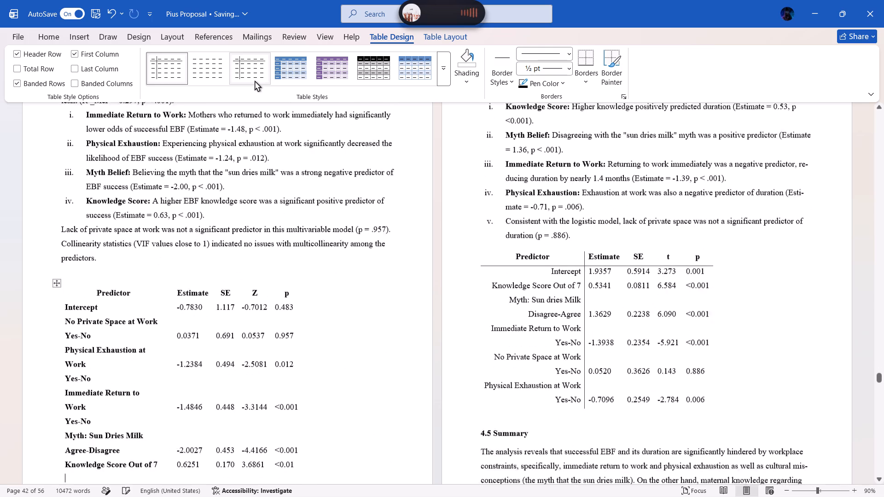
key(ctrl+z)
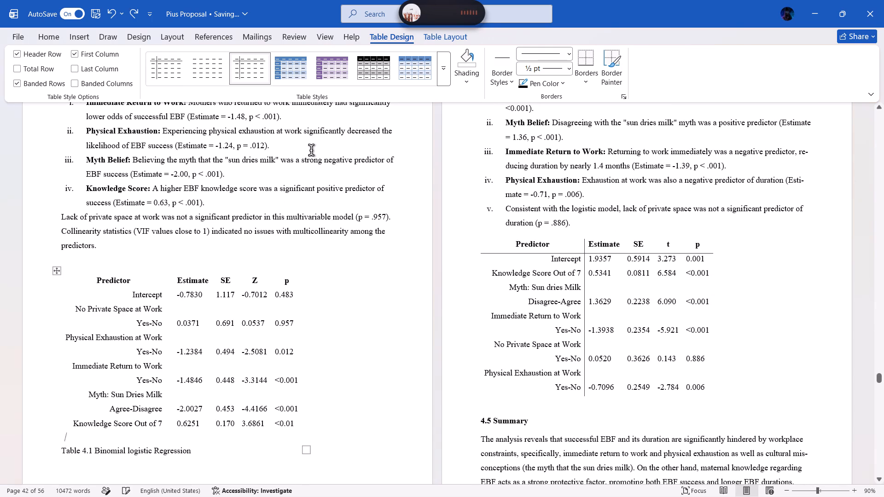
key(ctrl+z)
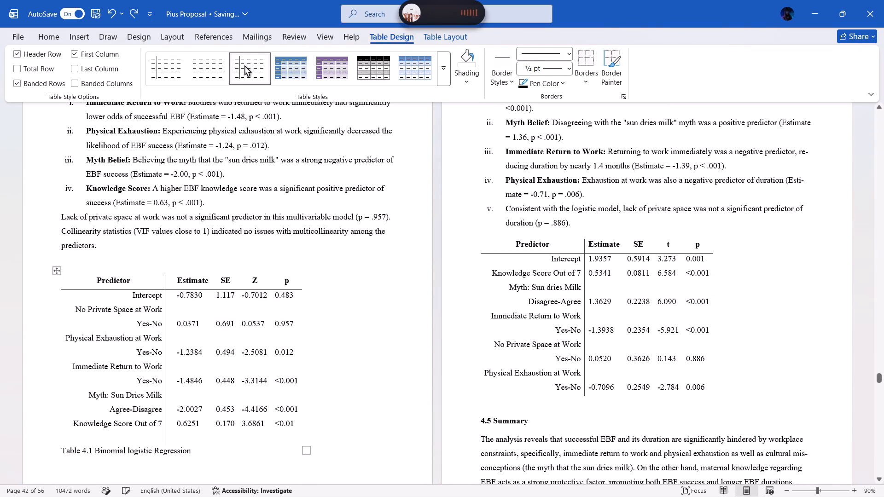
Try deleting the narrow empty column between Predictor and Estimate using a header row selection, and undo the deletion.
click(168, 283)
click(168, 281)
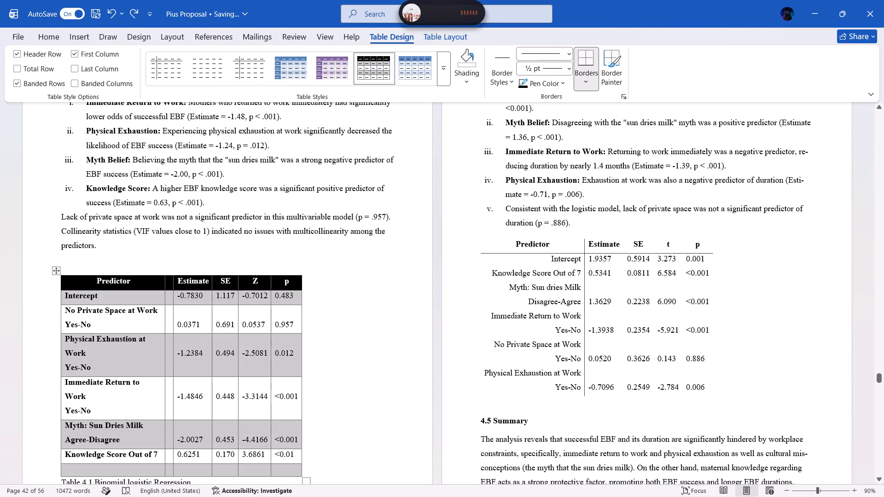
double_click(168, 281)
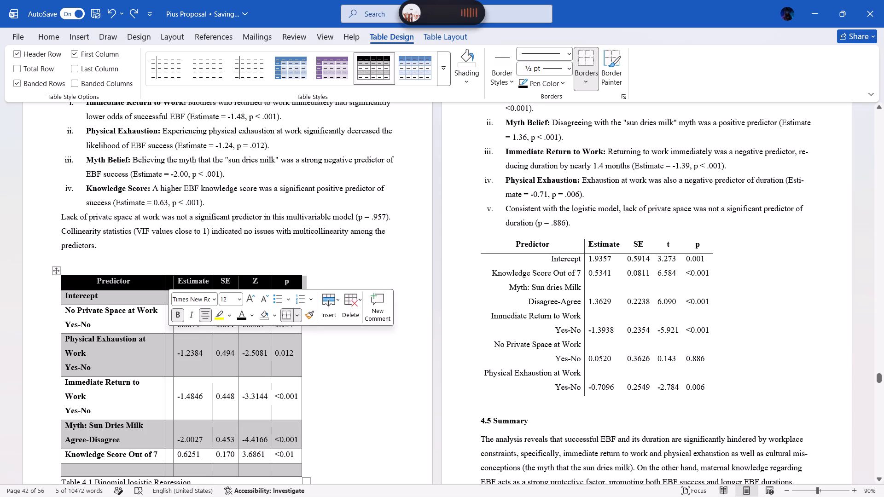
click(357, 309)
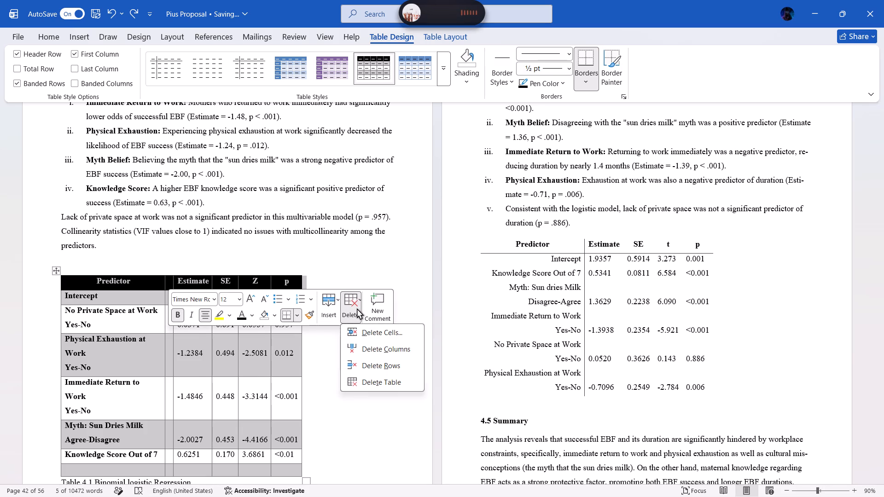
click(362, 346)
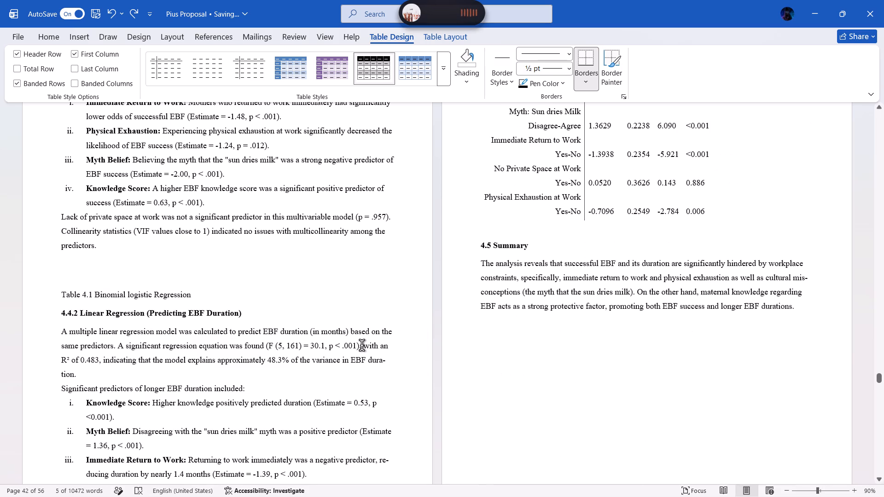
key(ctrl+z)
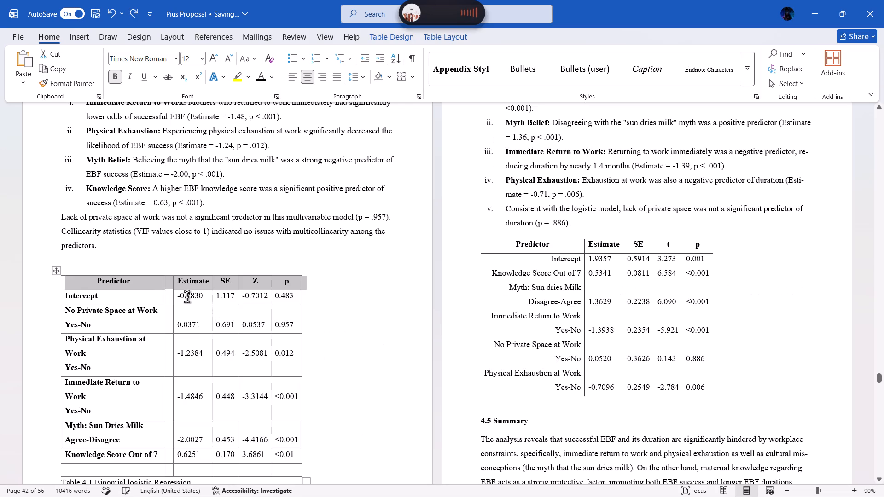
Delete the narrow empty column between Predictor and Estimate in the logistic regression table.
click(169, 283)
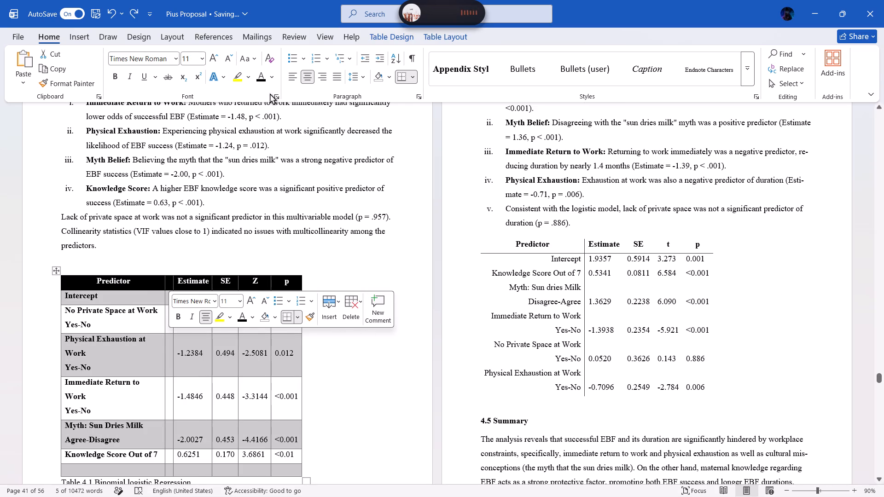
click(169, 284)
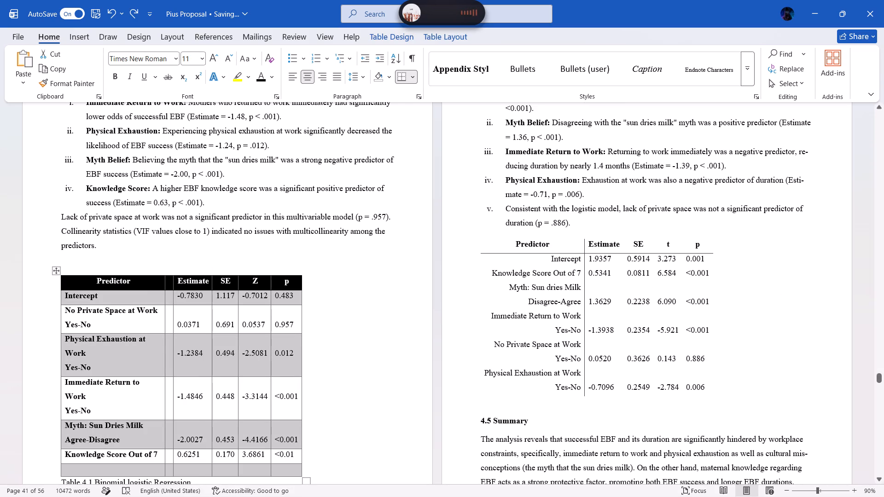
click(174, 324)
click(171, 324)
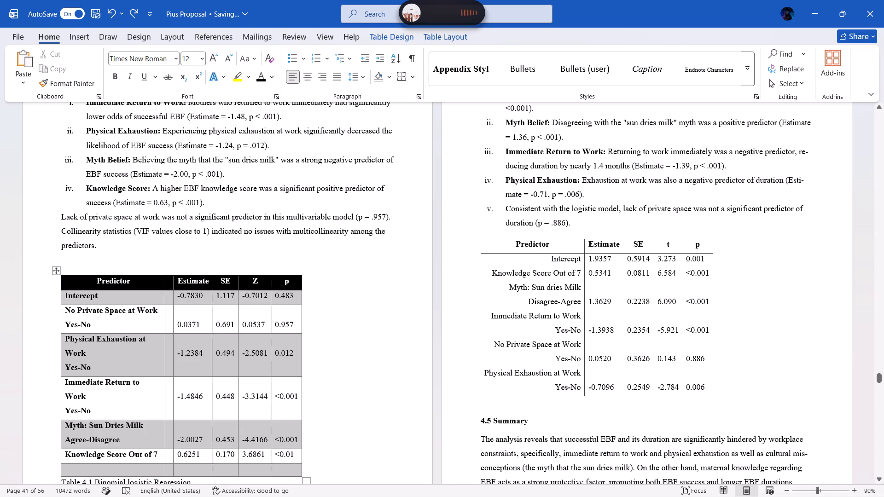
right_click(169, 320)
click(356, 347)
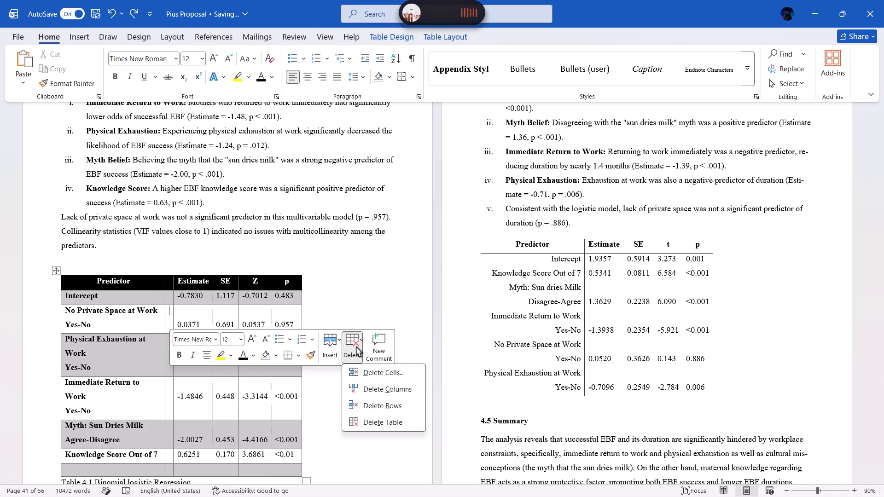
click(375, 392)
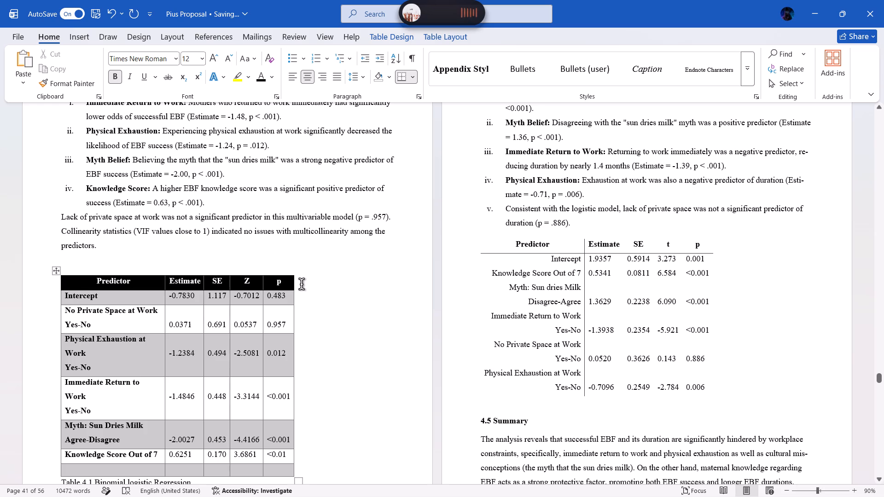
Insert a blank line between the logistic regression table and its Table 4.1 caption.
drag(302, 284, 299, 278)
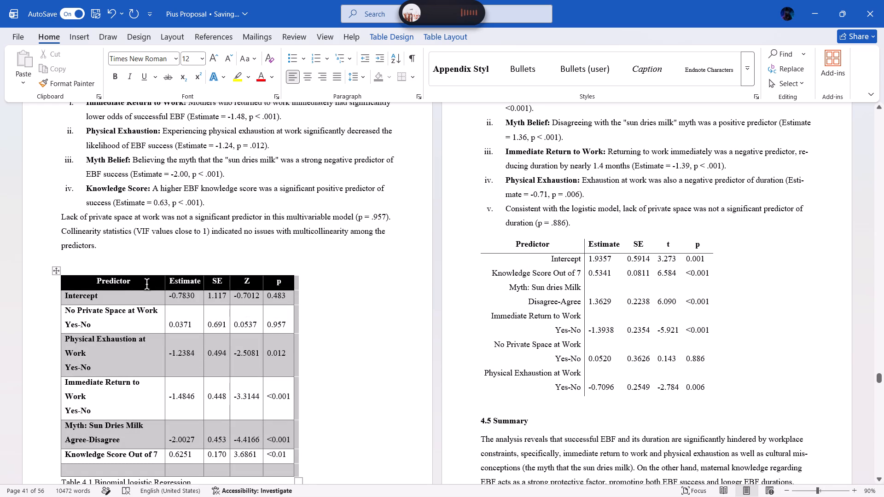
scroll(414, 311, down, 1)
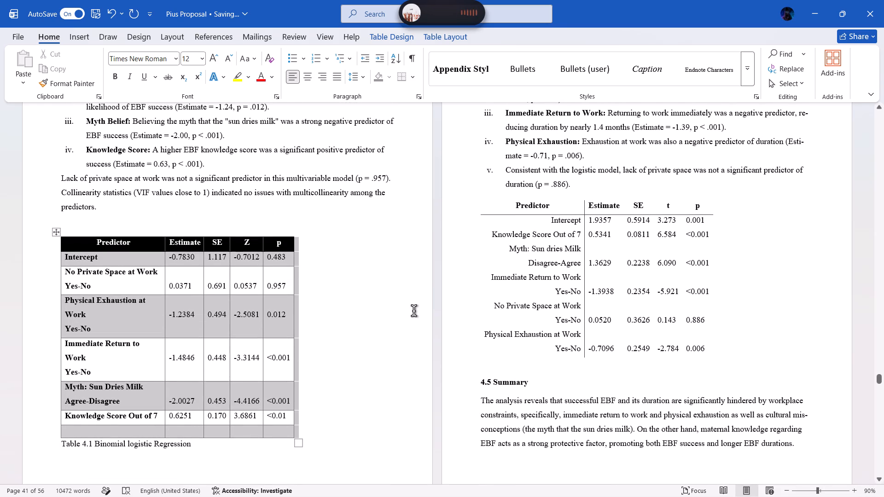
click(288, 431)
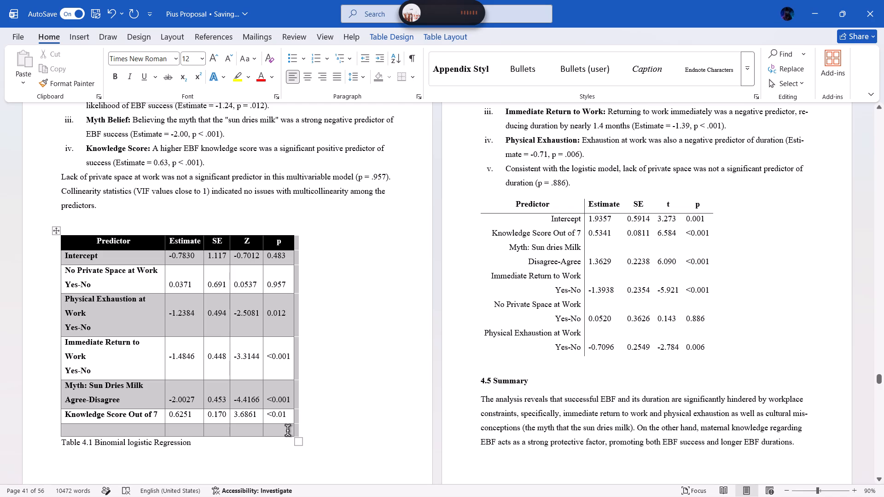
click(309, 433)
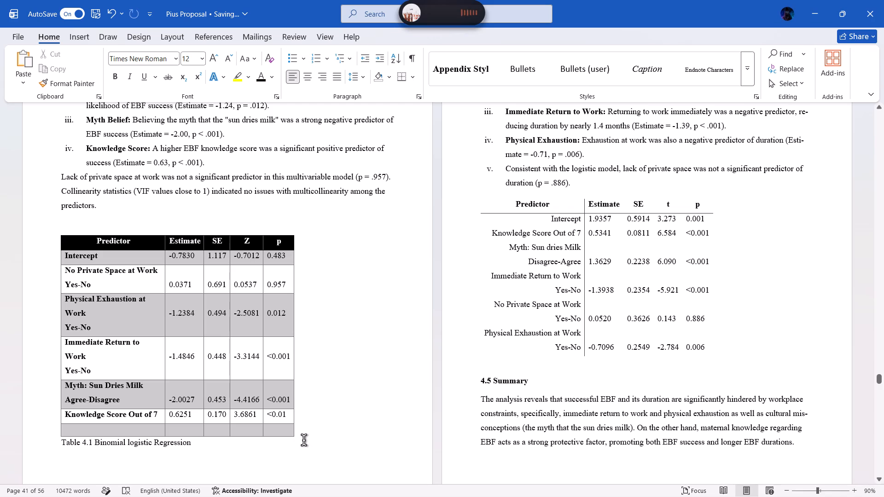
click(304, 440)
click(62, 443)
key(Return)
Delete the empty last row of the logistic regression table.
click(83, 430)
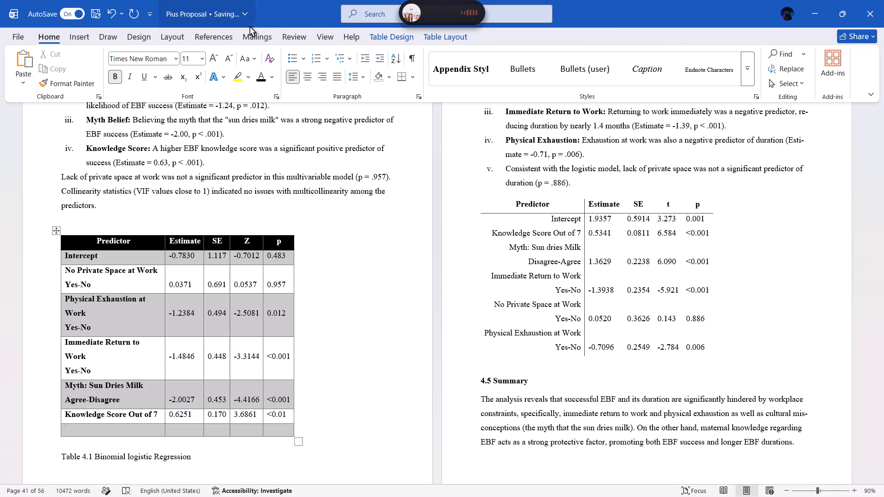
click(383, 35)
click(430, 36)
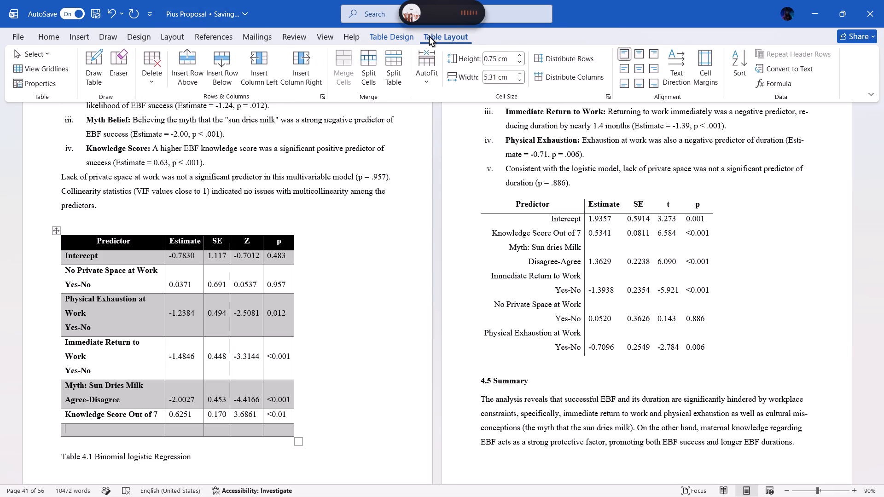
click(154, 80)
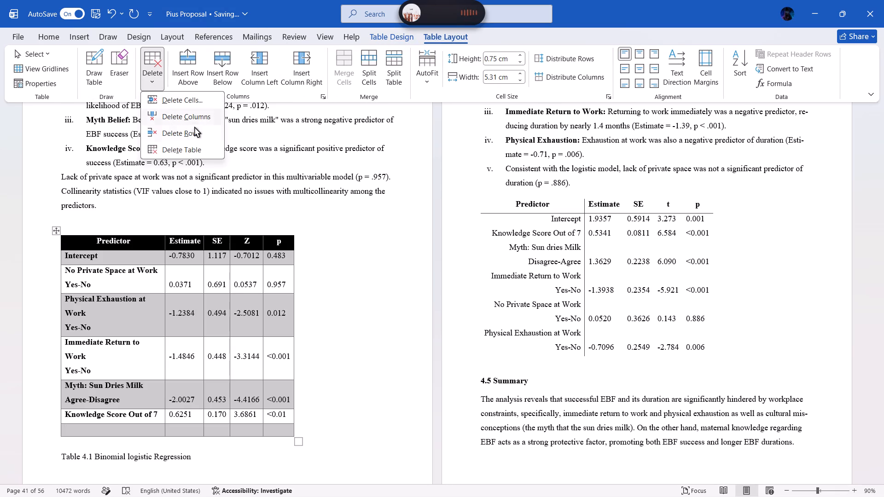
click(195, 129)
click(349, 378)
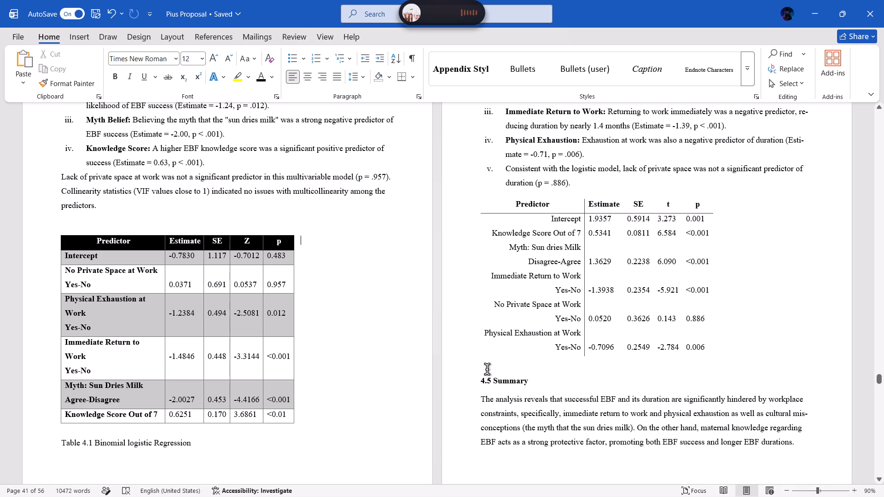
Apply the gridded table style with a black header and grey banded rows to the linear regression table.
click(550, 260)
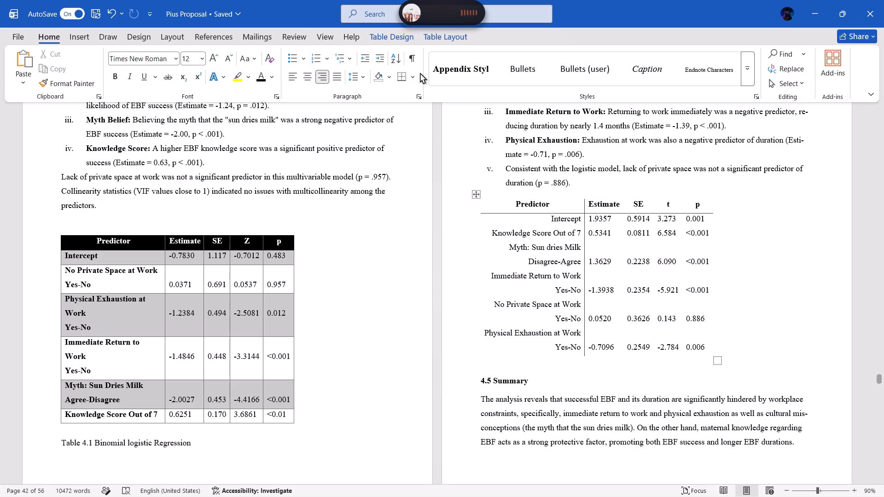
click(379, 32)
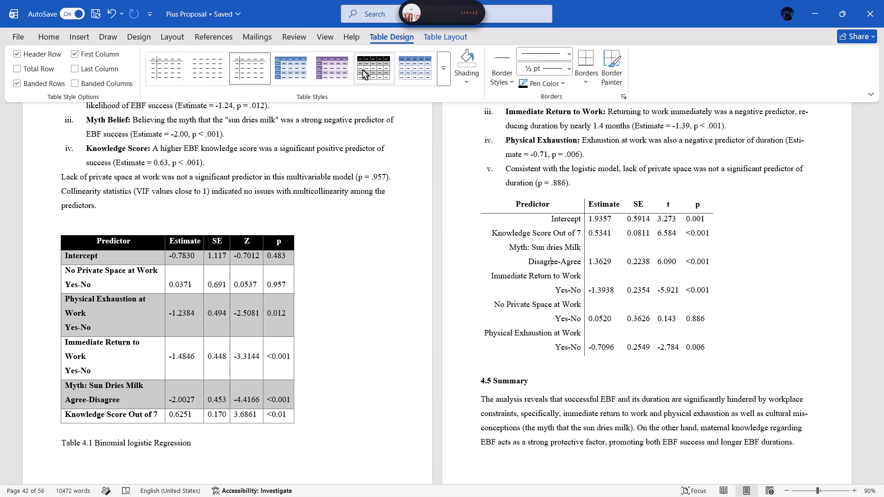
click(363, 69)
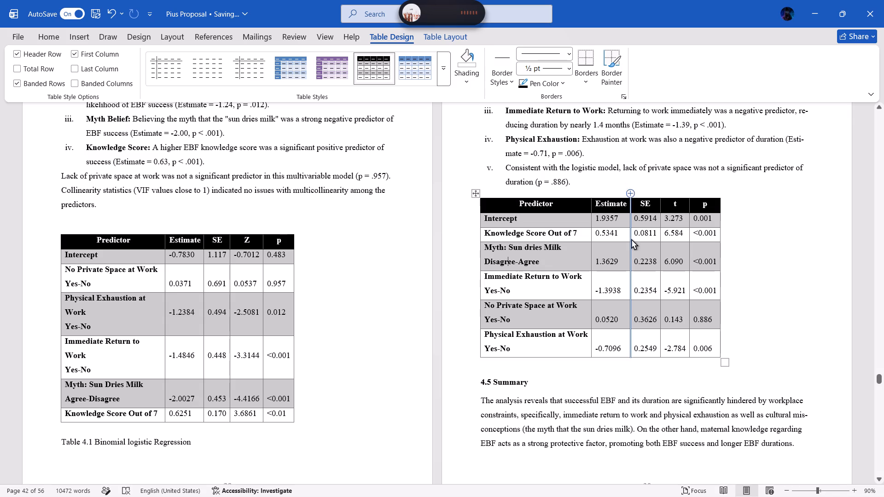
Insert a Table-label caption with the text "Linear Regression" above the linear regression table.
click(214, 38)
click(390, 53)
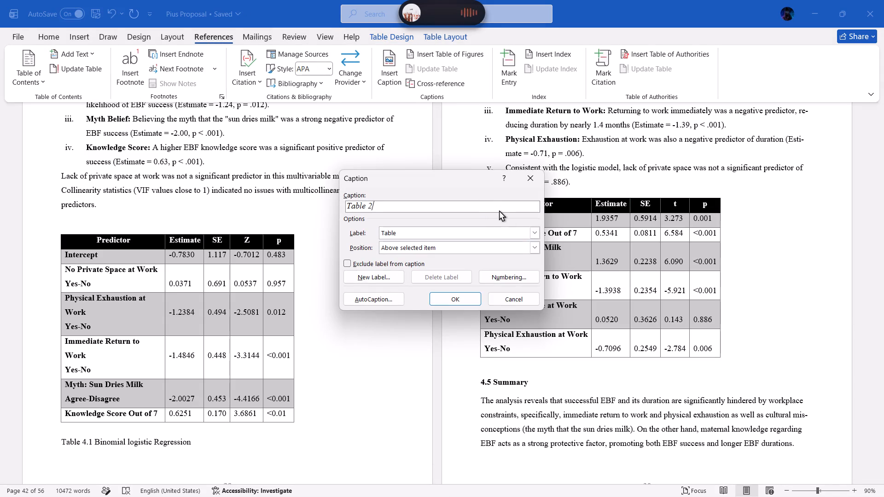
click(419, 202)
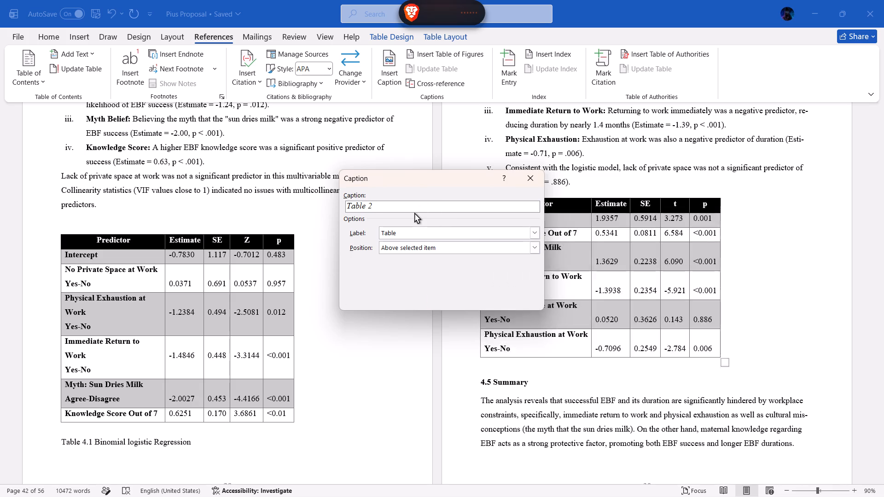
key(space)
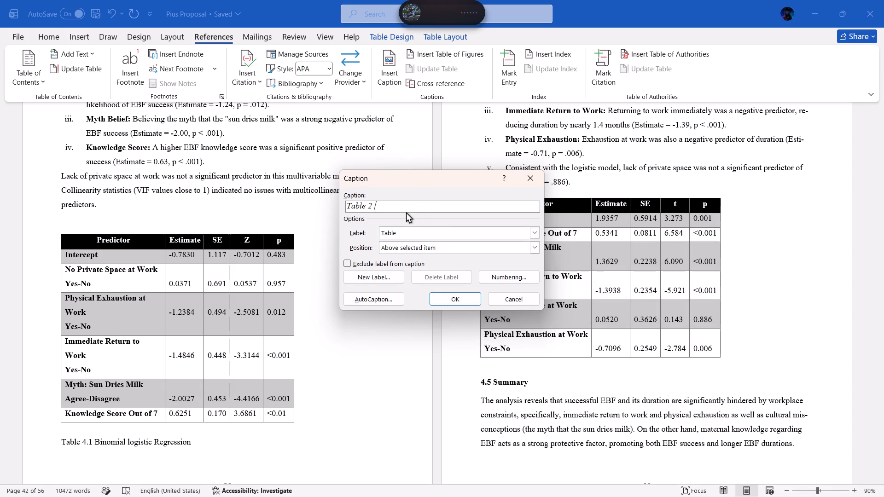
text(Linear)
key(space)
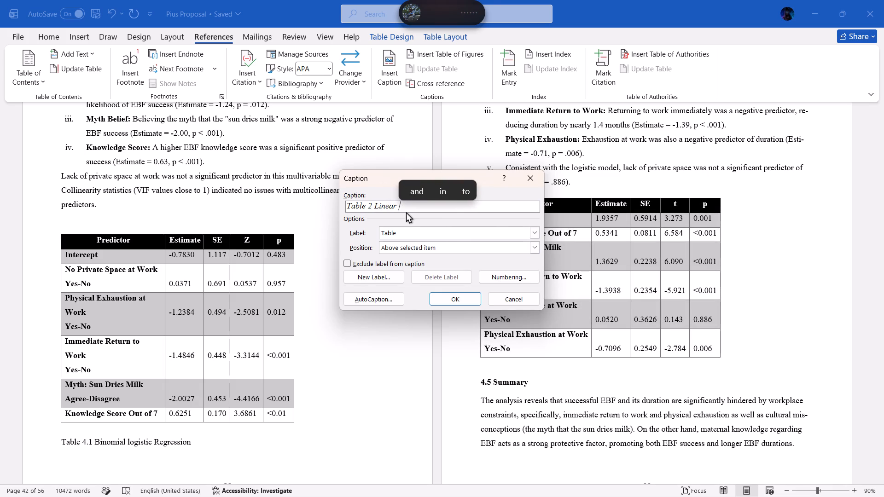
text(Regreas)
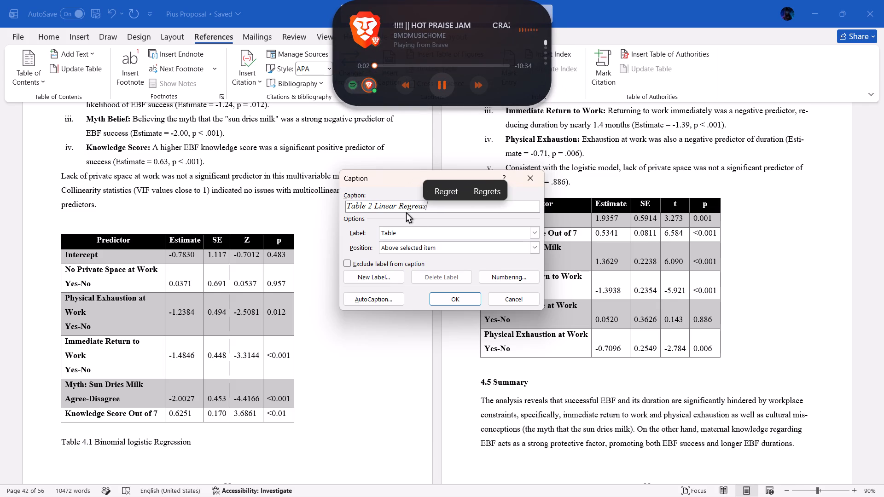
key(BackSpace)
key(BackSpace)
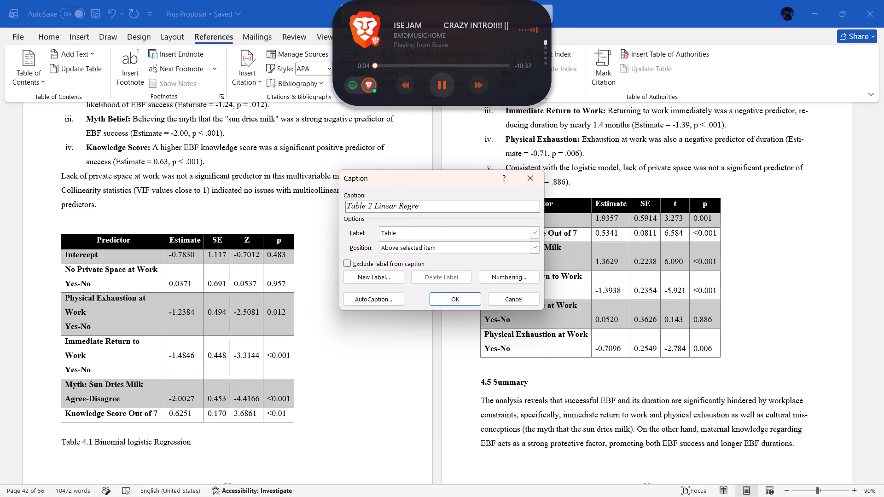
text(ssion)
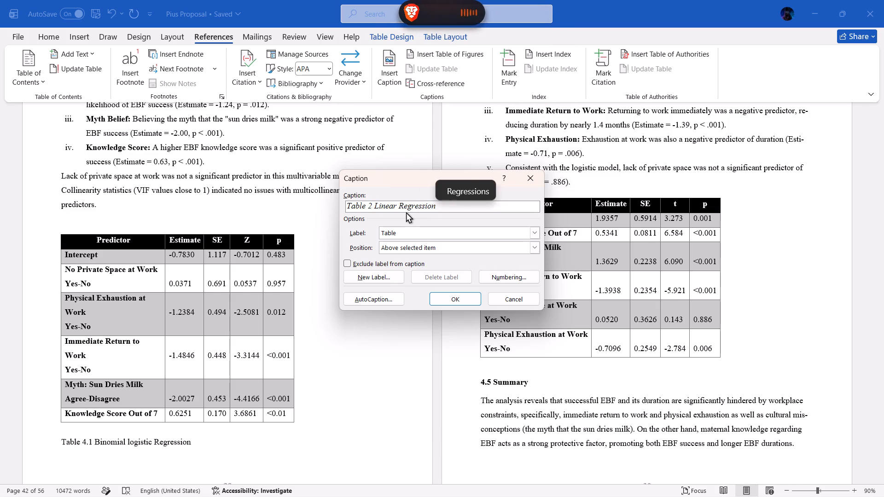
key(Return)
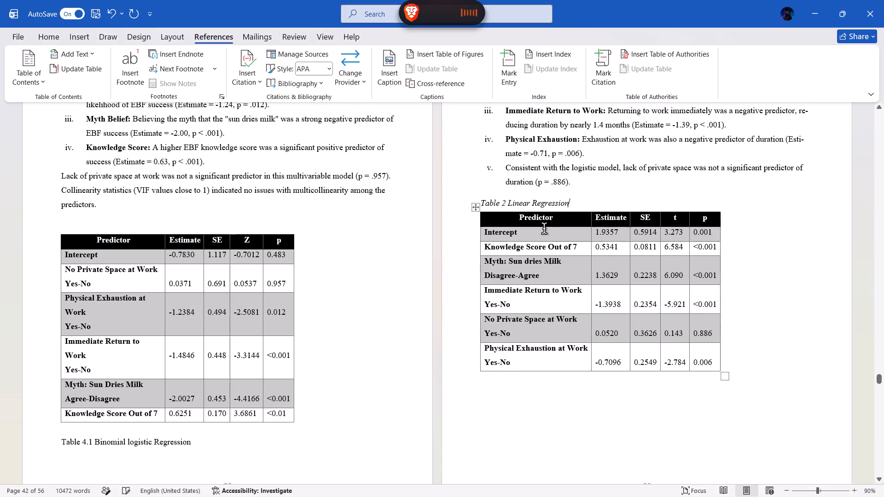
Move the Linear Regression caption from above the table to a new line below it, removing the empty line left behind.
triple_click(556, 202)
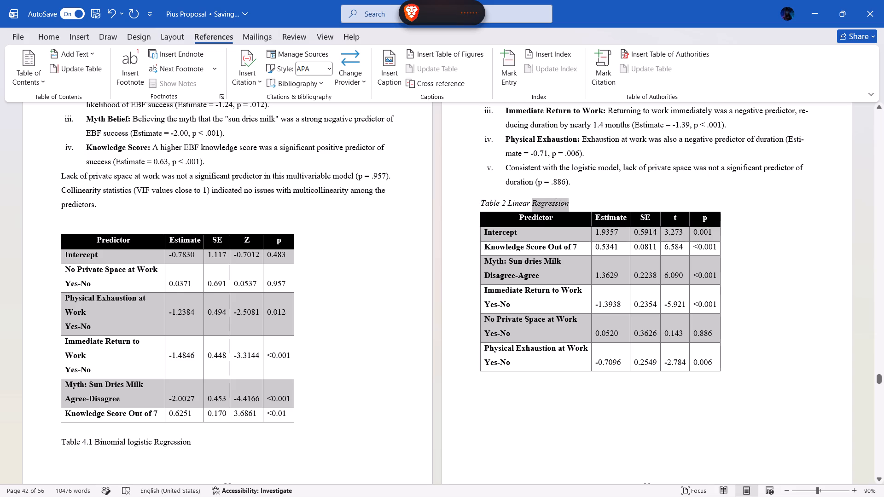
key(ctrl+x)
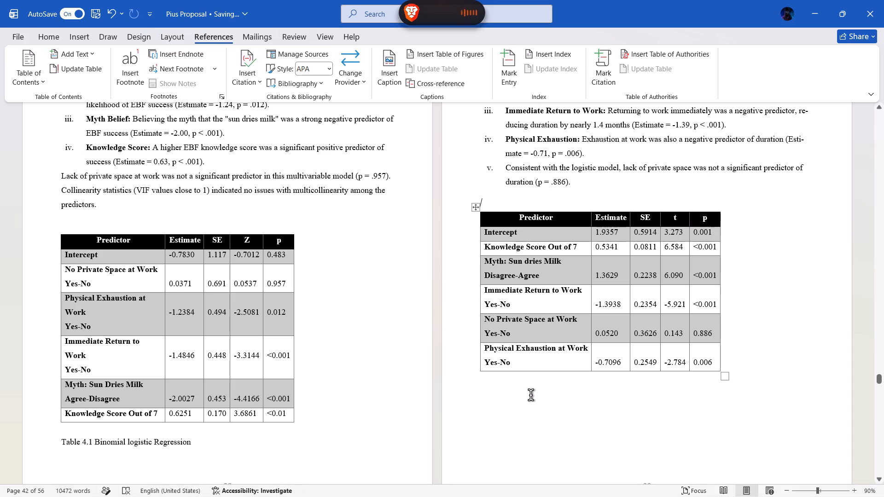
key(BackSpace)
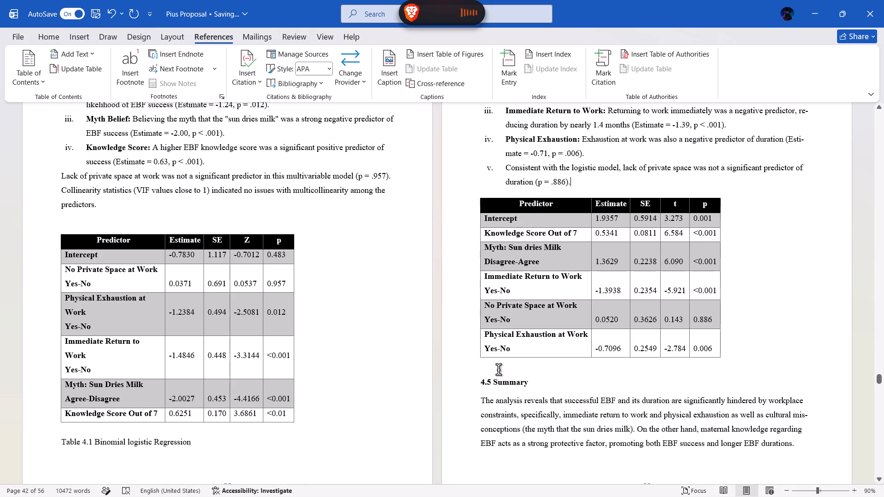
click(499, 370)
key(Return)
key(ctrl+v)
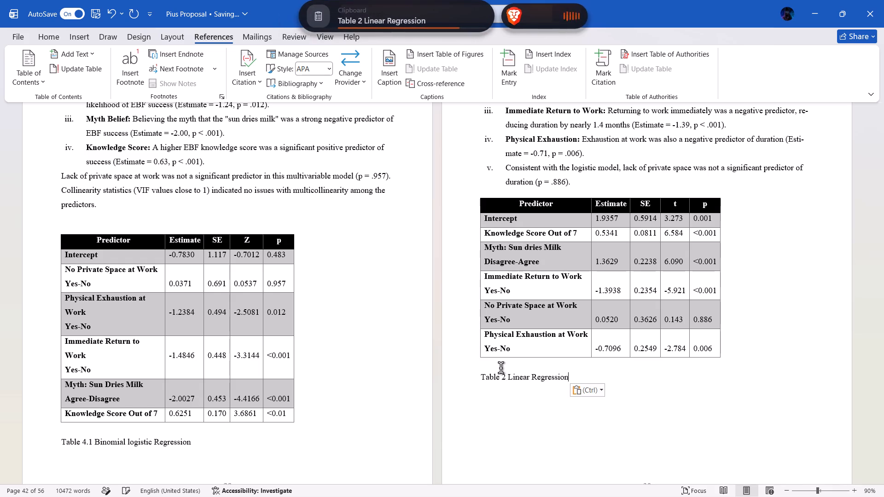
Add the chapter prefix "4." to the caption number so that it reads "Table 4.2 Linear Regression".
drag(570, 376, 475, 379)
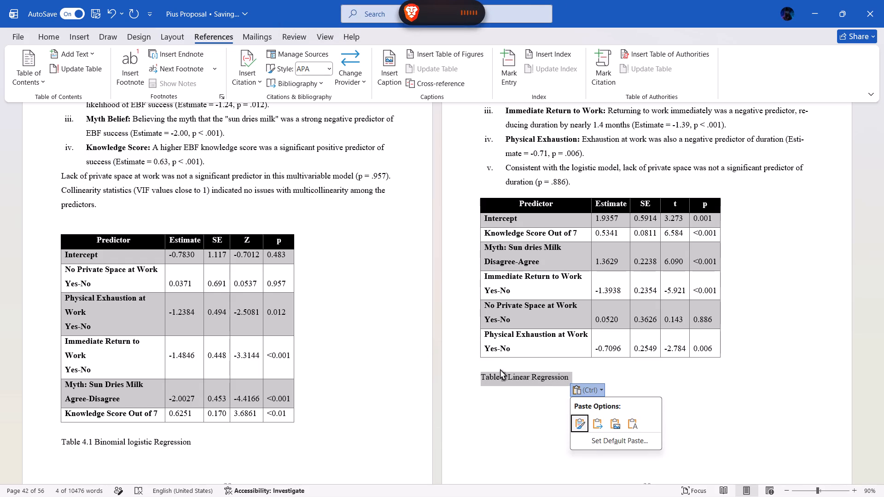
click(501, 378)
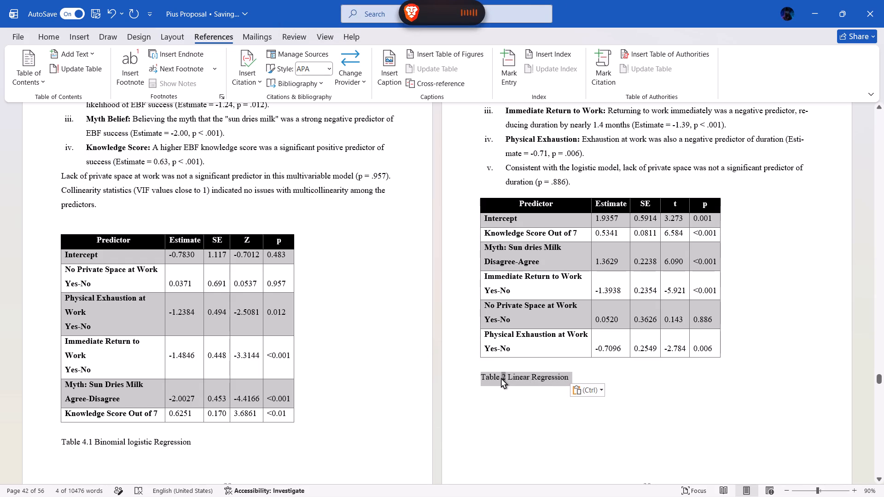
click(521, 371)
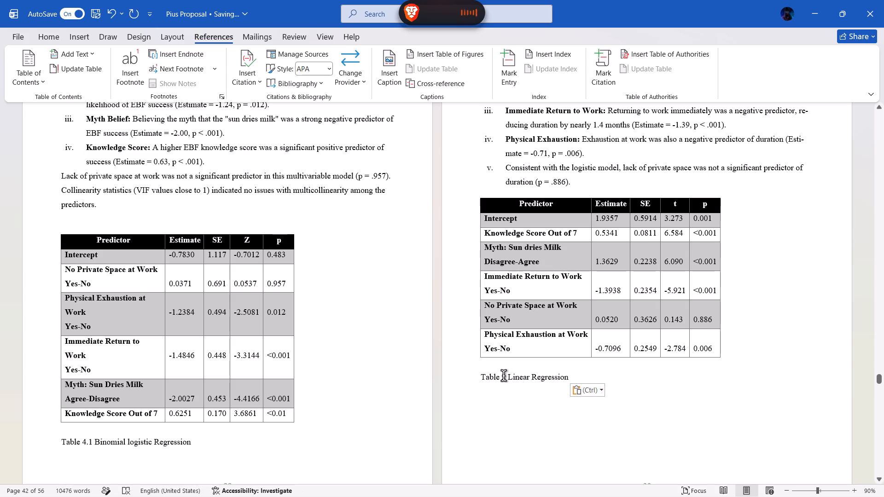
click(504, 376)
key(Left)
text(4.)
scroll(532, 410, down, 1)
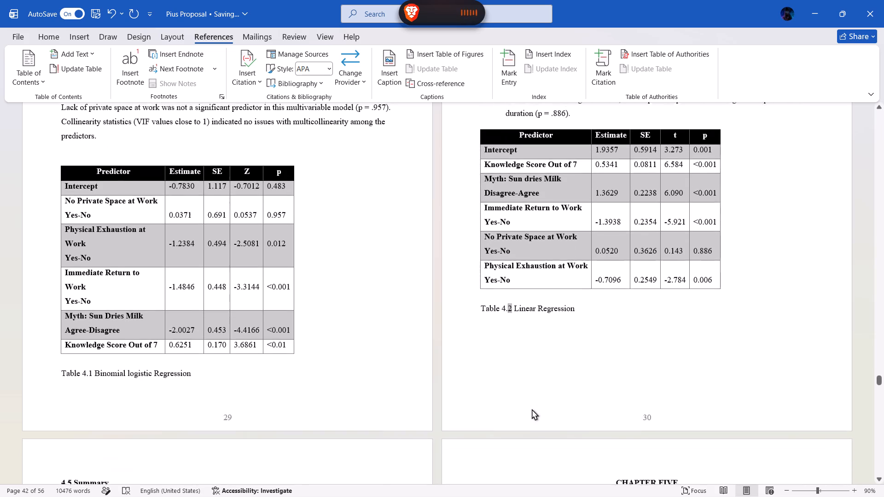
Save the document.
scroll(532, 410, down, 2)
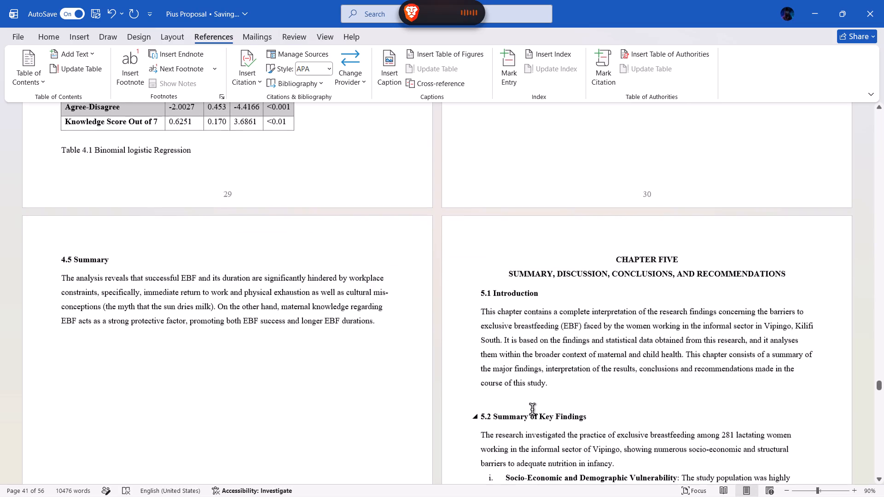
scroll(532, 410, down, 2)
key(ctrl+s)
Update the entire List of Tables in the front matter, entries as well as page numbers.
scroll(588, 302, up, 20)
scroll(588, 302, up, 18)
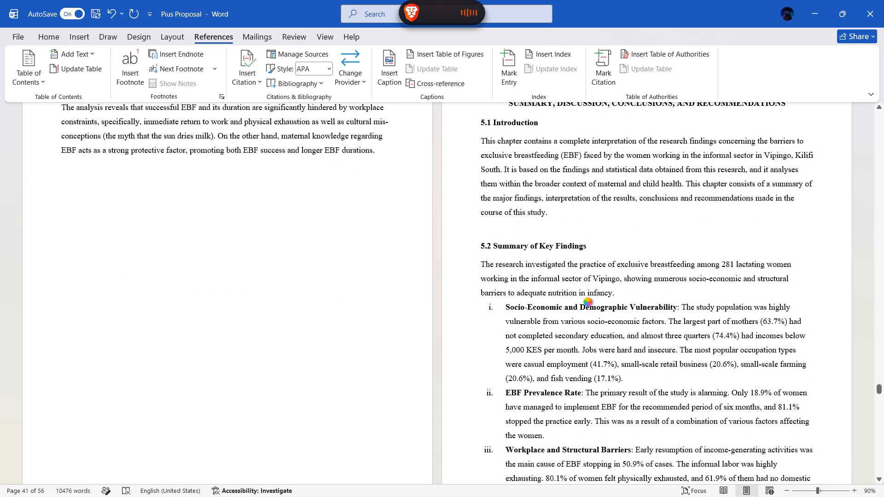
scroll(588, 302, up, 20)
scroll(588, 302, up, 20)
scroll(588, 302, up, 20)
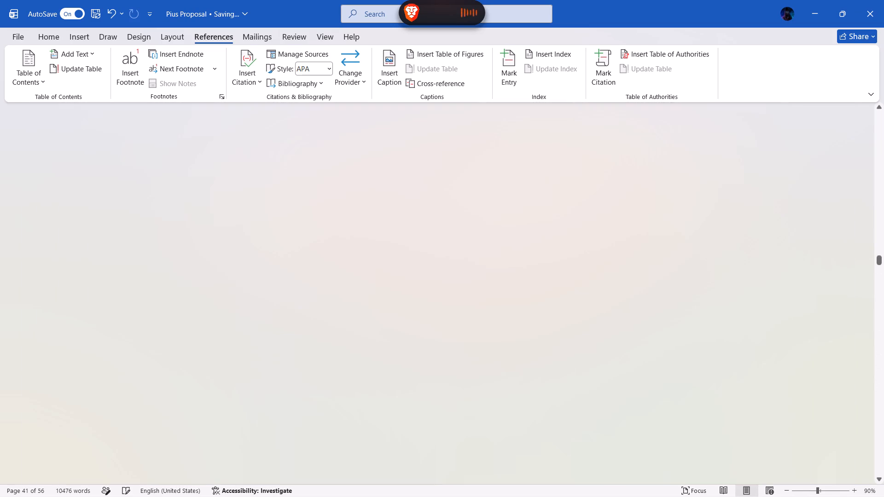
scroll(588, 302, up, 20)
scroll(588, 302, up, 20)
scroll(588, 302, up, 20)
scroll(588, 302, down, 3)
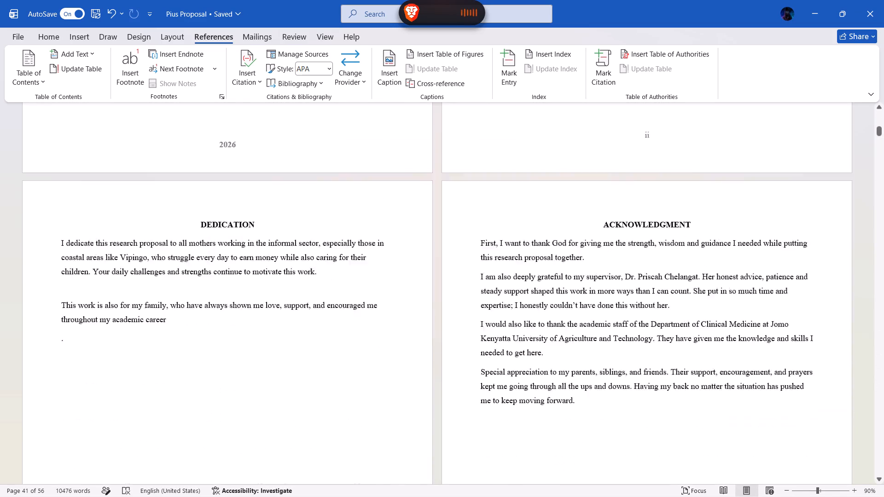
scroll(588, 302, down, 8)
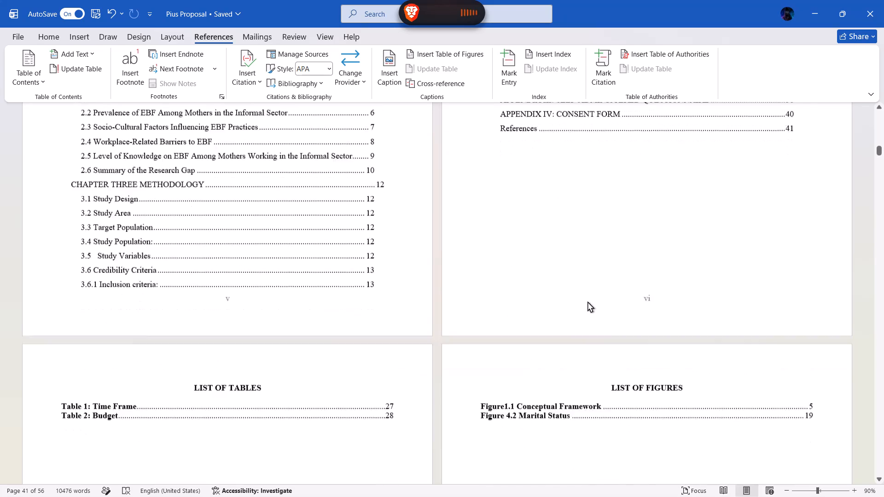
scroll(588, 302, down, 3)
scroll(588, 302, up, 4)
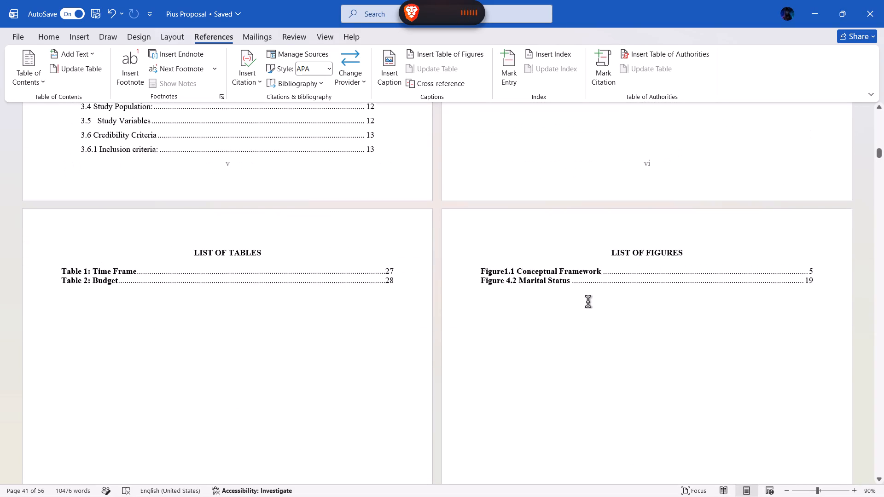
click(218, 298)
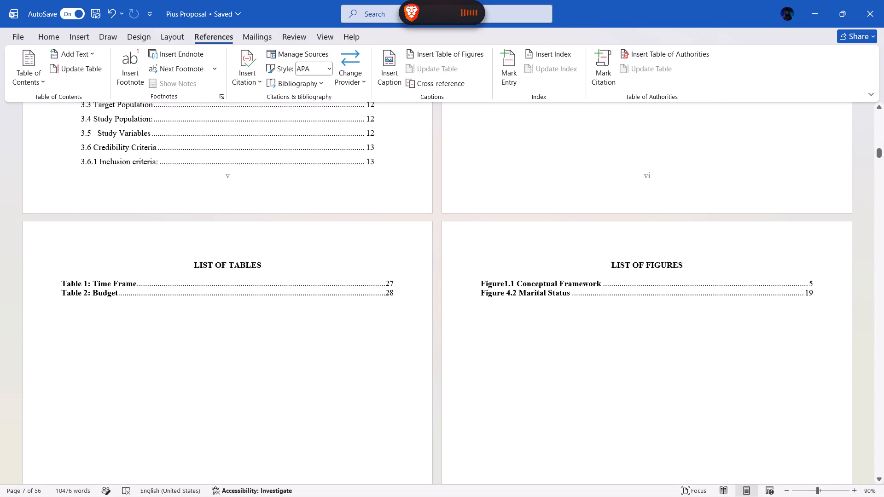
right_click(211, 292)
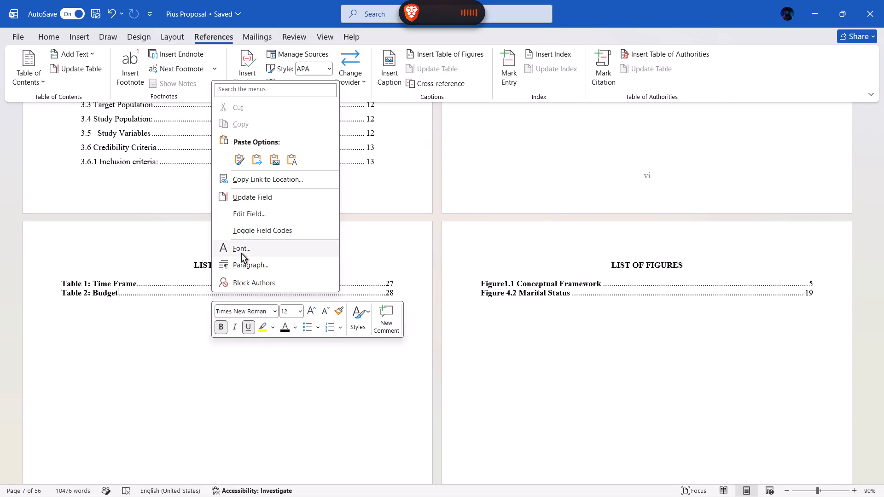
click(261, 196)
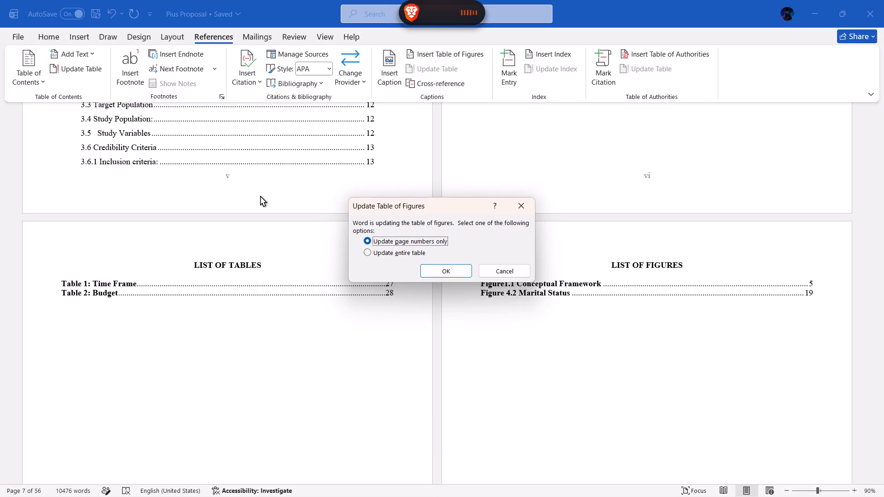
click(411, 254)
click(437, 266)
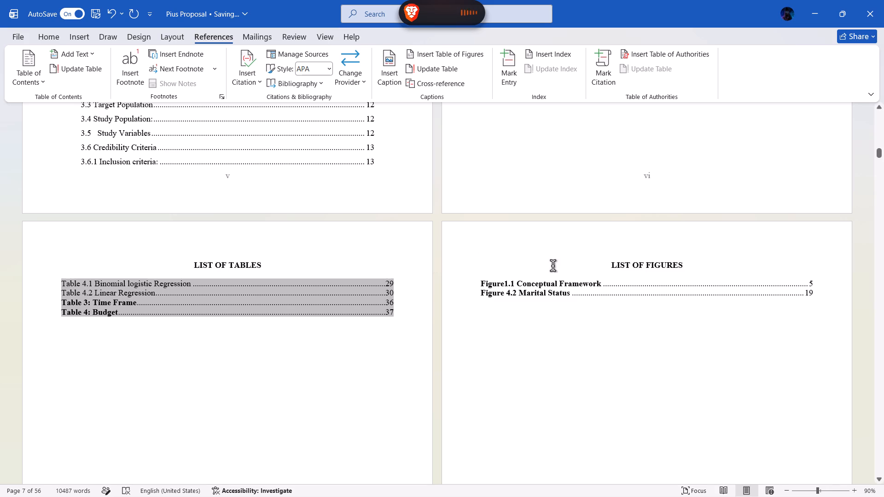
Update the entire List of Figures, entries as well as page numbers.
click(553, 284)
right_click(553, 284)
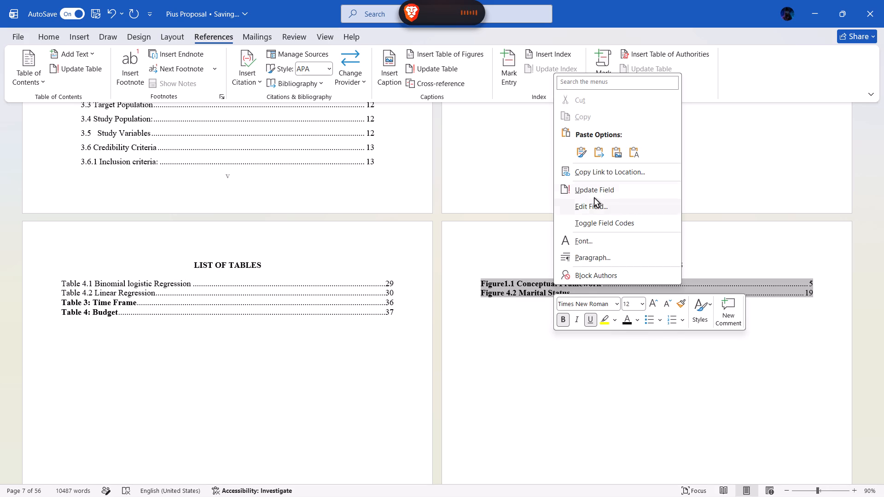
click(593, 185)
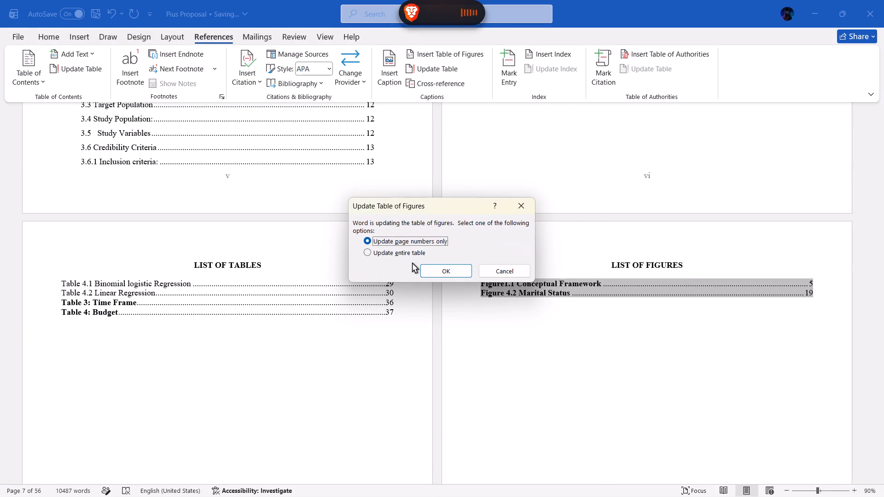
click(402, 253)
click(441, 273)
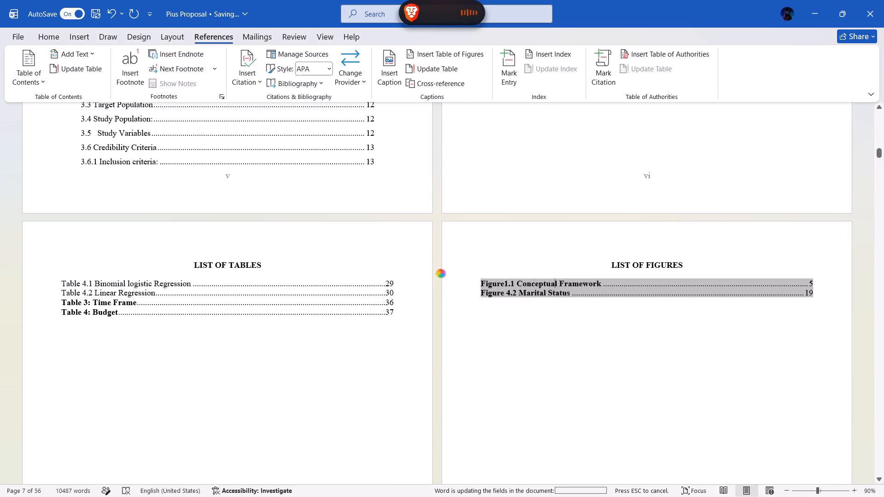
scroll(535, 304, down, 1)
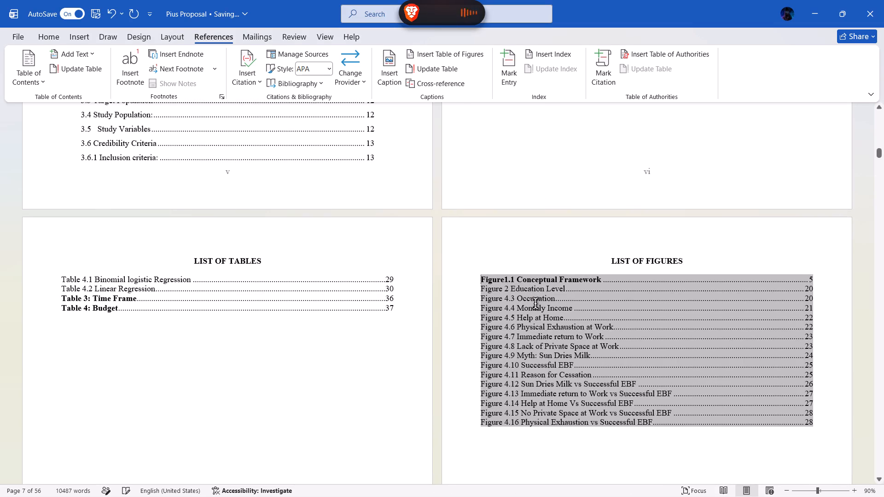
scroll(535, 304, down, 1)
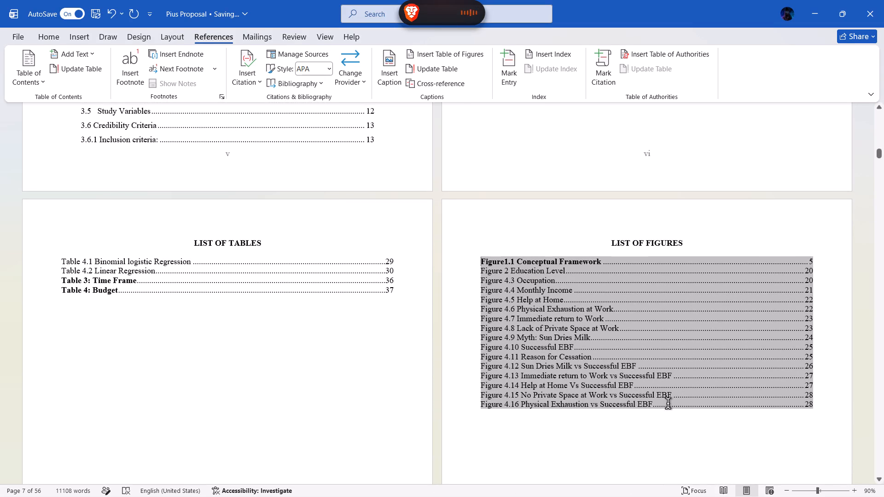
drag(668, 404, 556, 261)
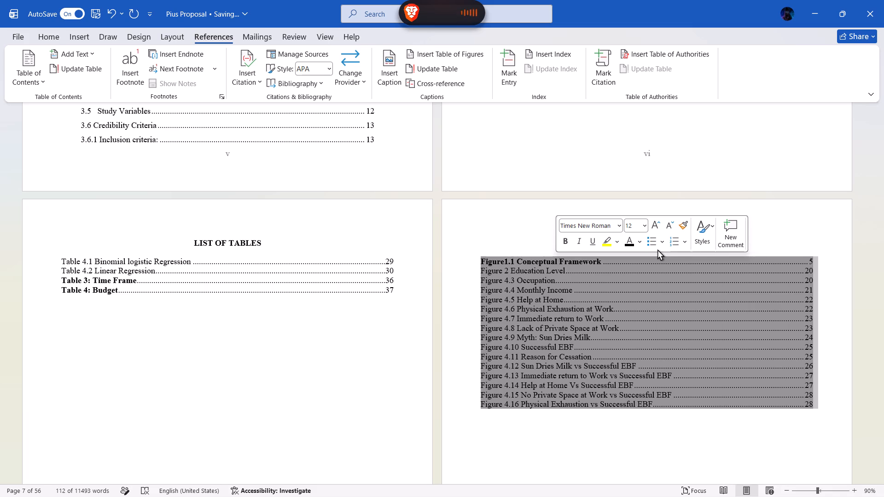
click(637, 427)
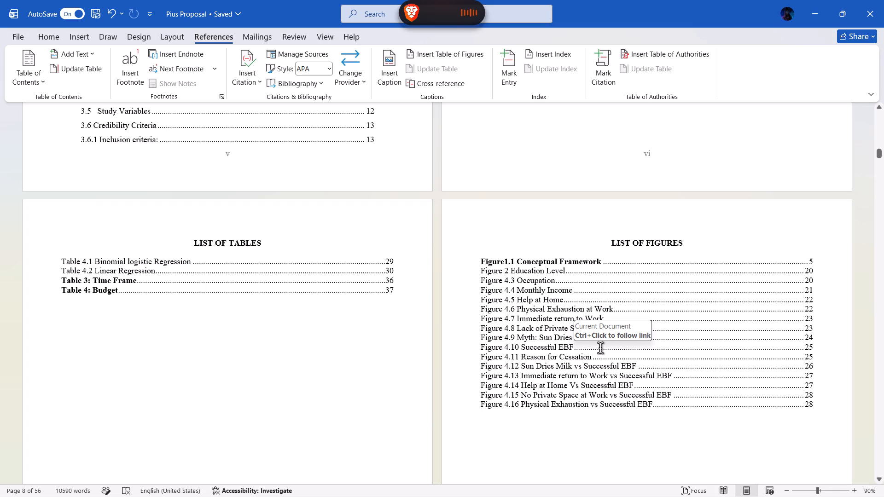
Add an extra space after the figure number in the List of Figures entries from Figure 4.9 up to Figure 4.3.
click(517, 338)
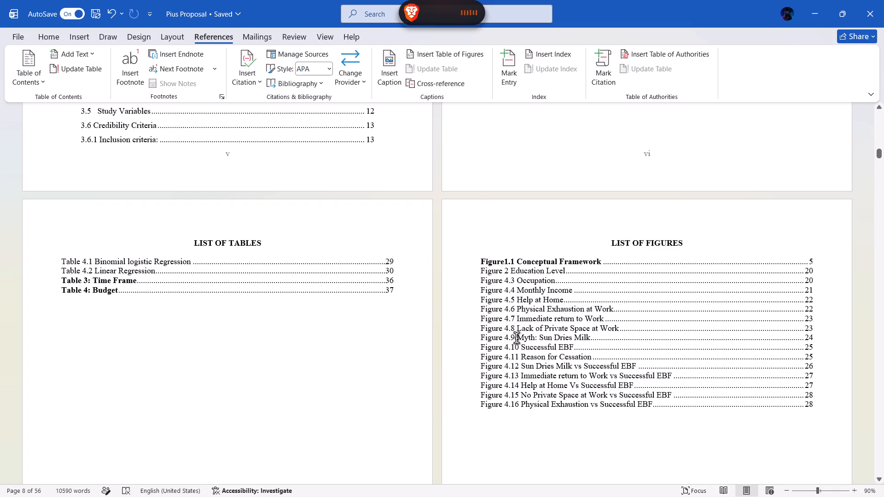
click(517, 338)
key(space)
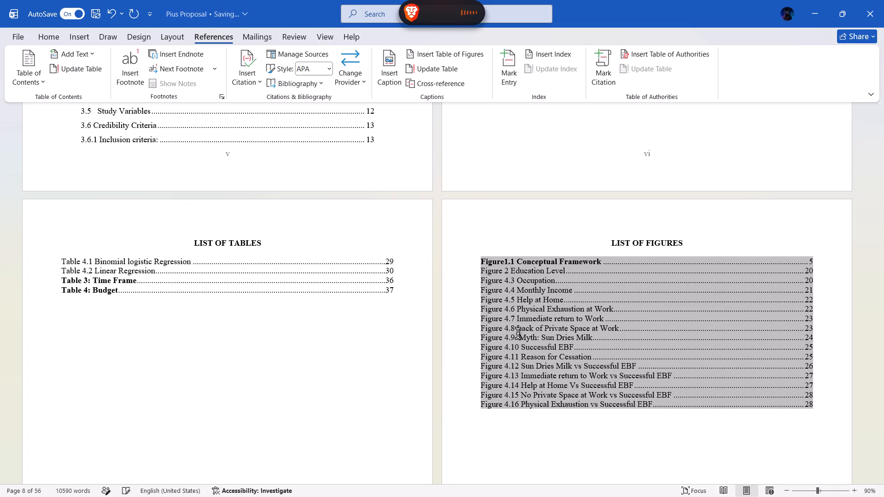
click(515, 328)
key(space)
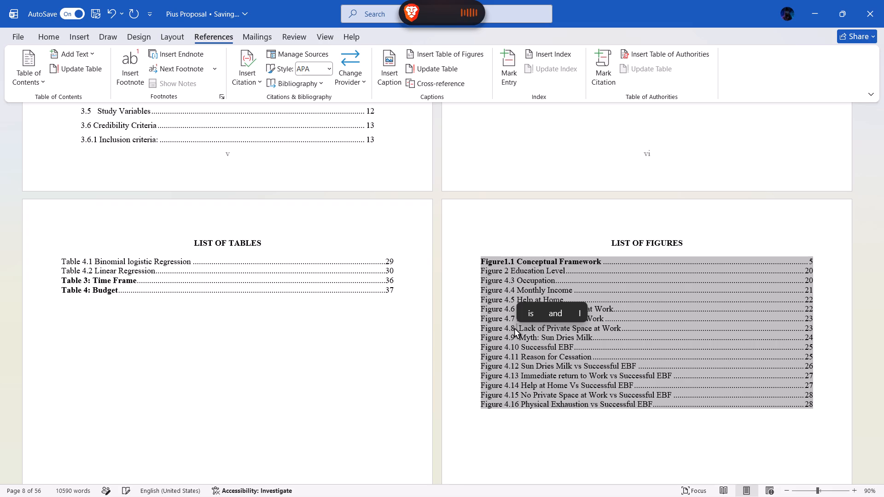
click(515, 317)
key(Up)
key(Up)
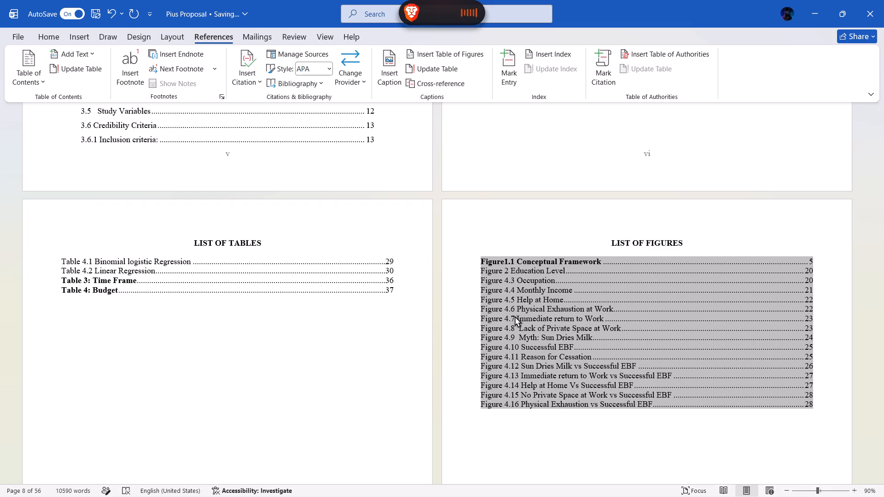
key(space)
key(Up)
key(space)
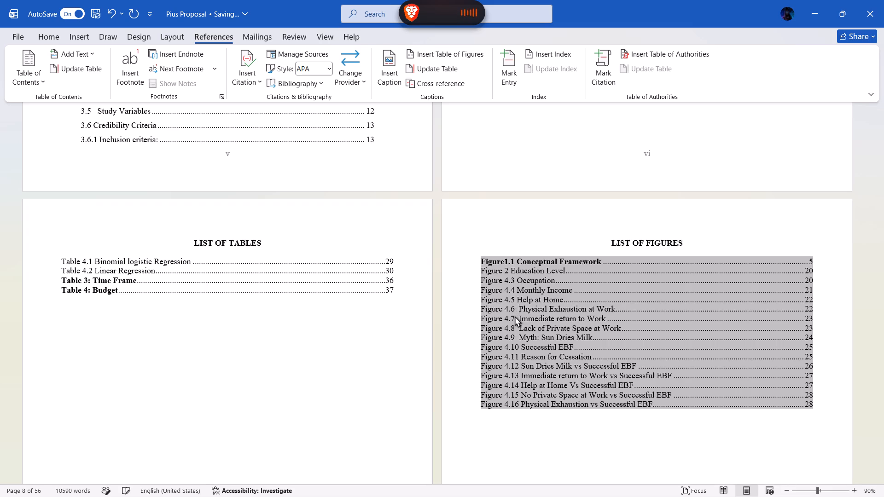
key(Up)
key(space)
key(Up)
key(space)
key(Up)
key(space)
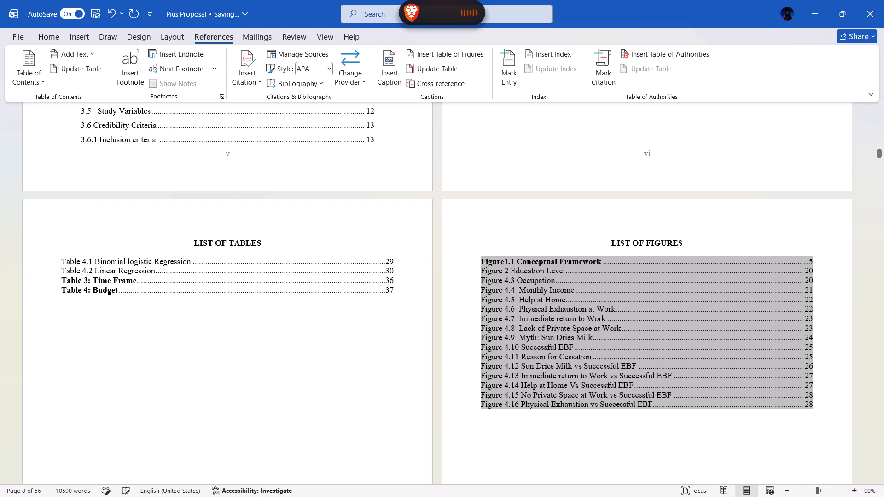
Add two extra spaces after the figure number in the Education Level entry of the List of Figures.
key(Up)
key(Left)
key(Left)
key(space)
key(space)
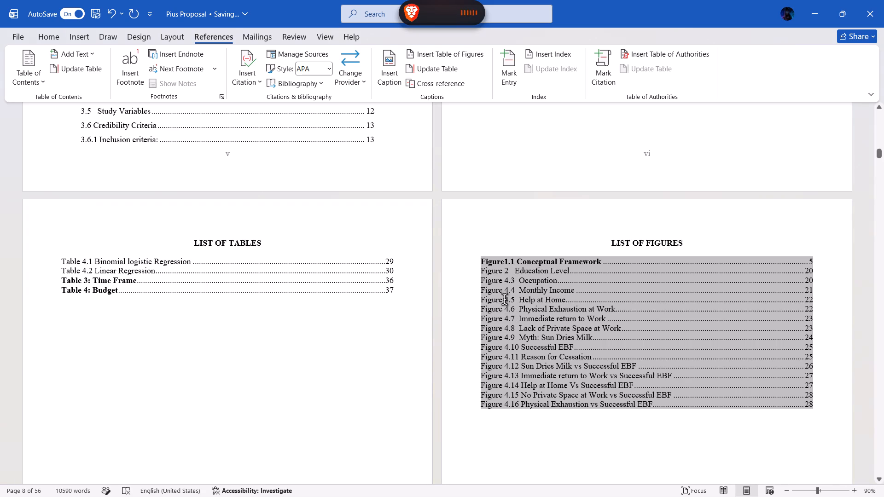
key(Left)
key(Left)
key(Left)
key(Left)
Delete the "Figure 4.1 Marital Status" caption below the marital status pie chart in Chapter Four.
scroll(558, 349, down, 7)
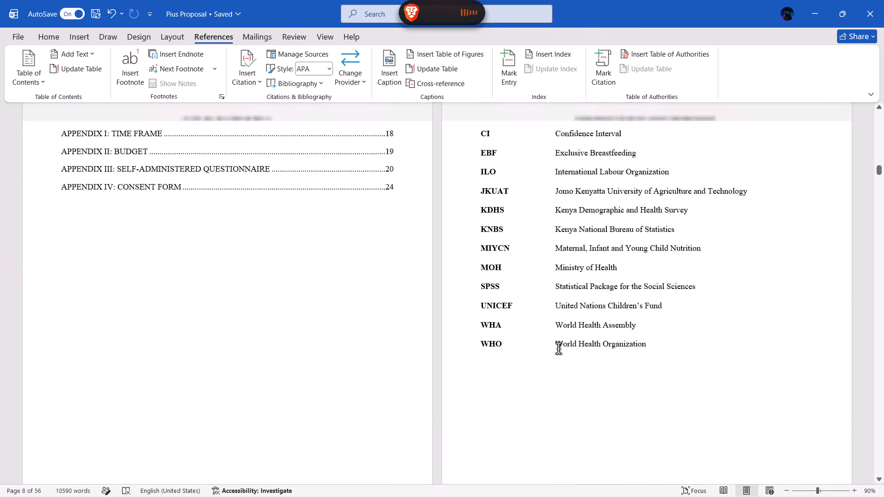
scroll(558, 349, down, 12)
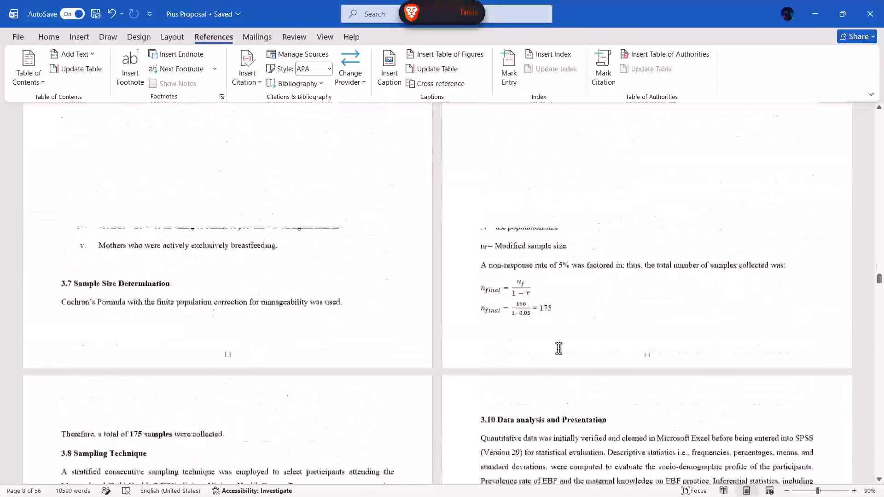
scroll(558, 349, down, 13)
scroll(558, 349, up, 2)
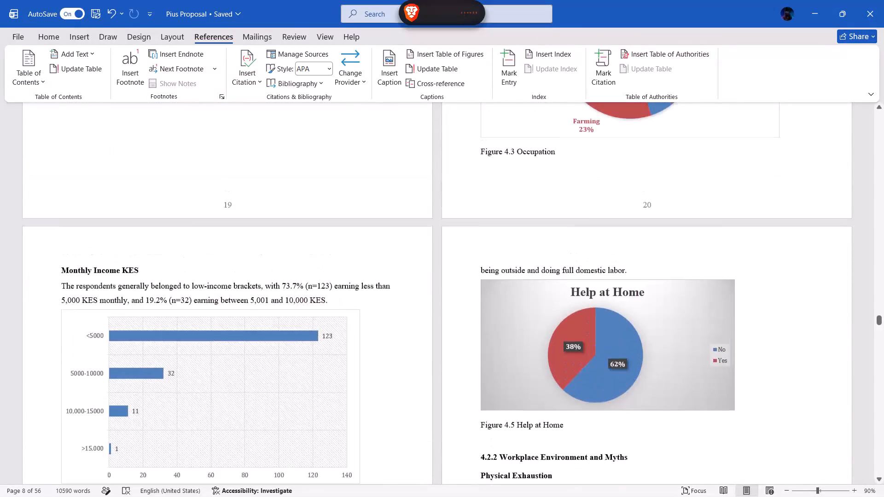
scroll(558, 349, up, 5)
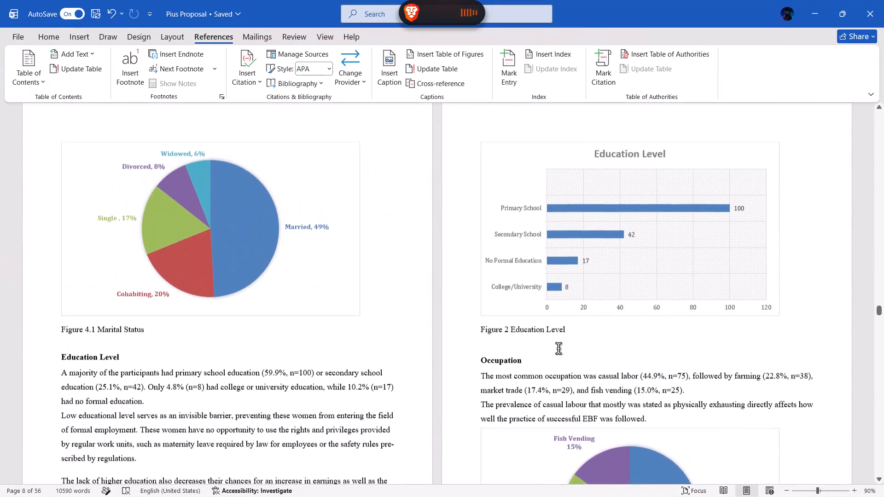
scroll(558, 349, up, 4)
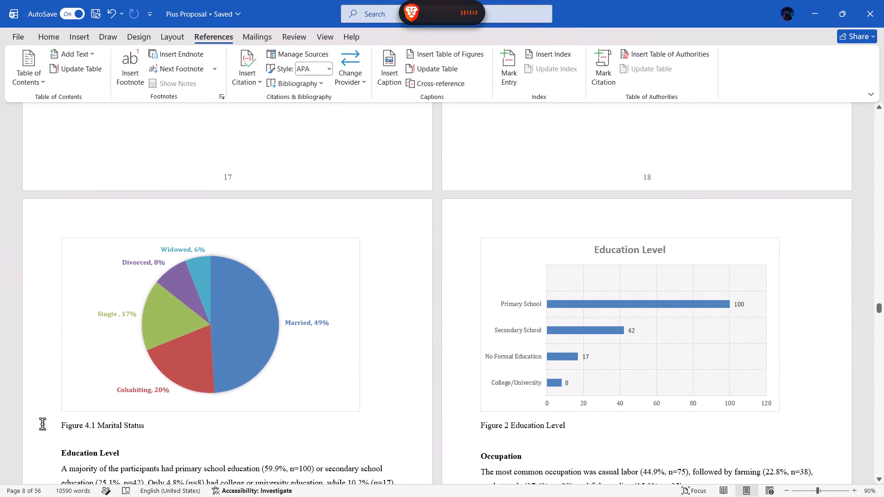
click(81, 428)
click(155, 423)
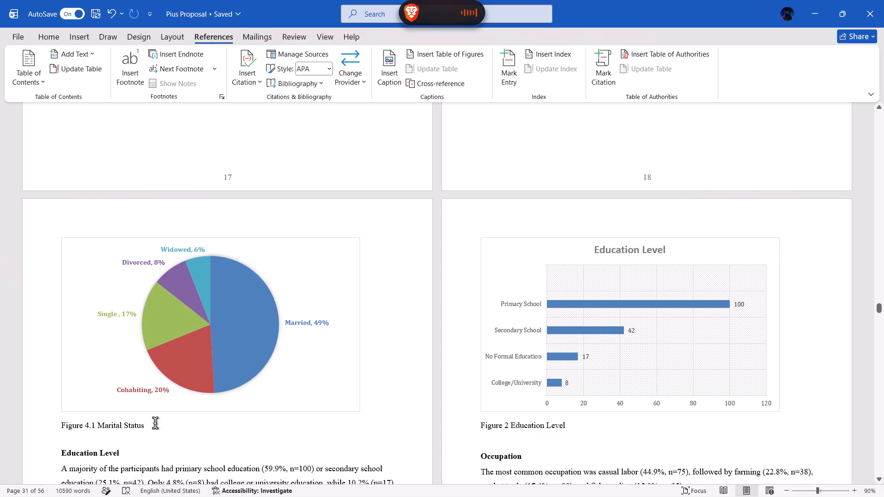
drag(155, 423, 64, 424)
key(BackSpace)
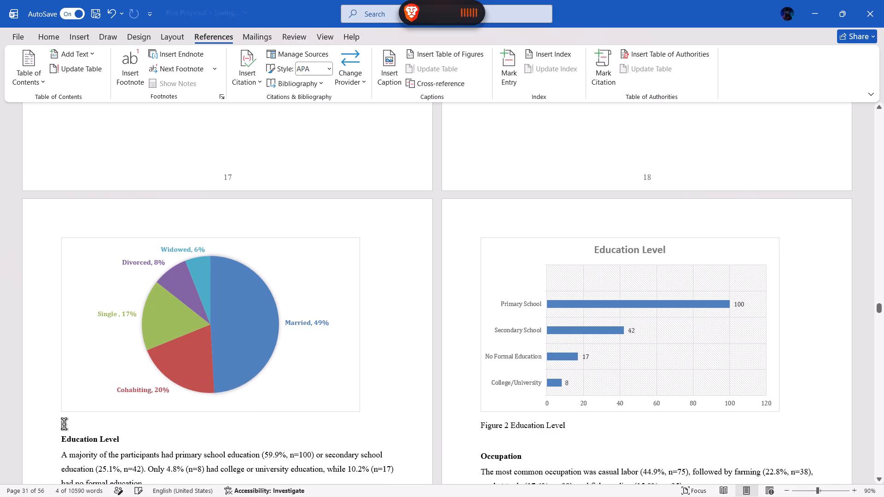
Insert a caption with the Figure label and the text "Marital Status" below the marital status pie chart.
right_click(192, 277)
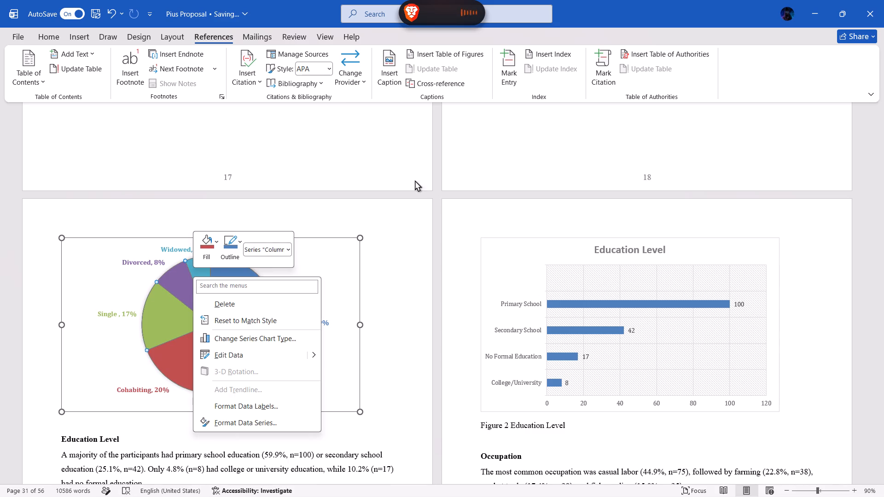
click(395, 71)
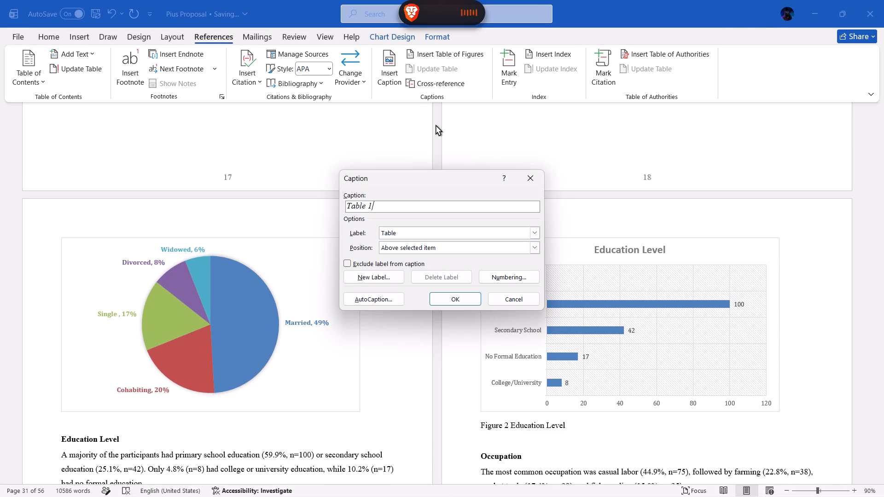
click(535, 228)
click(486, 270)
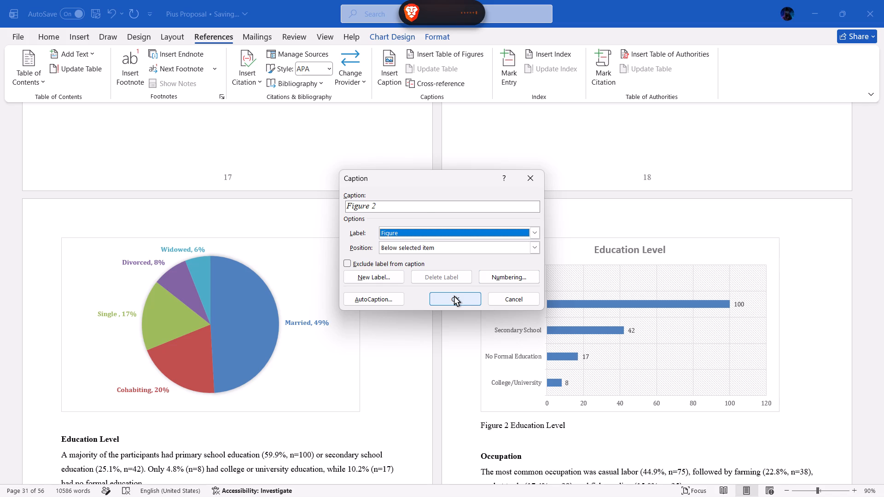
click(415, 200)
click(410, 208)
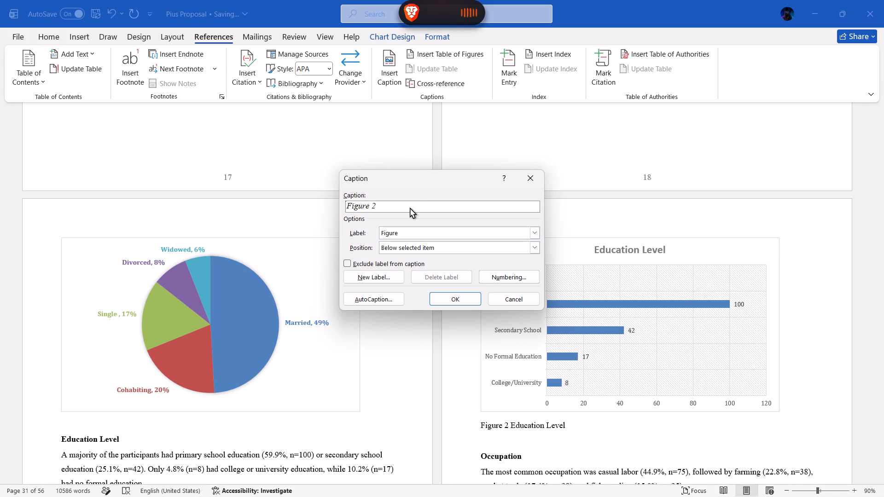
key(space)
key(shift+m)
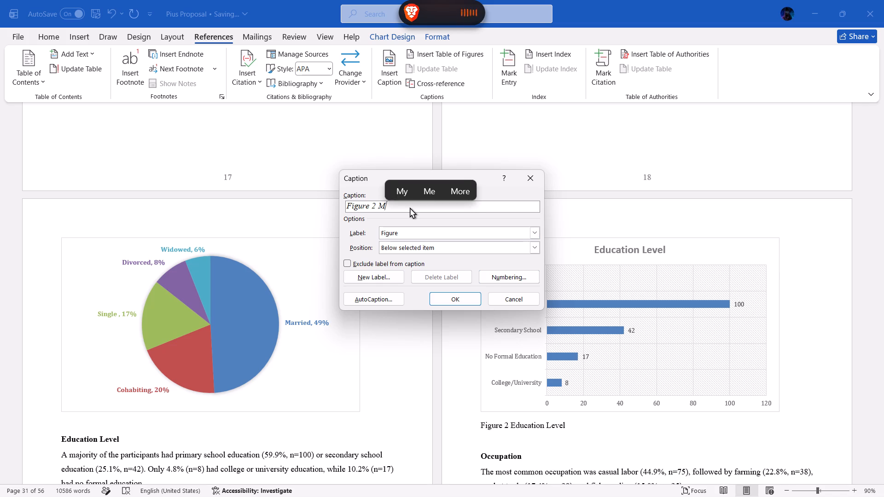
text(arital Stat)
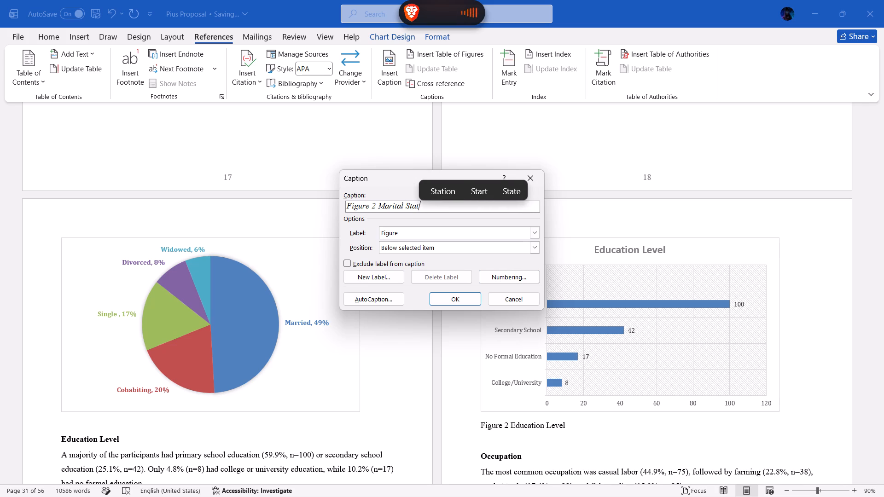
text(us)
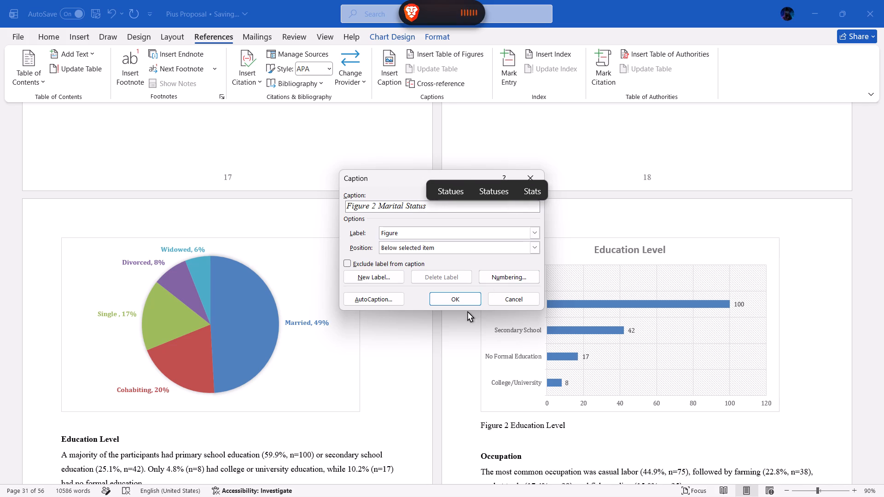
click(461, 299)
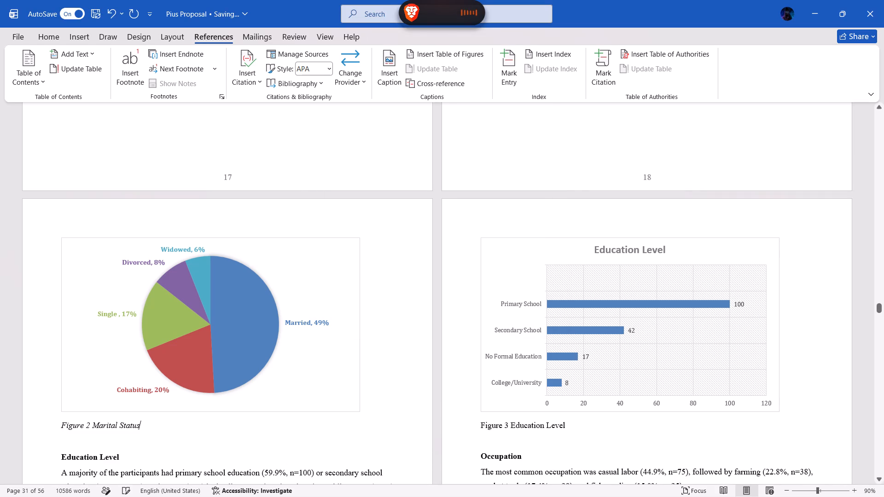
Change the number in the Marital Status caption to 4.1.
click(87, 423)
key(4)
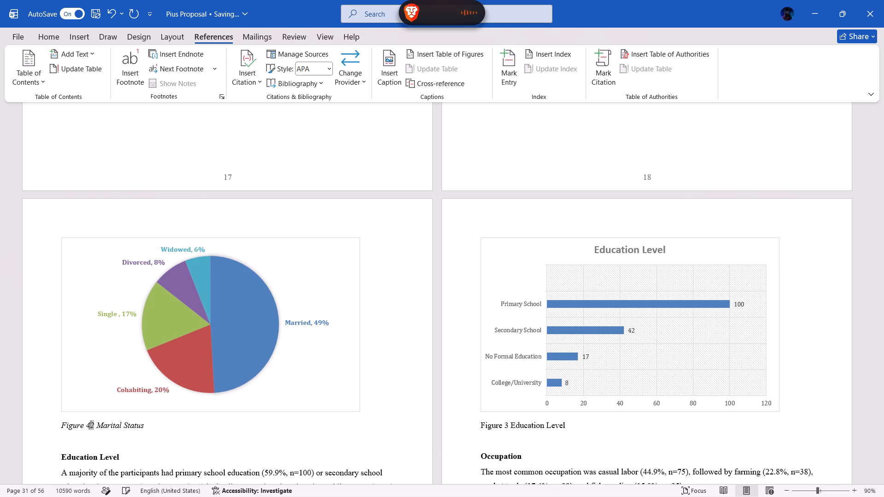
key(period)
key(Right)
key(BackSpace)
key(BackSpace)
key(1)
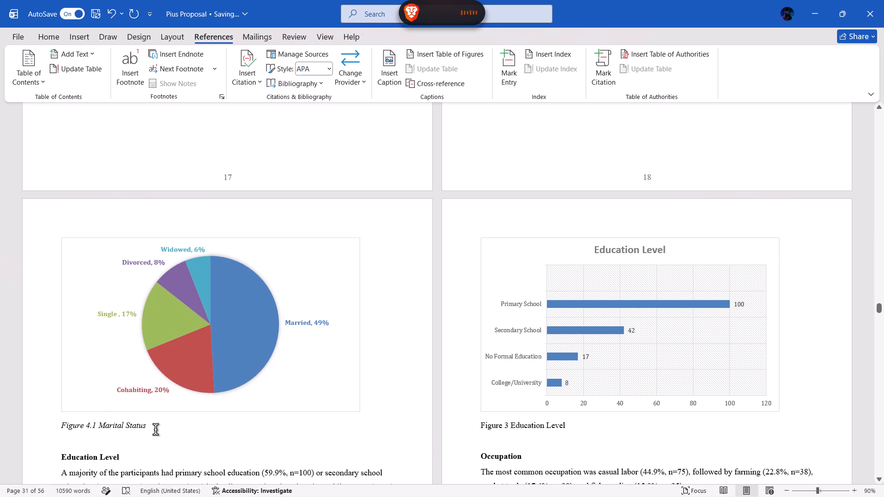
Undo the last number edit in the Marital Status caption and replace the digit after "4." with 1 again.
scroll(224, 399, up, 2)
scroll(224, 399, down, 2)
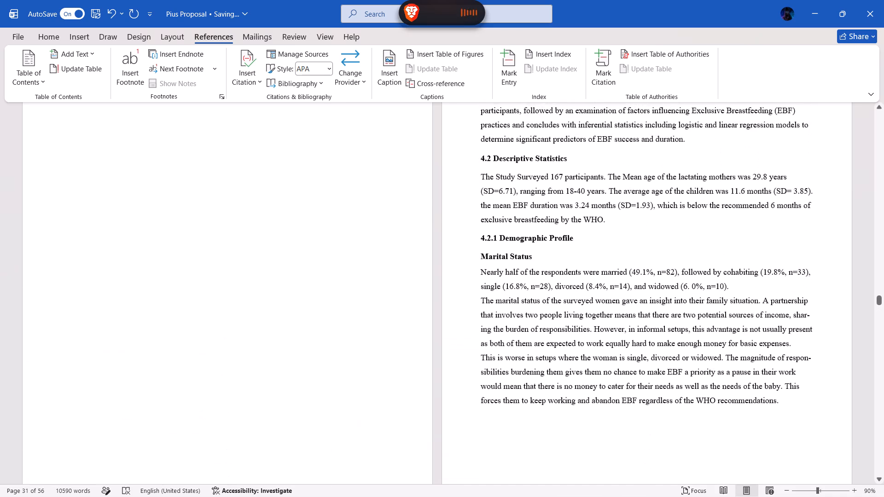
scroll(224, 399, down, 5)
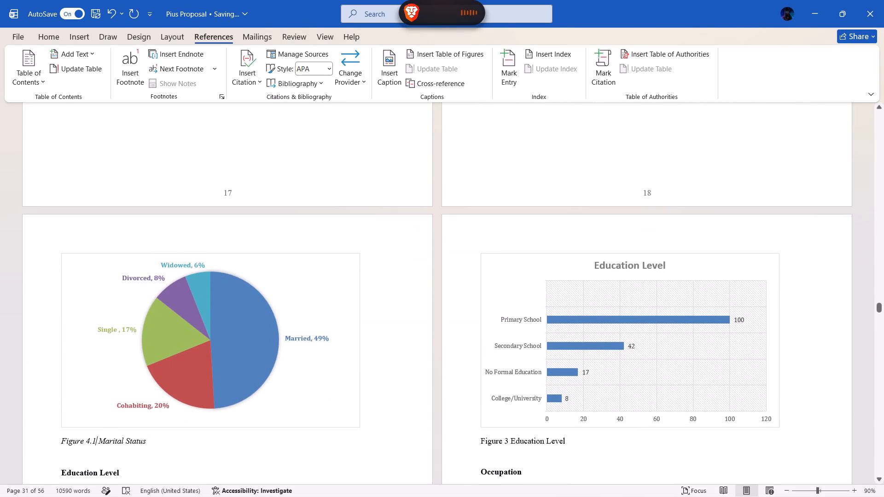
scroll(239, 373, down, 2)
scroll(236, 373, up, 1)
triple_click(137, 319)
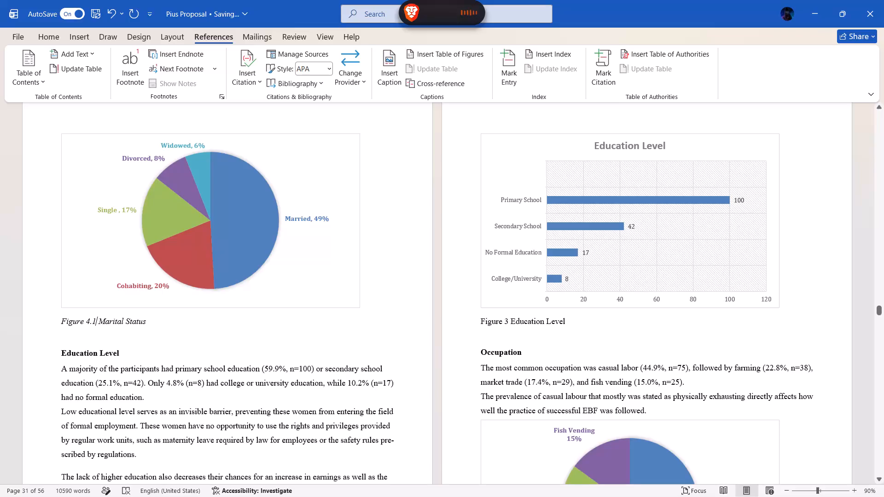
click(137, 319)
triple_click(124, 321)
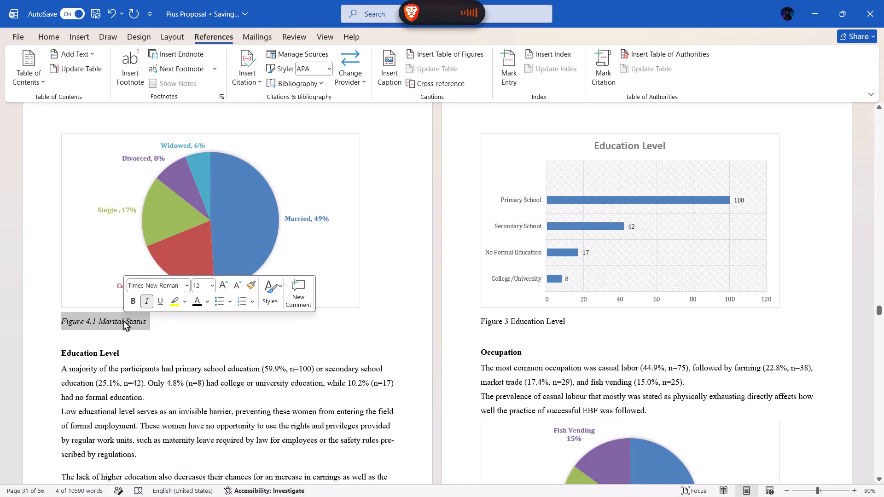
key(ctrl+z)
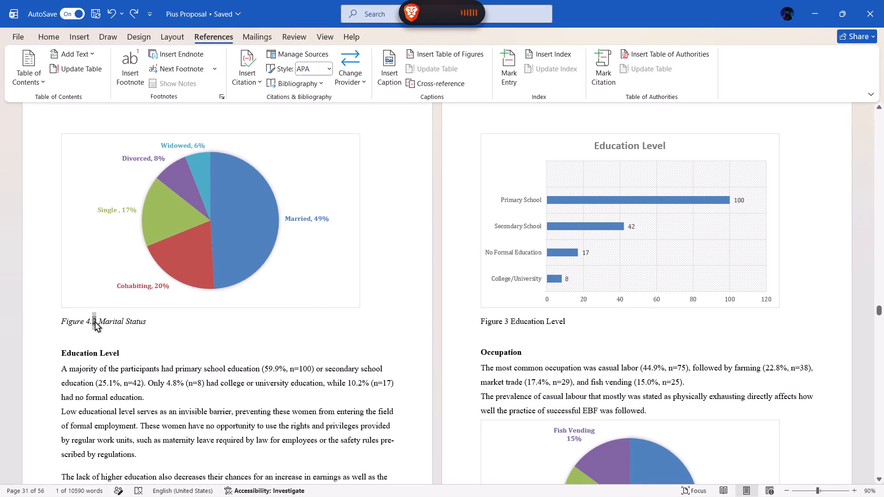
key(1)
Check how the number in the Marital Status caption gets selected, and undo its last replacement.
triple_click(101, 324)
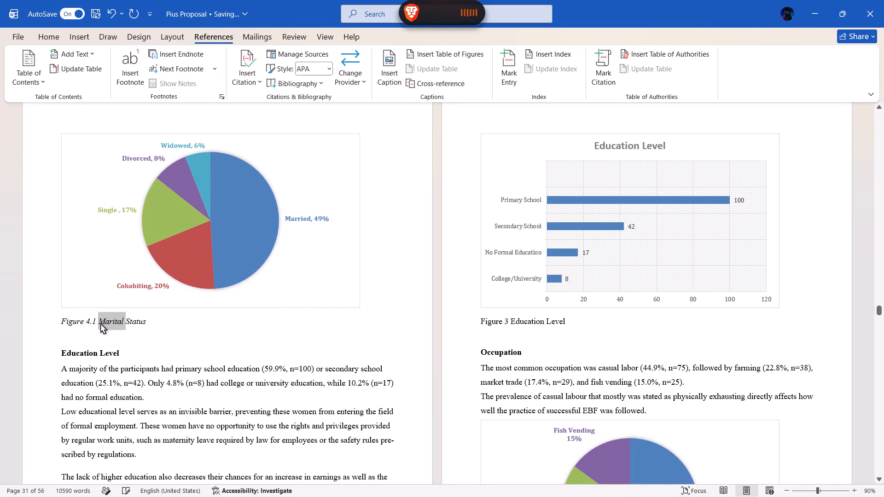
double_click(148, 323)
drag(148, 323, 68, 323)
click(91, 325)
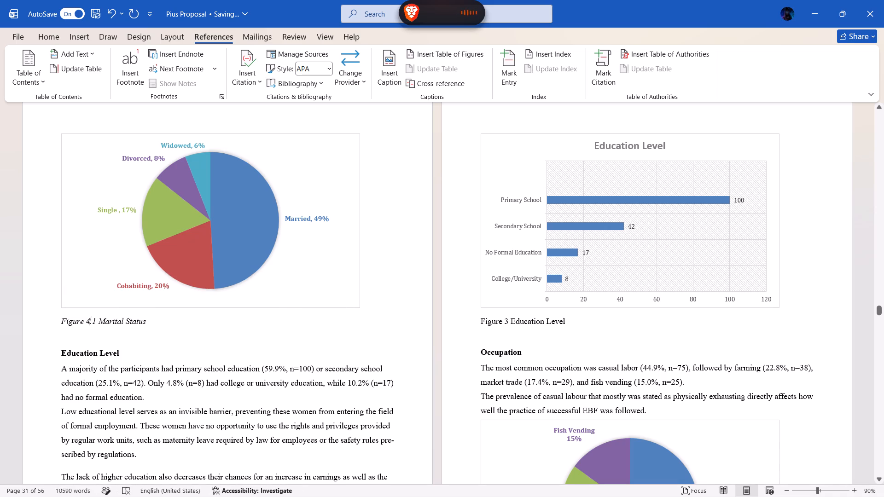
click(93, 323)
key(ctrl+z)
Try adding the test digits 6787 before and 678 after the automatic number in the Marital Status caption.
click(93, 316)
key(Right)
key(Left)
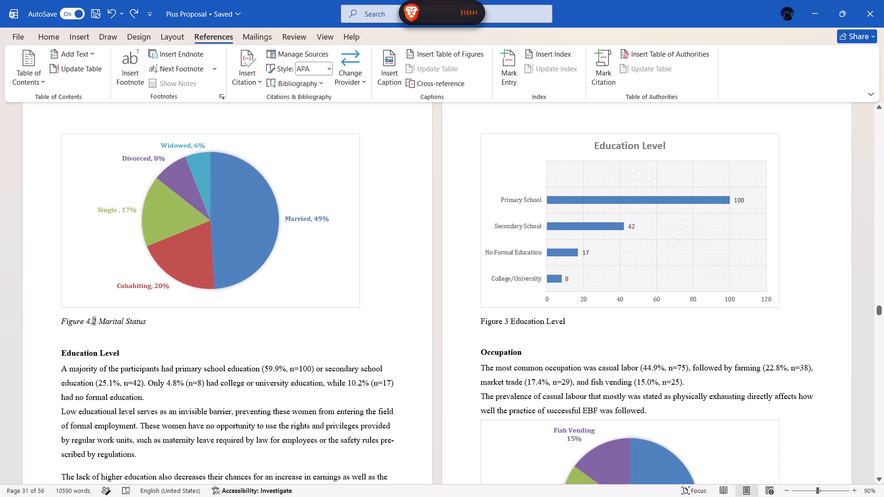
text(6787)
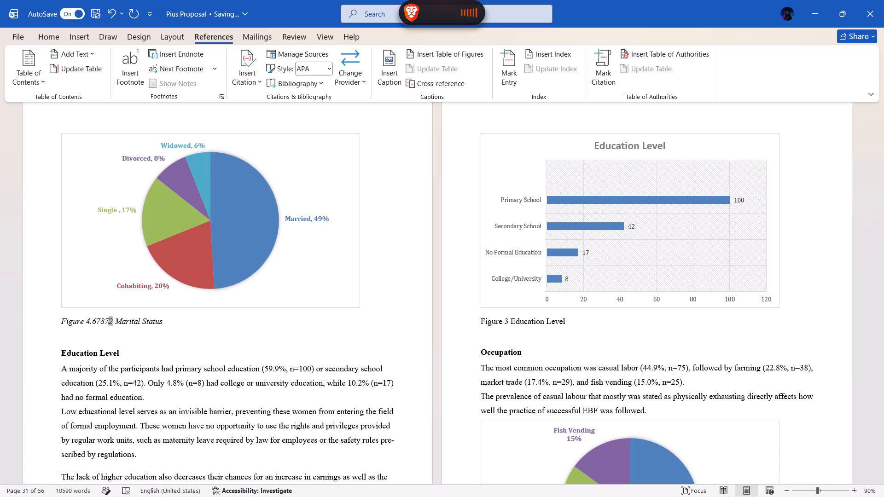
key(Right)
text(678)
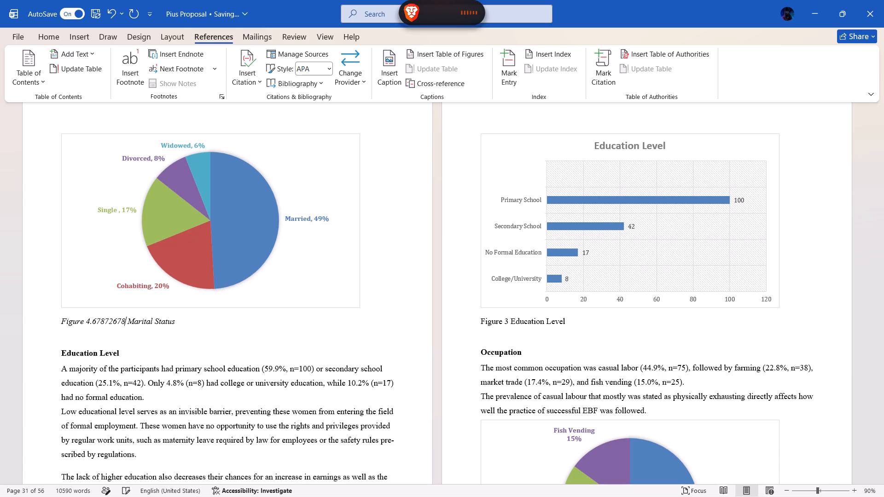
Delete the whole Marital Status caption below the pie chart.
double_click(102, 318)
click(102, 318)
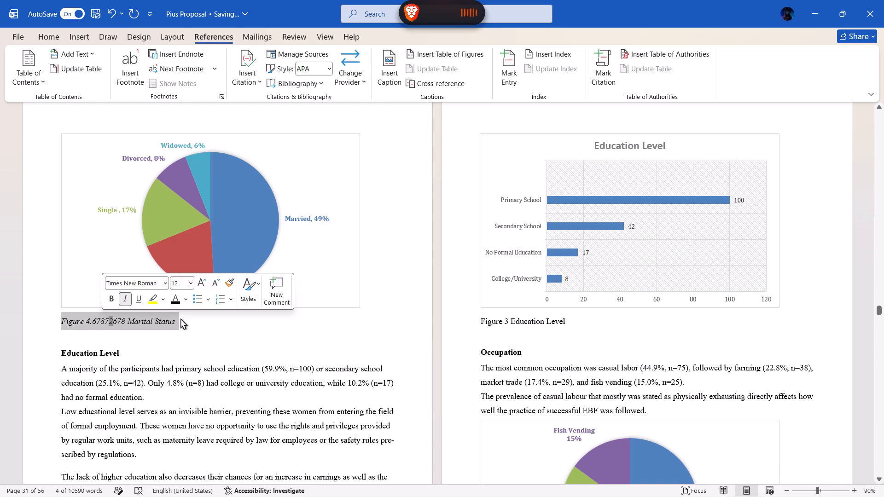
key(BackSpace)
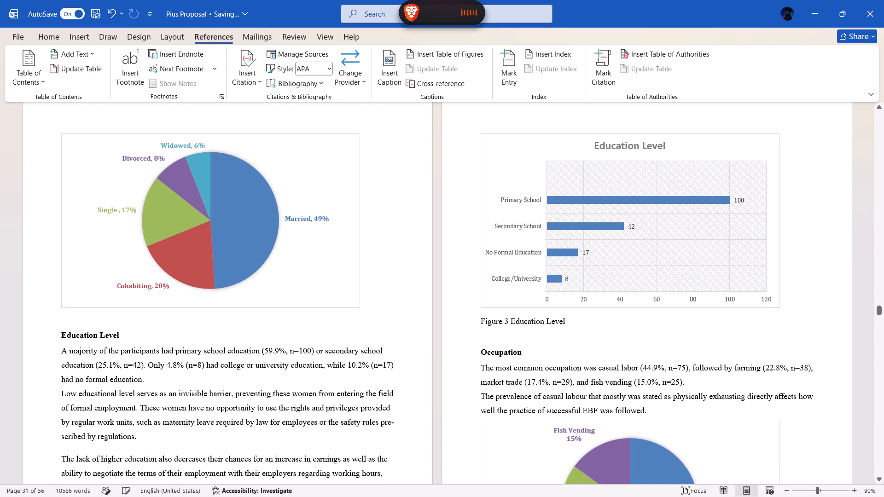
Replace the figure number in the Education Level chart's caption with 4.2.
click(507, 323)
key(BackSpace)
key(BackSpace)
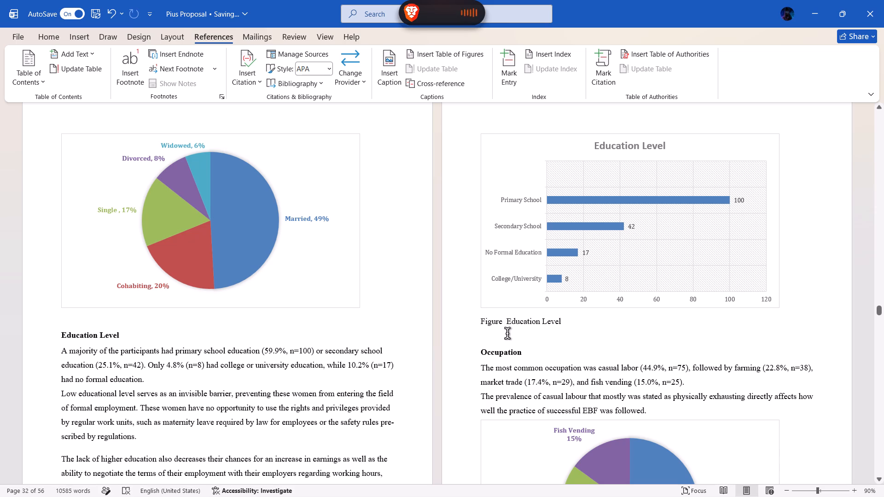
text(4.2)
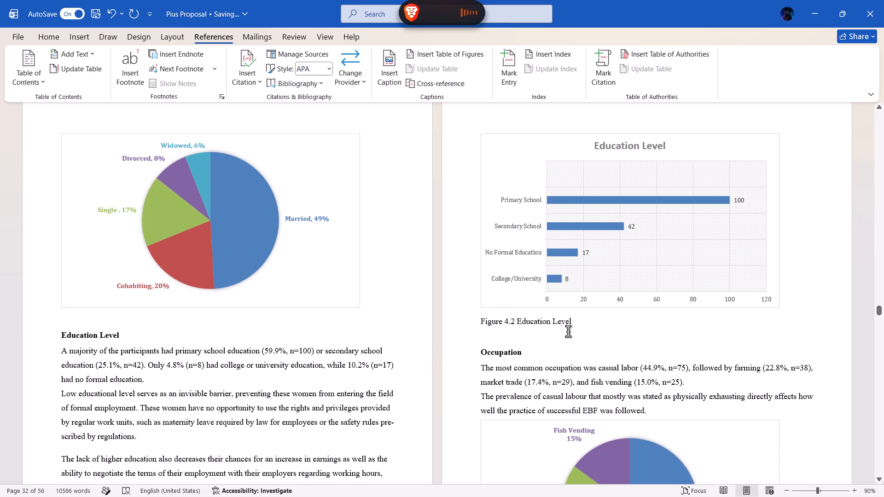
Examine the Occupation and Education Level chart captions and check whether the Education Level figure number is an automatic field.
scroll(568, 332, down, 3)
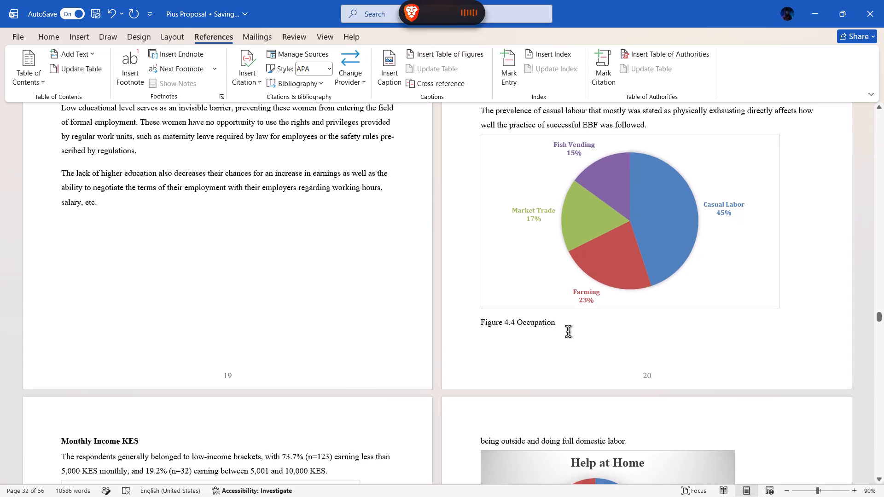
scroll(568, 332, down, 1)
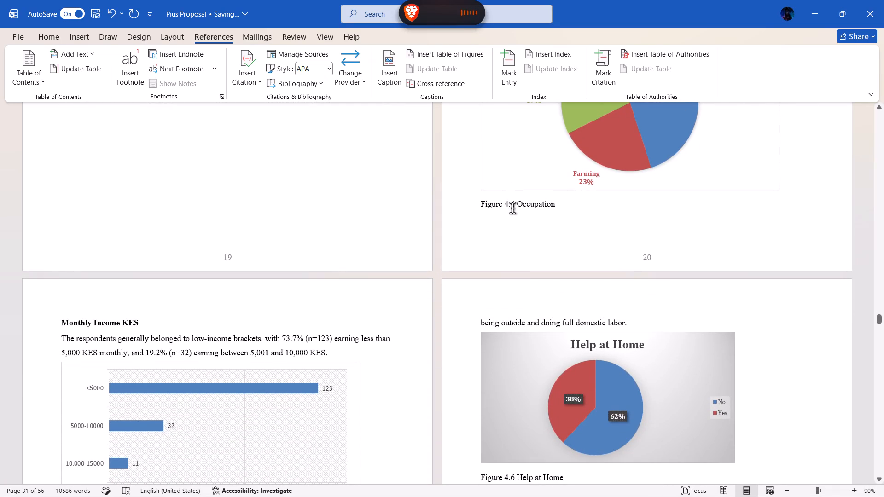
click(512, 208)
scroll(541, 236, up, 3)
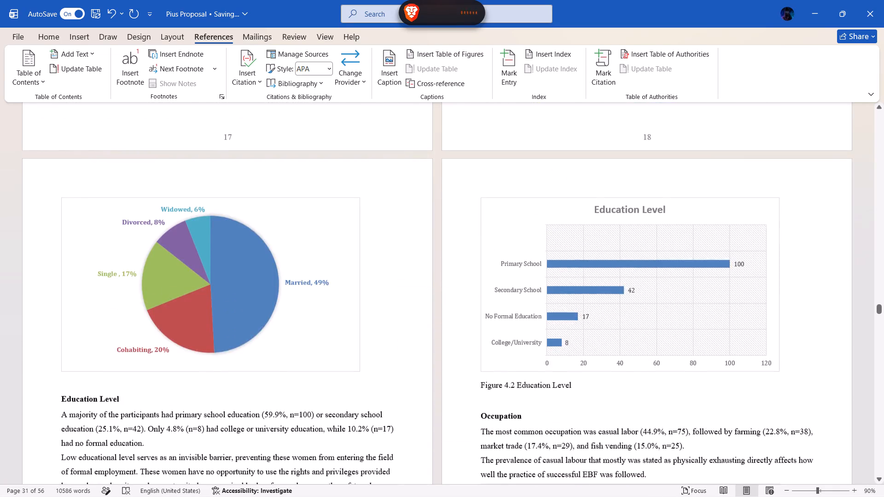
click(523, 399)
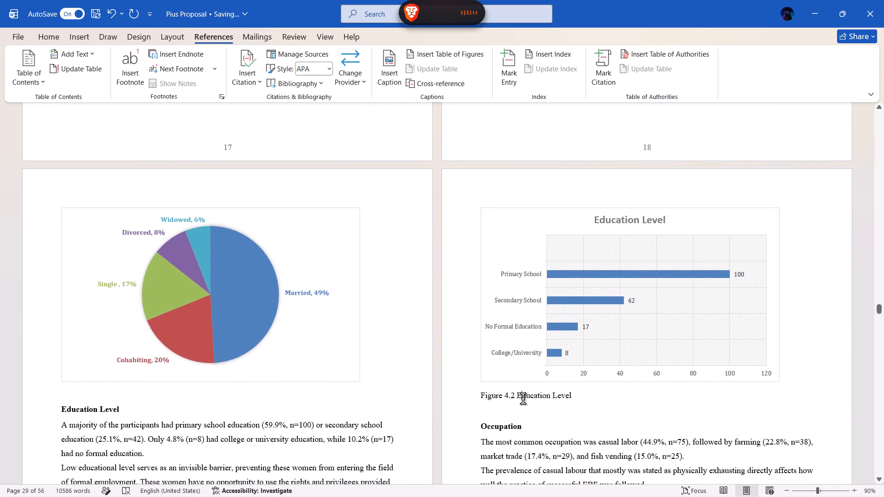
click(512, 399)
right_click(510, 398)
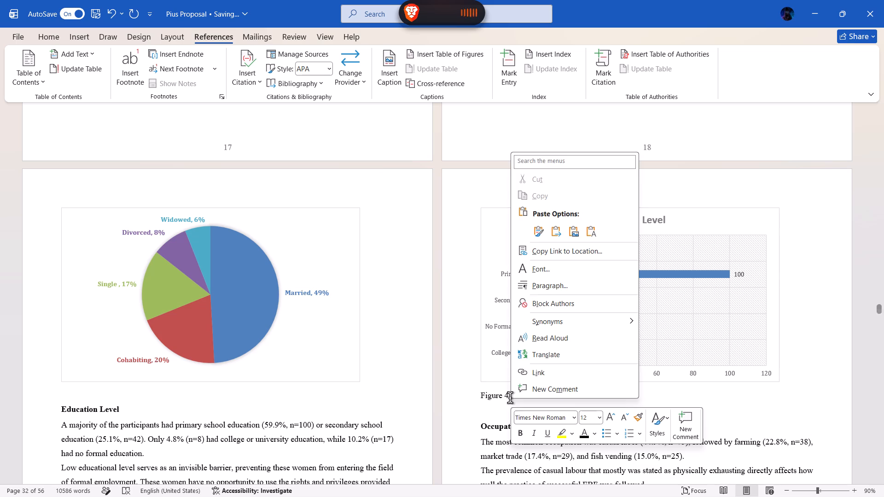
triple_click(505, 399)
click(505, 399)
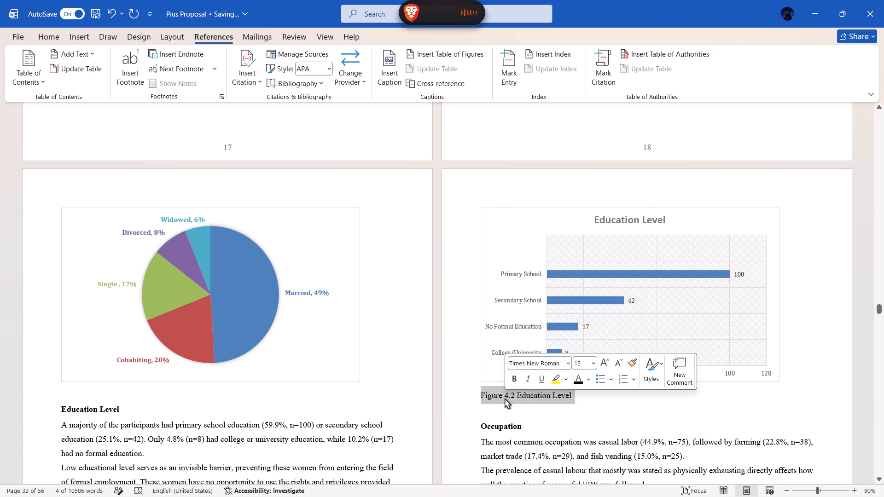
Insert a caption below the marital status pie chart using the label Figure 4.1 Marital Status and 1, 2, 3 numbering.
right_click(180, 265)
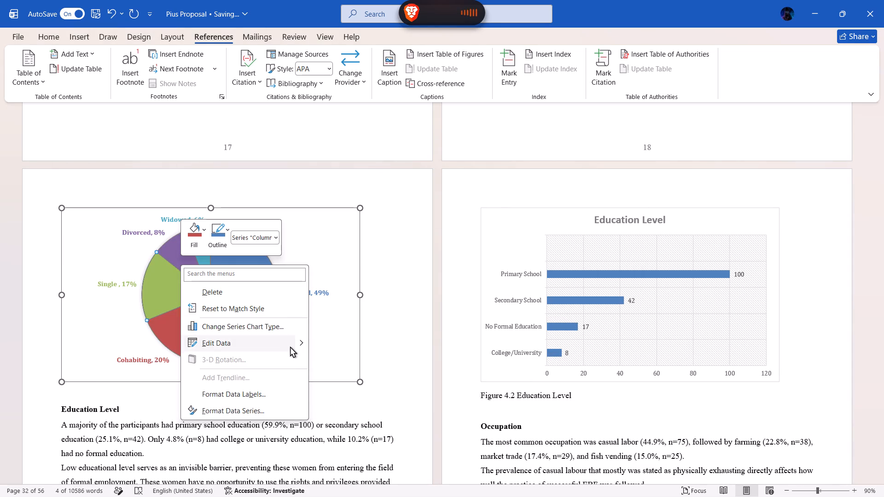
click(392, 58)
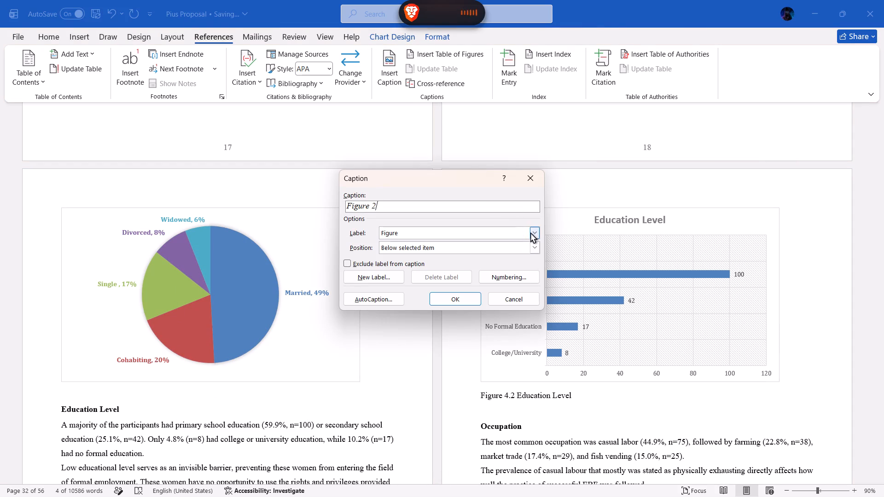
click(506, 276)
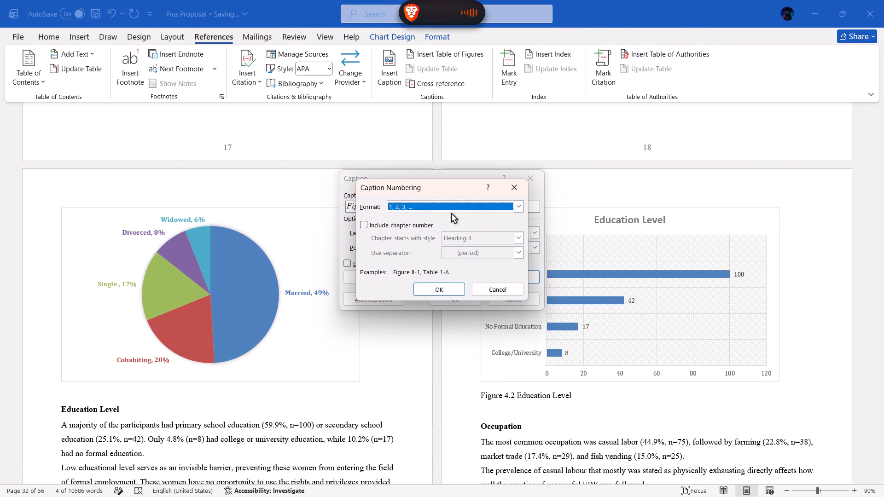
click(522, 206)
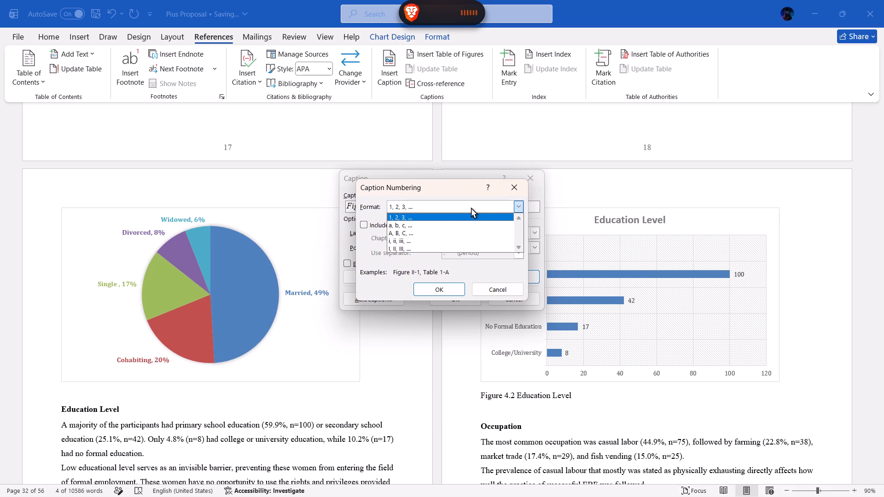
click(454, 210)
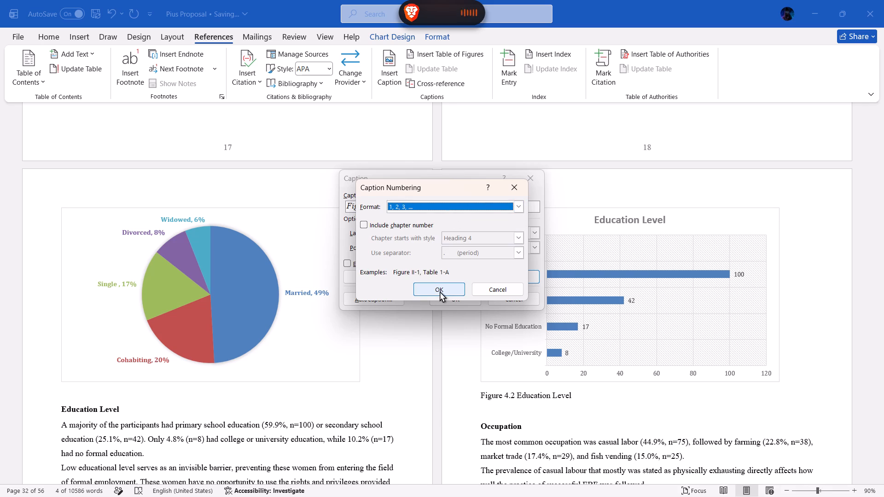
click(440, 292)
click(386, 202)
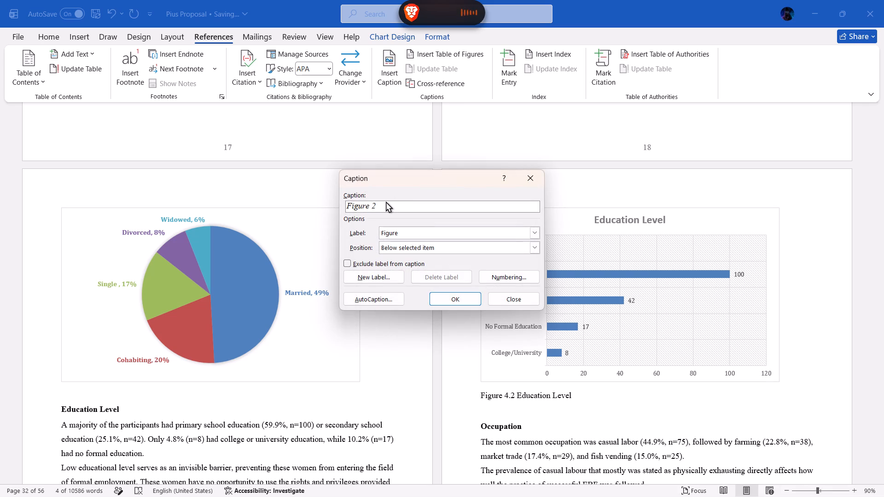
click(535, 233)
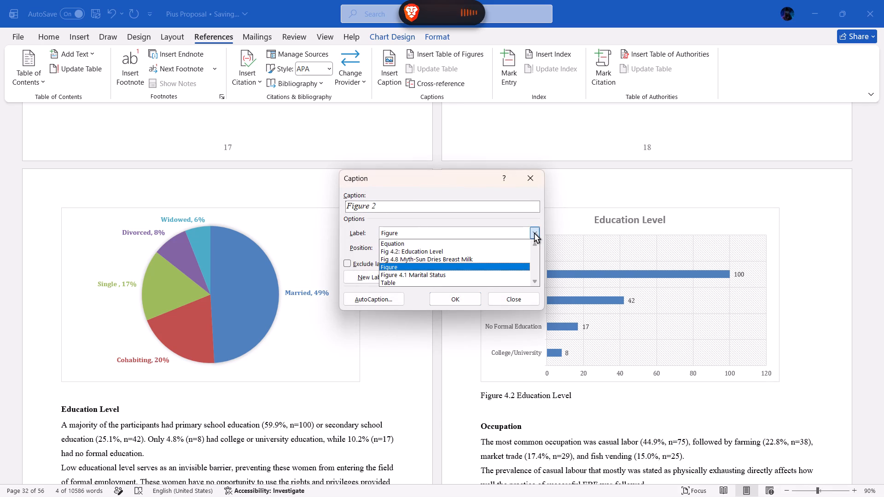
click(471, 273)
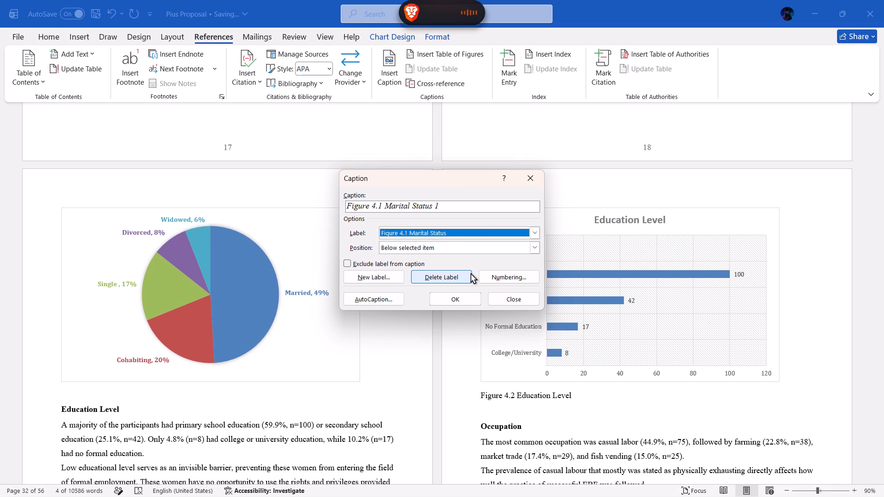
click(395, 205)
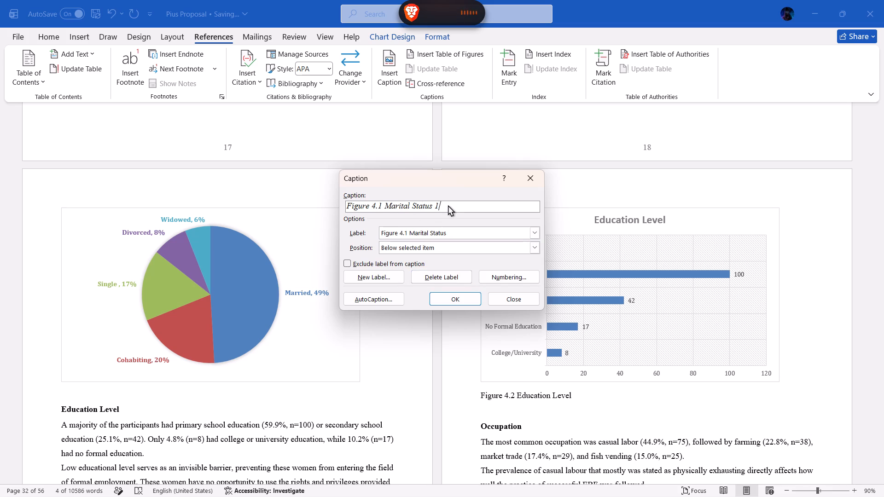
click(458, 301)
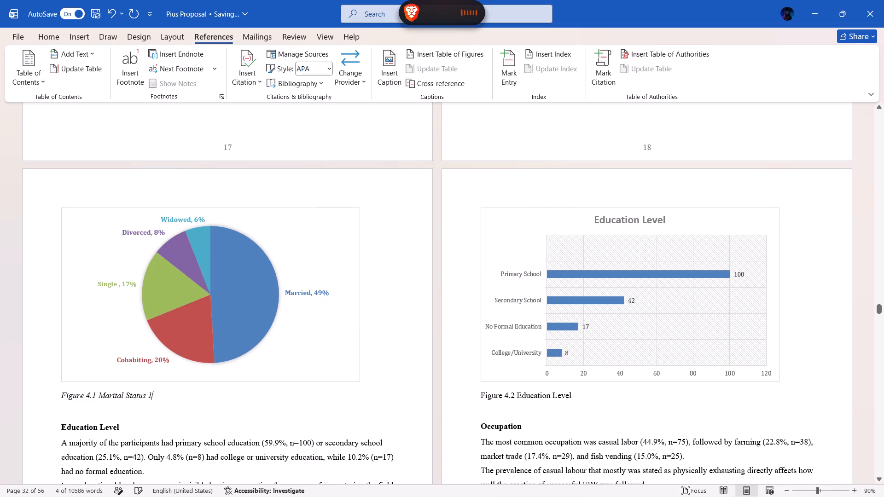
Strip the new caption's label text back to Figure and put 4. before the automatic number, making Figure 4.1.
triple_click(147, 399)
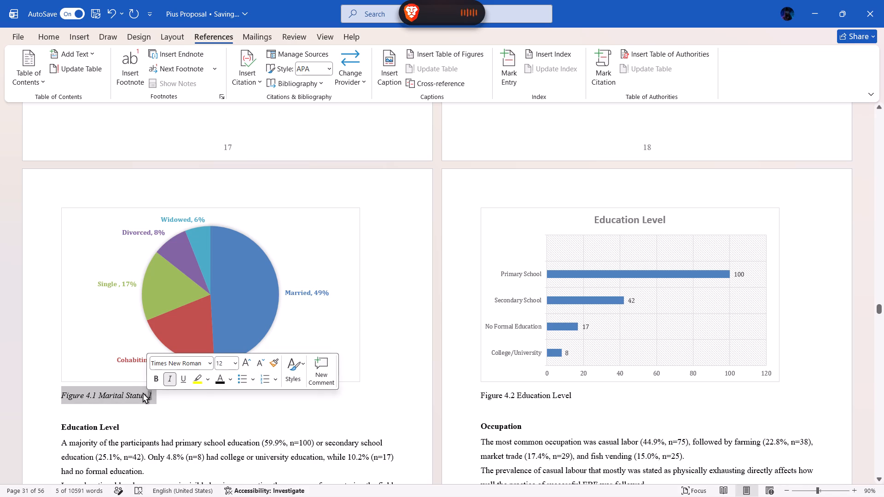
click(143, 393)
drag(145, 397, 104, 398)
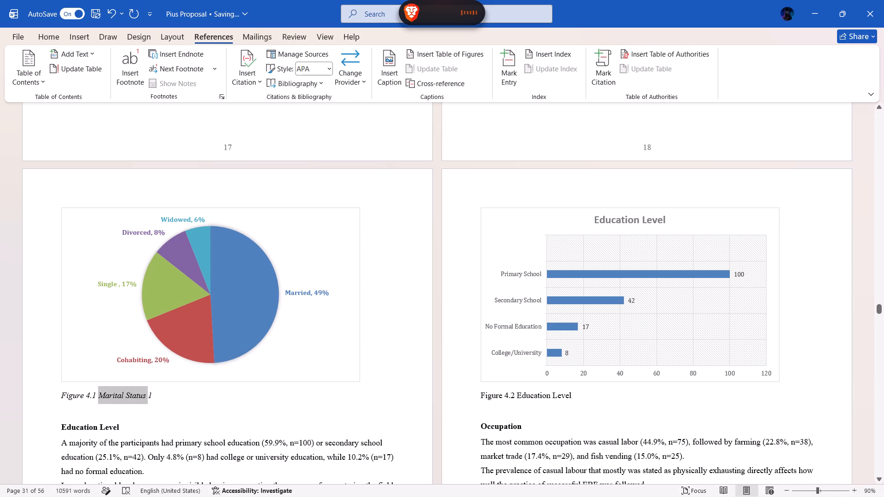
drag(104, 398, 86, 398)
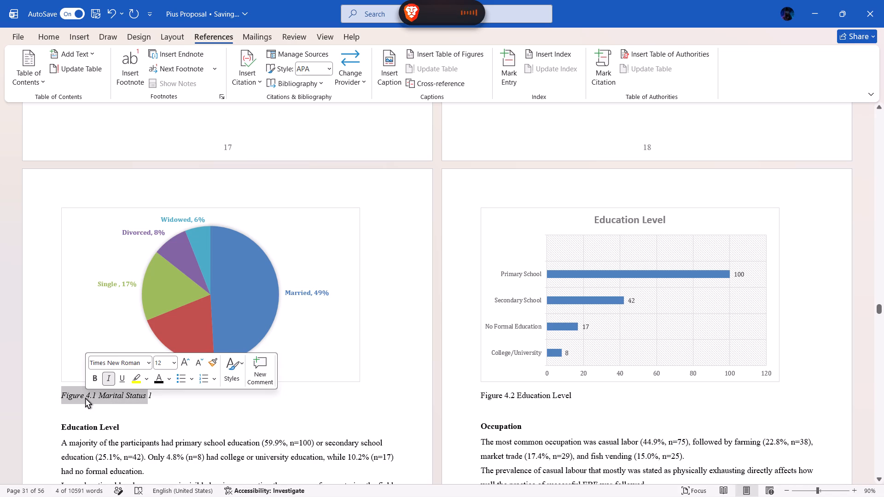
click(86, 398)
drag(147, 395, 129, 395)
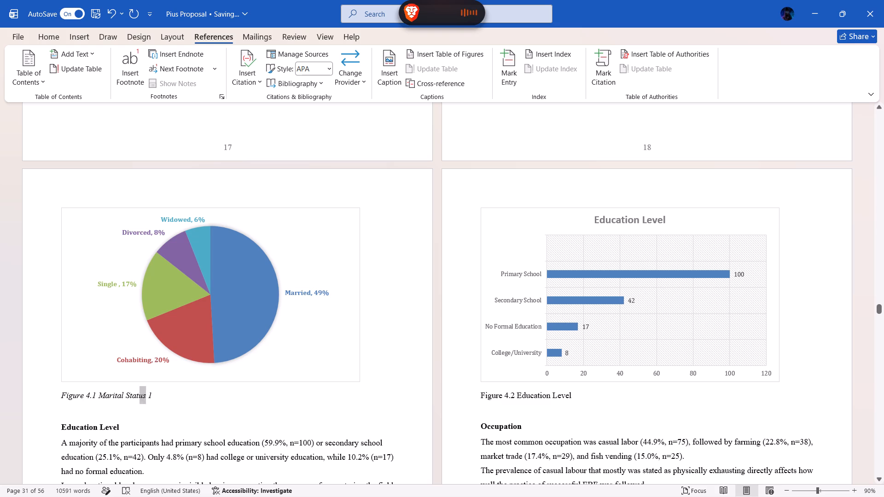
drag(129, 395, 94, 395)
key(BackSpace)
key(BackSpace)
key(BackSpace)
key(Right)
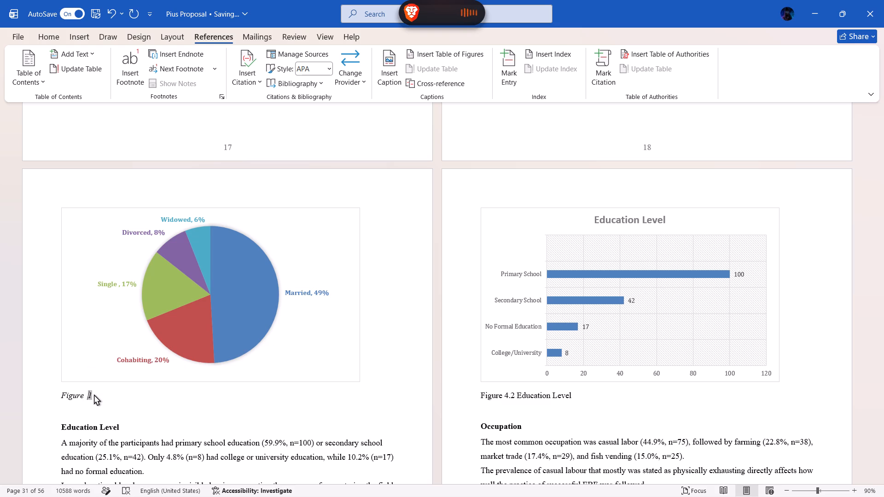
key(4)
key(period)
click(119, 392)
Remove the italics from the pie chart's Figure 4.1 caption and correct its double space with the suggested Figure 4.
triple_click(99, 398)
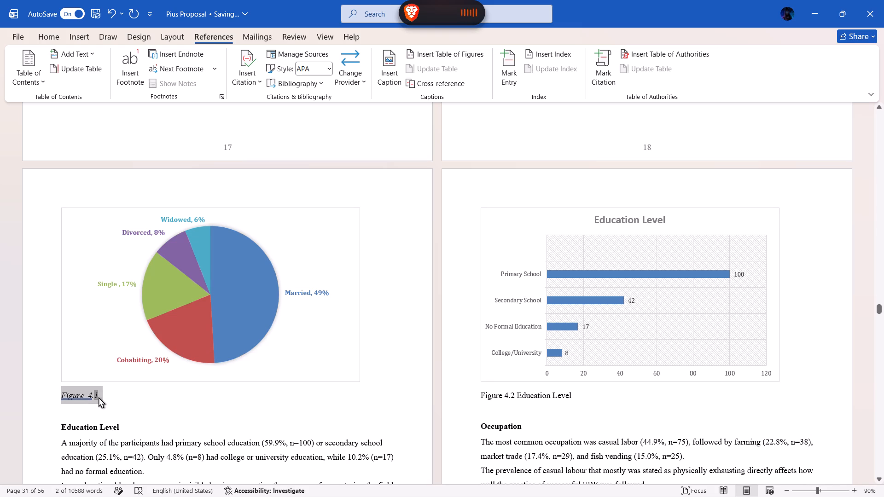
key(ctrl+i)
right_click(75, 395)
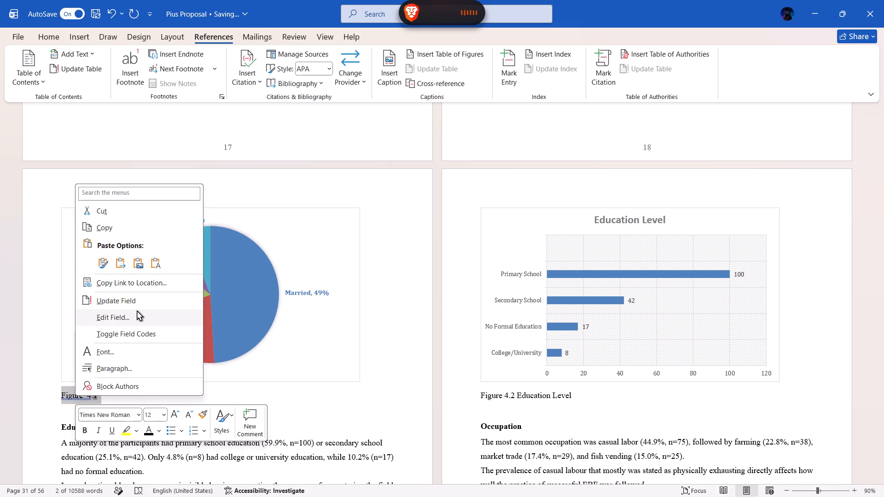
click(75, 396)
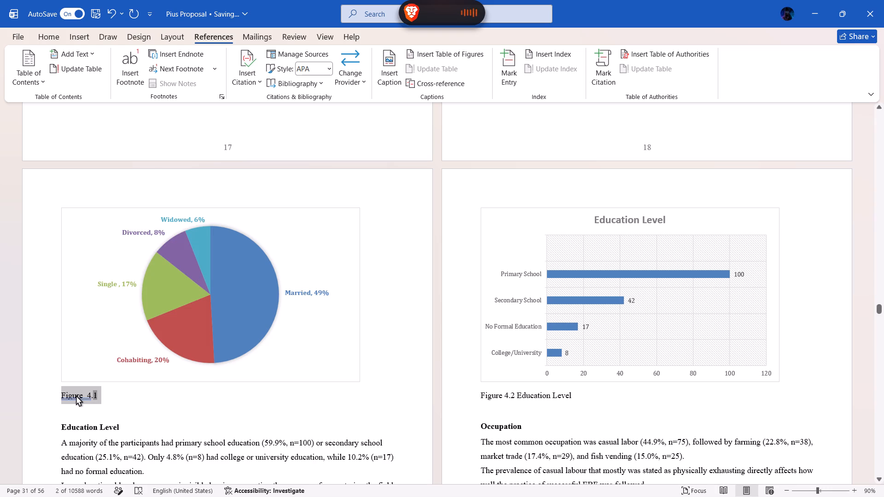
click(85, 396)
right_click(85, 396)
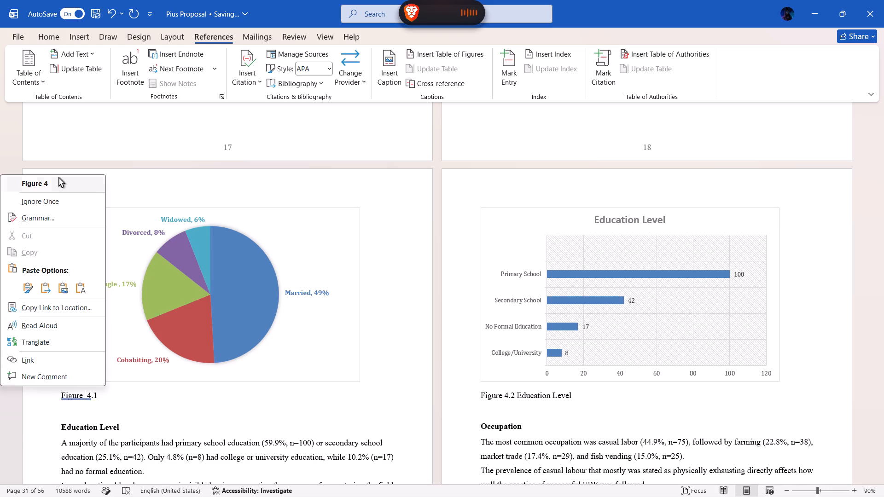
click(59, 178)
Add the title Marital Status after Figure 4.1 in the pie chart's caption and check its automatic number.
click(112, 400)
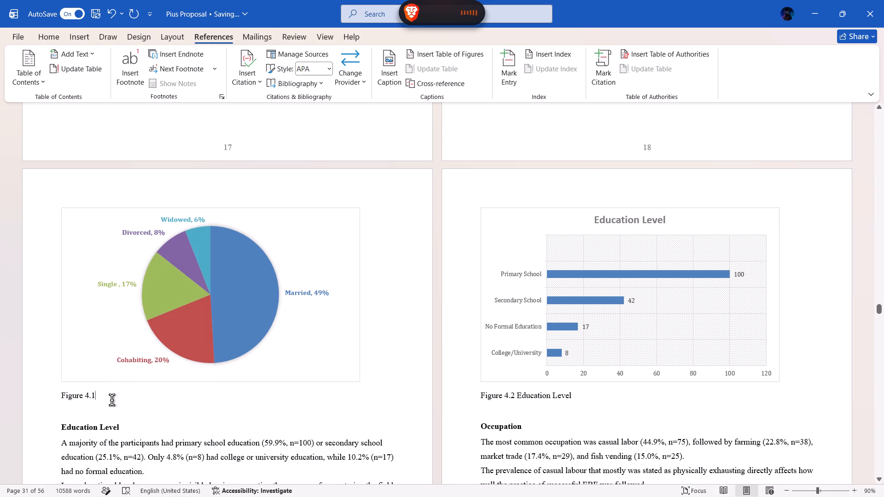
key(space)
key(shift+m)
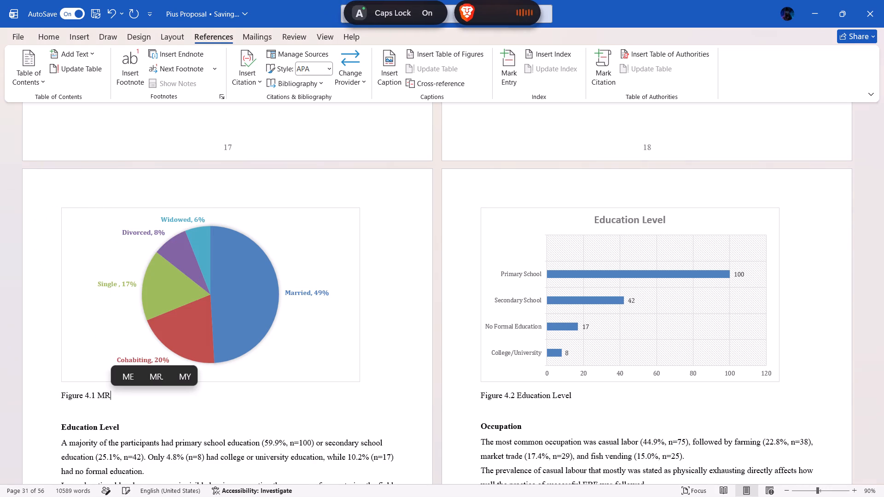
key(BackSpace)
key(BackSpace)
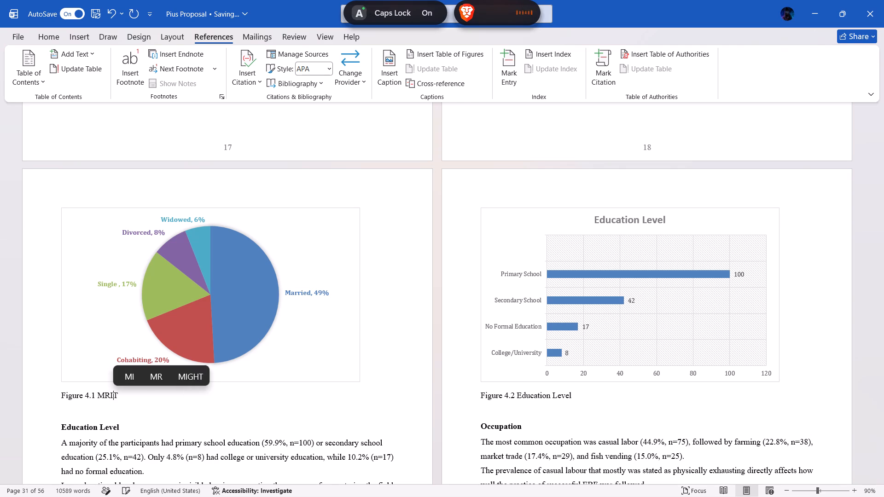
key(BackSpace)
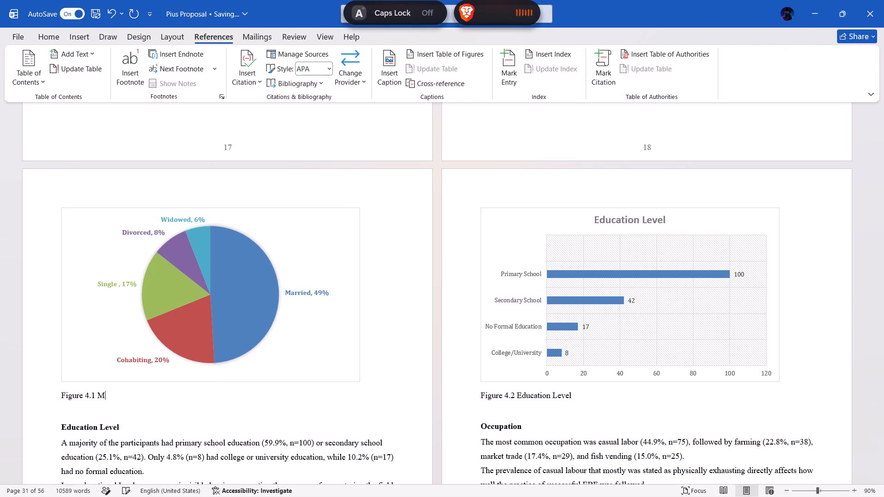
key(a)
text(rital Status)
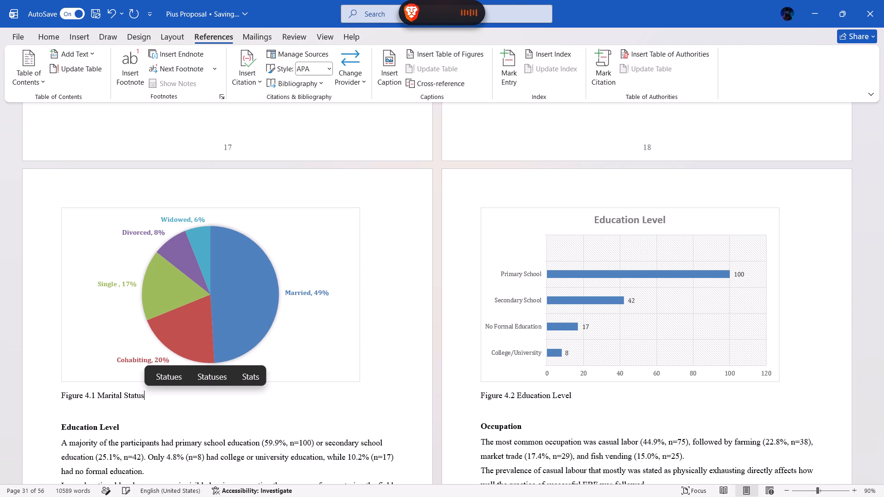
triple_click(128, 397)
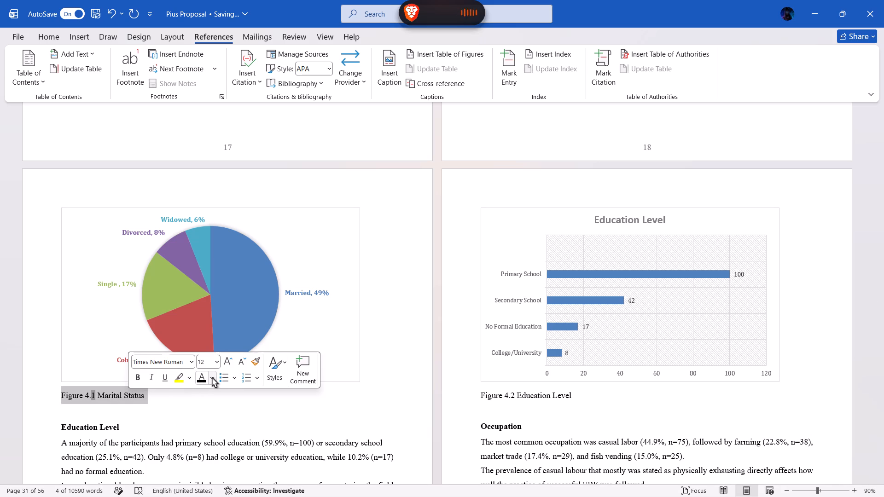
click(196, 393)
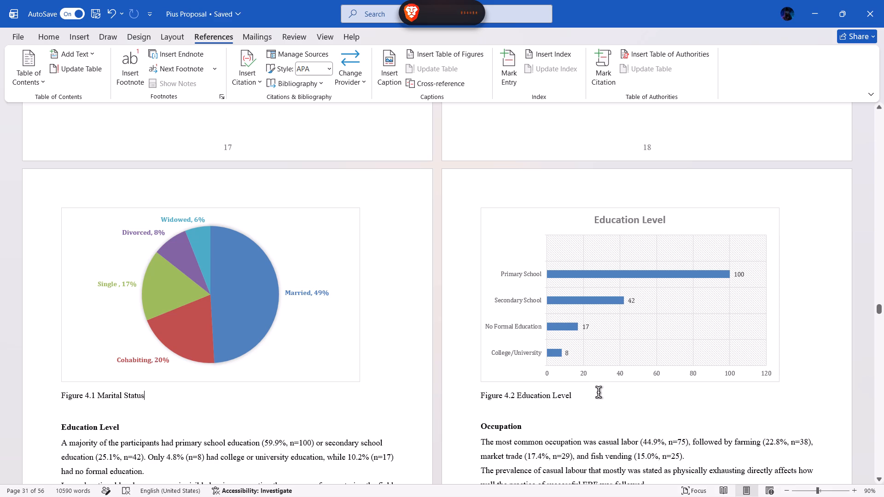
Examine the captions below the Chapter Four charts from Education Level through Help at Home for consistent figure numbering.
click(582, 398)
scroll(582, 398, down, 1)
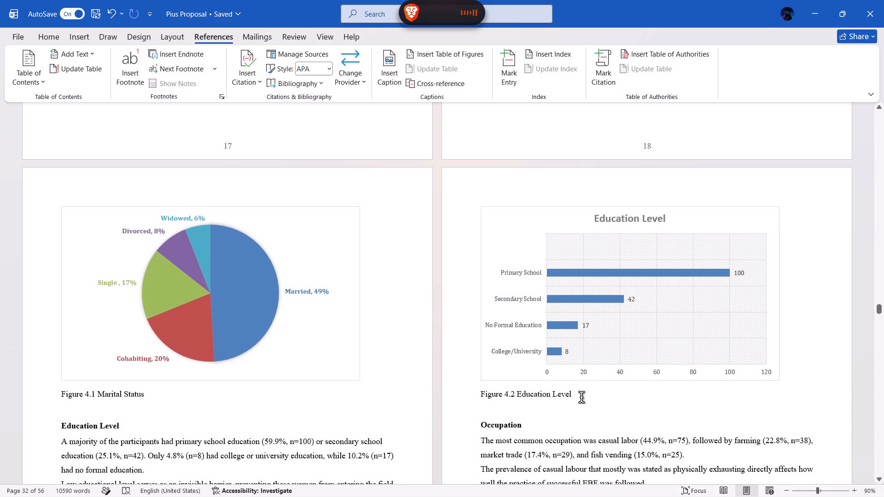
scroll(582, 398, down, 2)
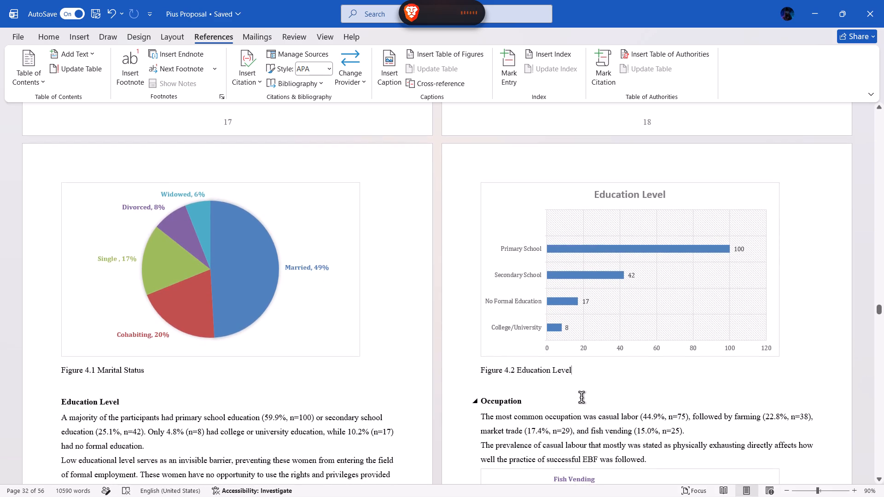
scroll(582, 398, down, 3)
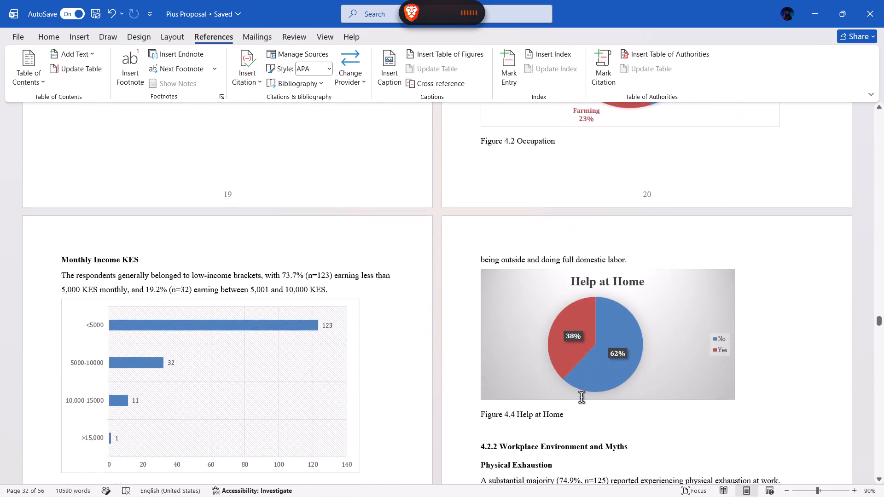
scroll(582, 398, down, 2)
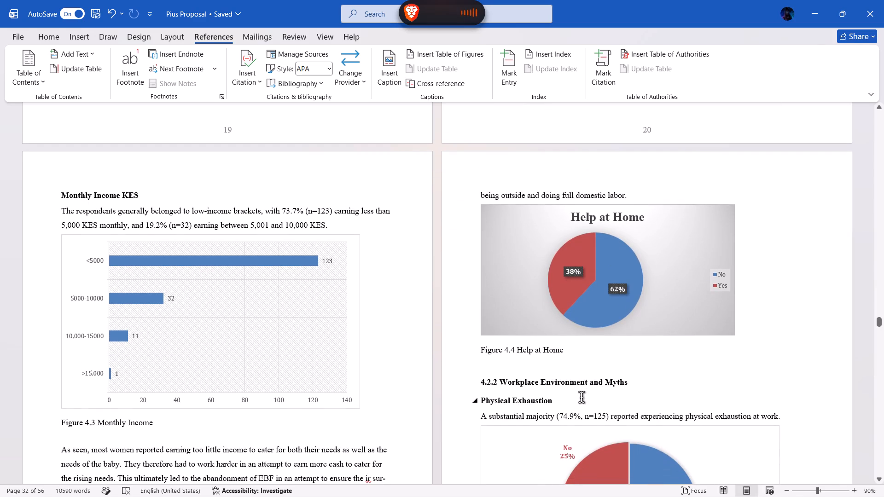
scroll(582, 398, down, 1)
Update the entire List of Figures in the front matter, refreshing its entries as well as its page numbers.
scroll(582, 398, up, 4)
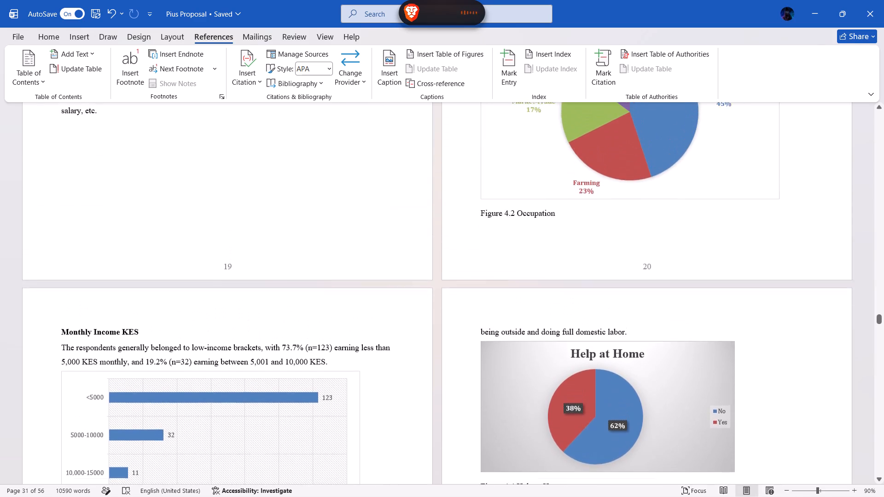
scroll(582, 398, up, 3)
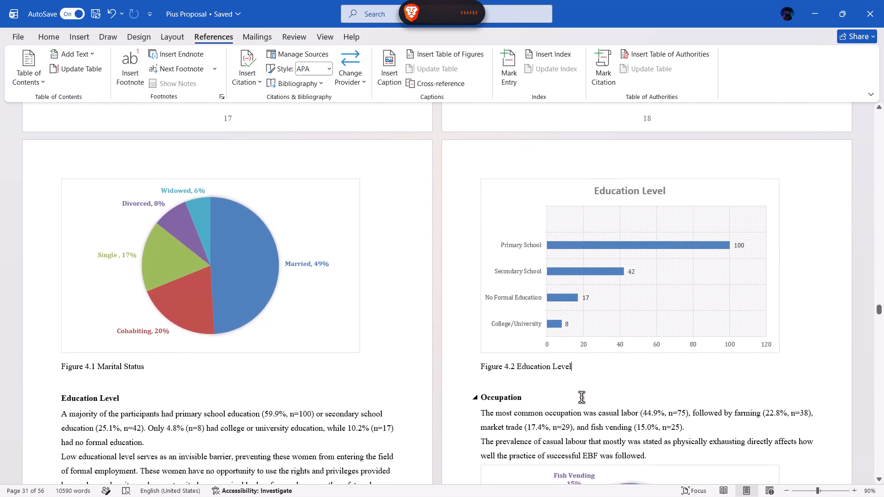
scroll(582, 398, up, 3)
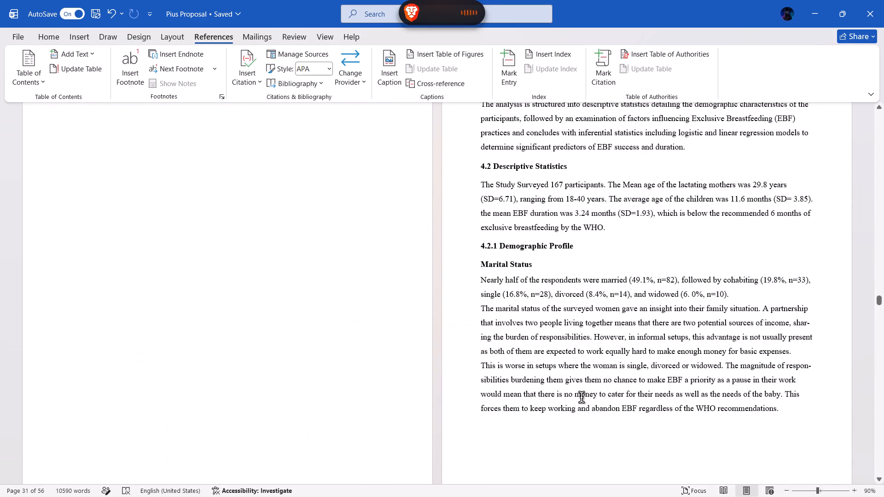
scroll(582, 398, up, 7)
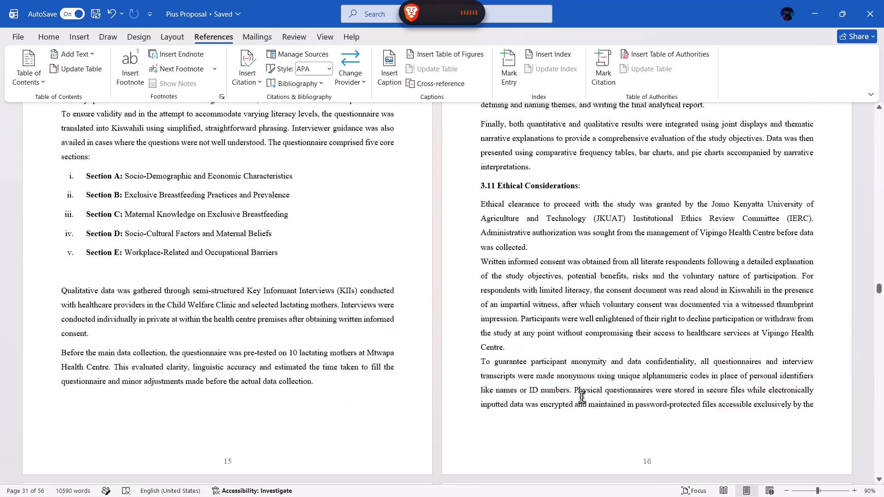
scroll(582, 398, up, 20)
scroll(582, 398, up, 1)
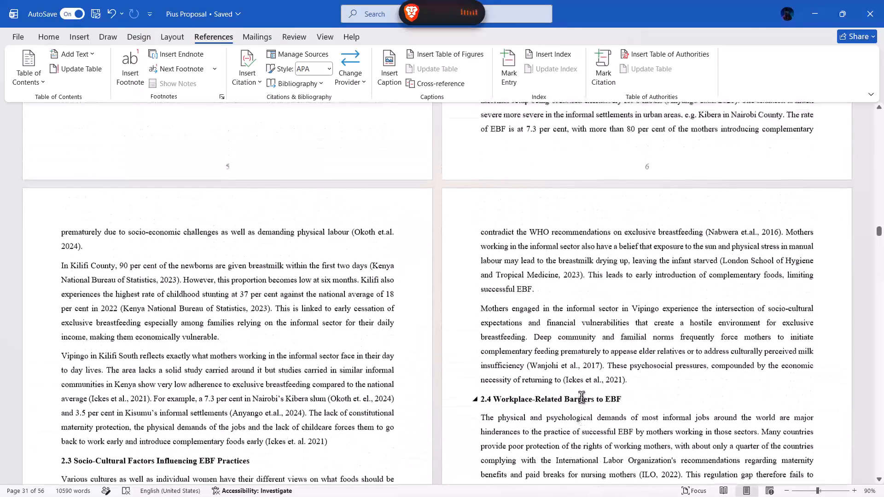
scroll(582, 398, up, 10)
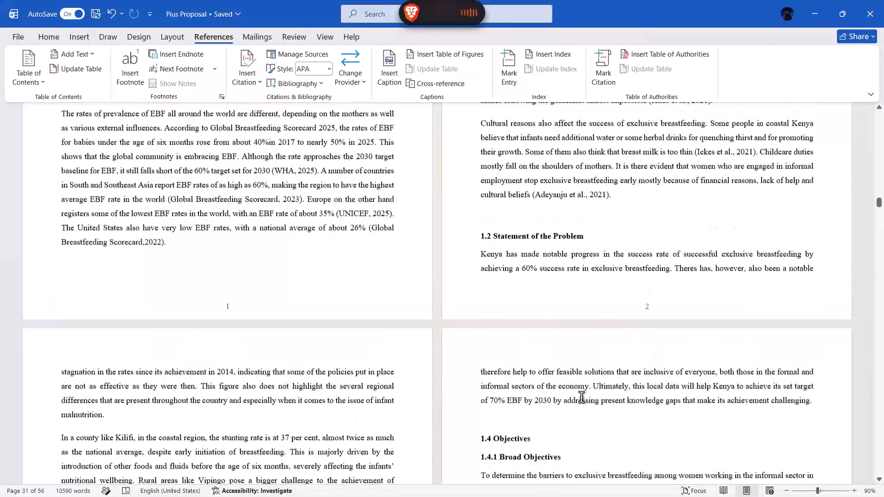
scroll(582, 398, up, 8)
scroll(582, 398, down, 1)
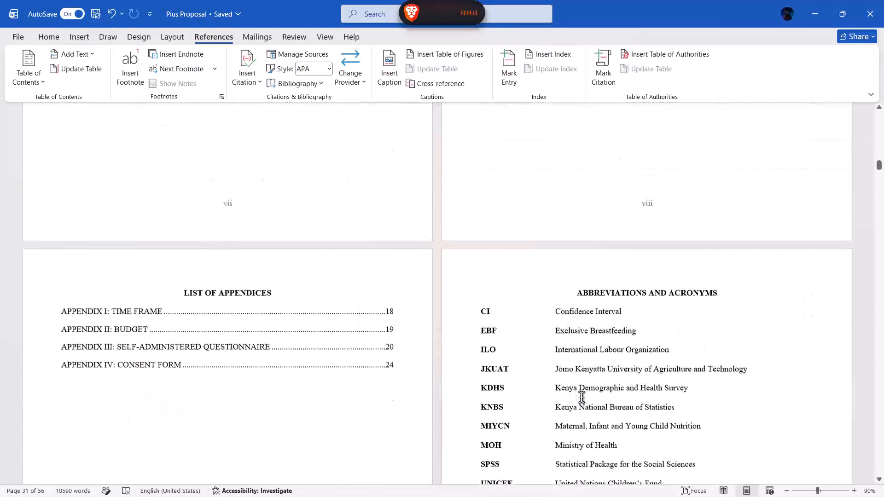
scroll(582, 398, down, 1)
scroll(582, 398, up, 20)
scroll(582, 398, up, 5)
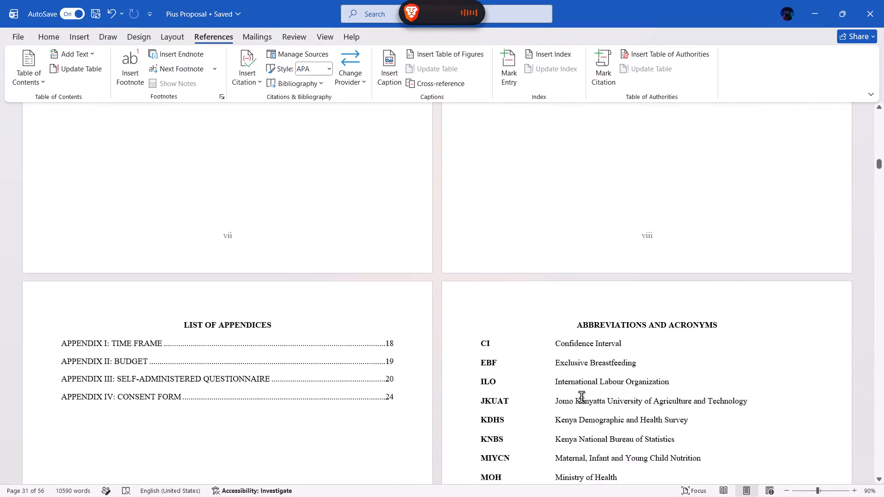
scroll(582, 398, up, 20)
scroll(582, 398, up, 17)
scroll(582, 398, down, 1)
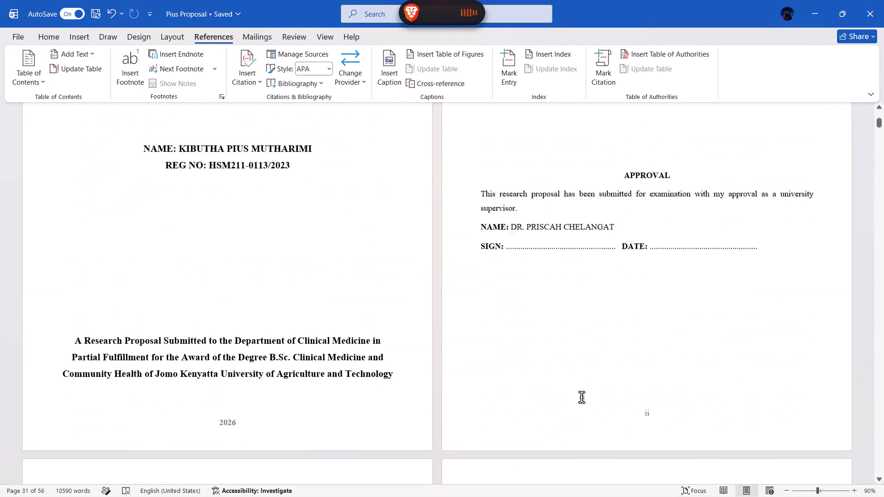
scroll(582, 398, down, 7)
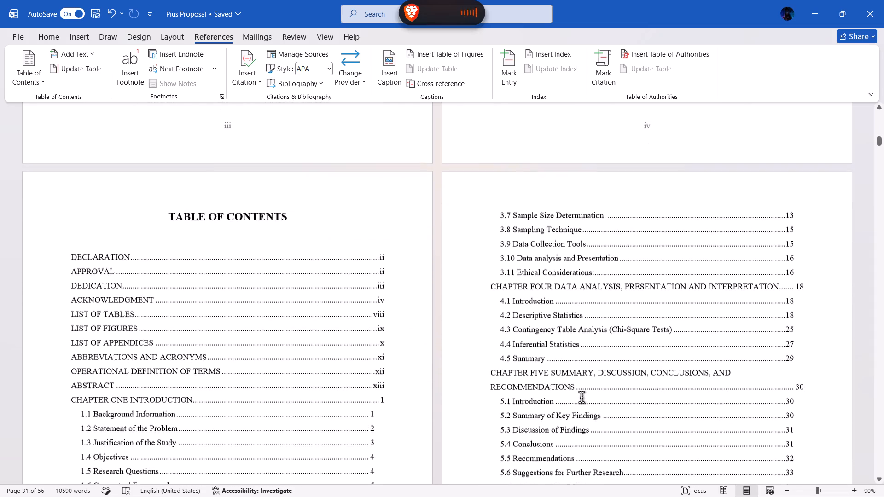
scroll(582, 398, down, 5)
scroll(582, 398, up, 1)
scroll(582, 398, down, 2)
scroll(582, 398, up, 2)
scroll(582, 398, down, 1)
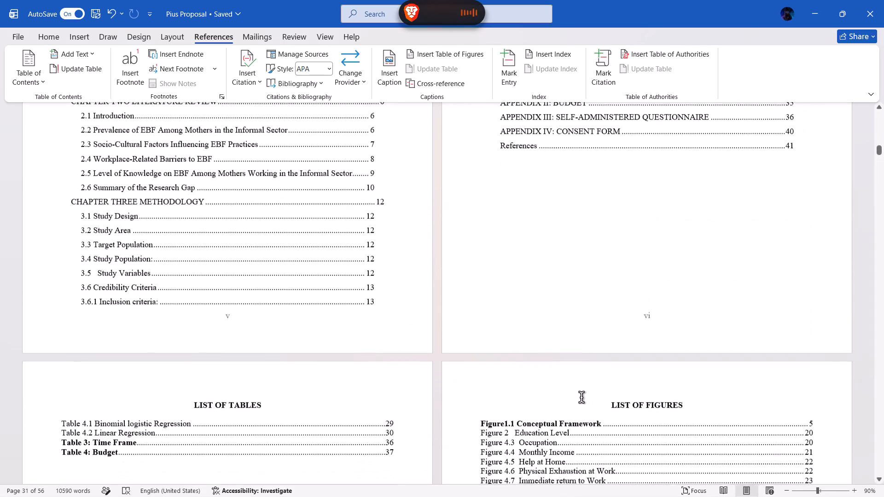
scroll(555, 365, down, 1)
right_click(570, 401)
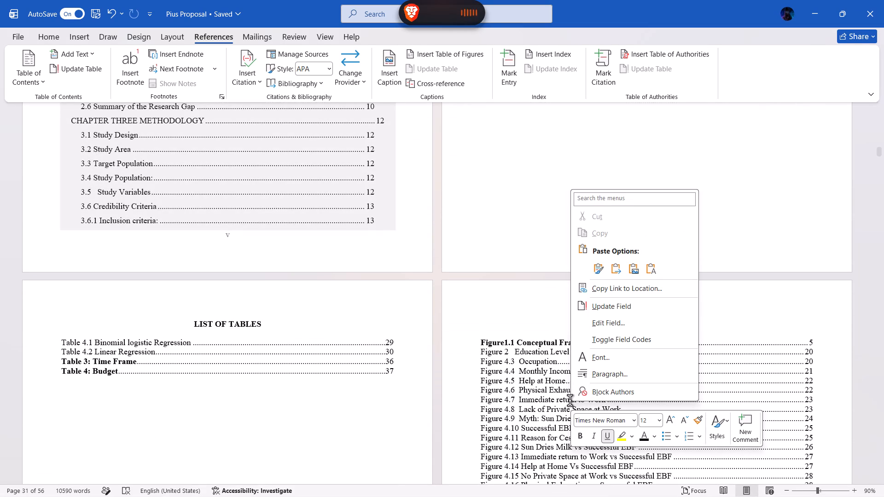
click(607, 306)
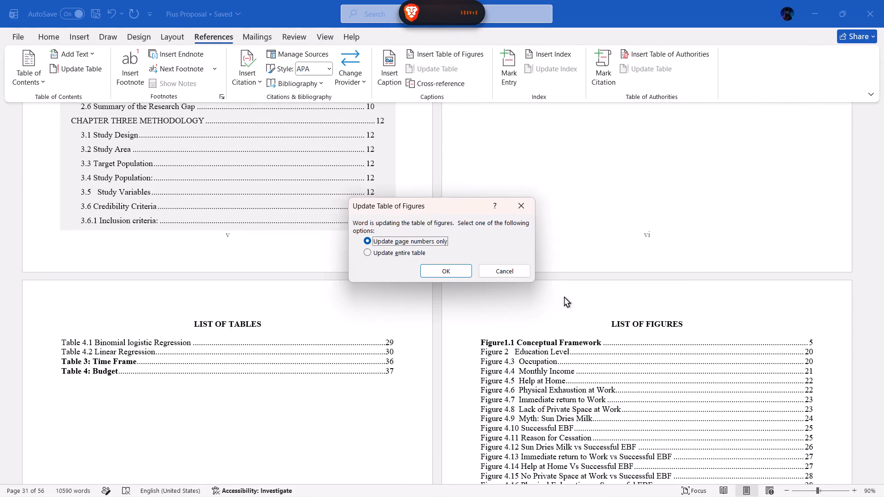
click(421, 254)
click(442, 269)
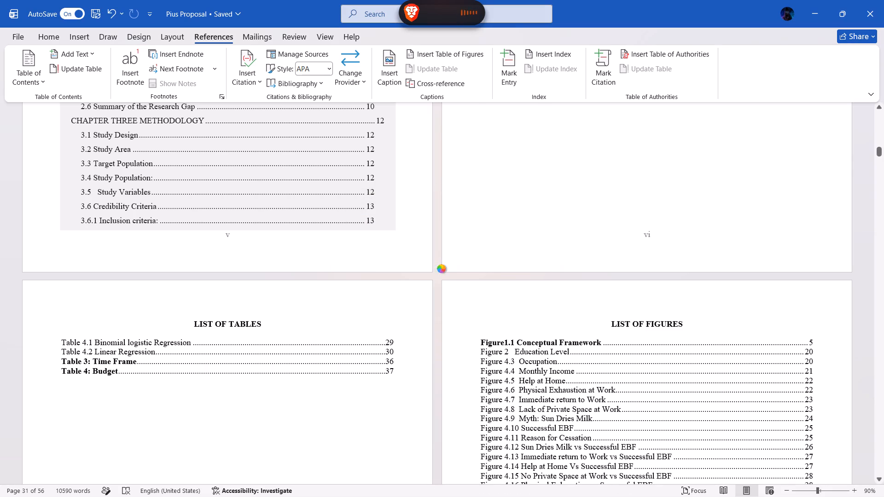
Check the List of Figures for missing or misnumbered Chapter Four entries.
click(580, 370)
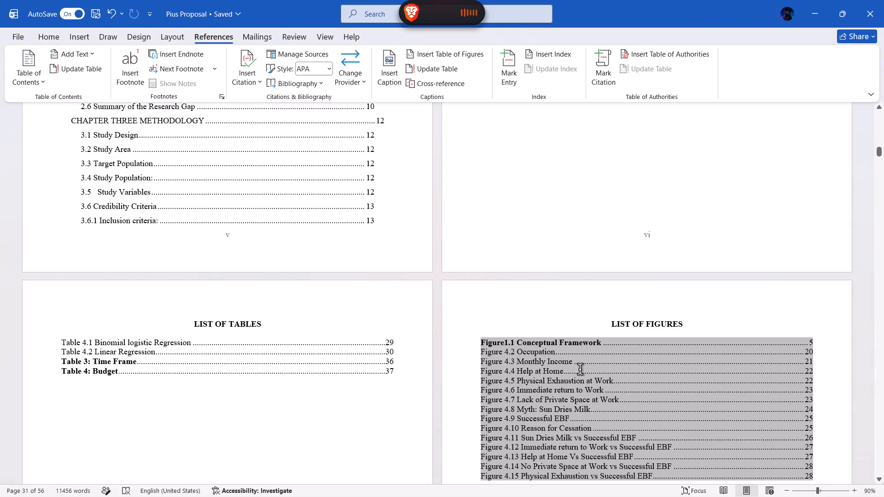
right_click(540, 347)
click(487, 318)
scroll(383, 355, down, 5)
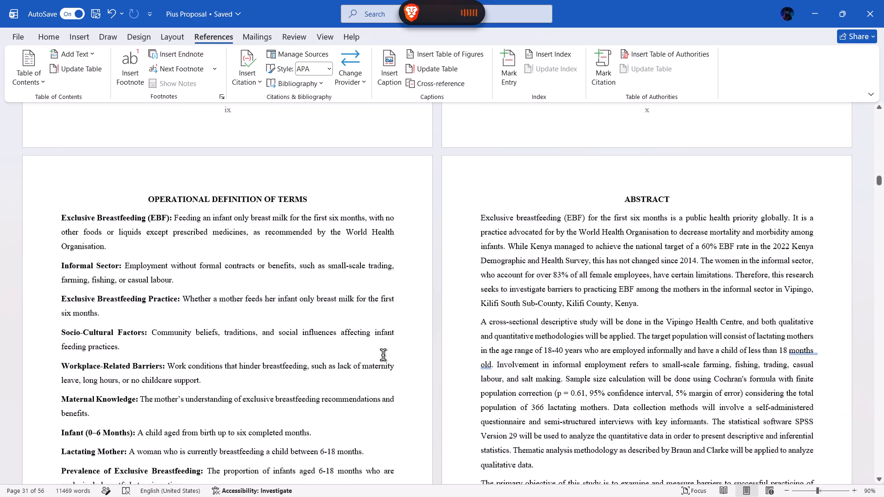
scroll(383, 355, down, 2)
scroll(383, 355, up, 4)
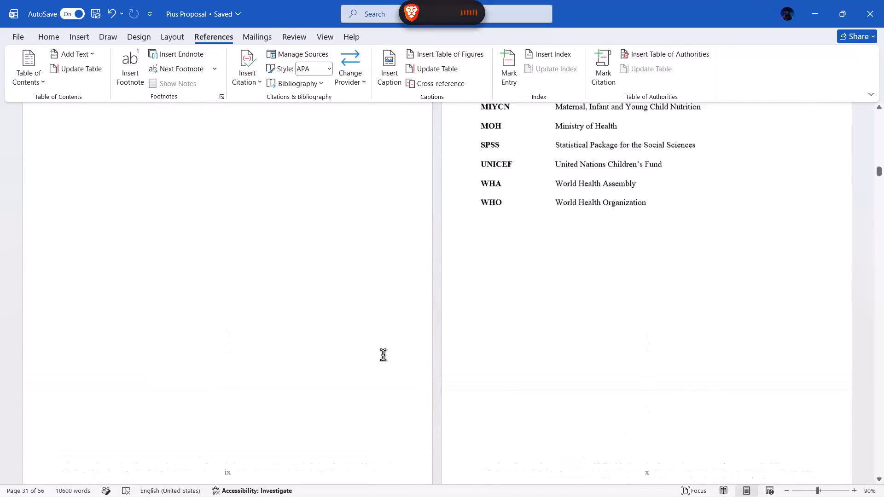
scroll(383, 355, up, 2)
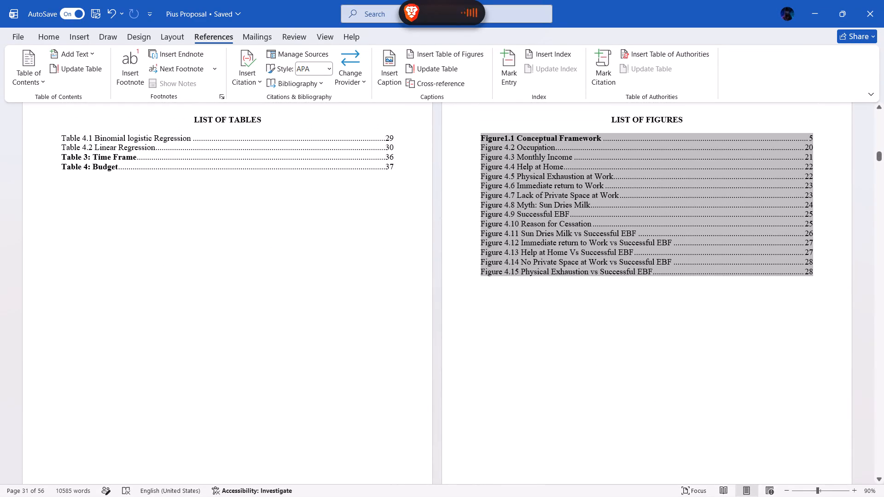
Follow the Conceptual Framework entry to its caption, shorten the number to Figure1, and save the document.
ctrl+click(533, 136)
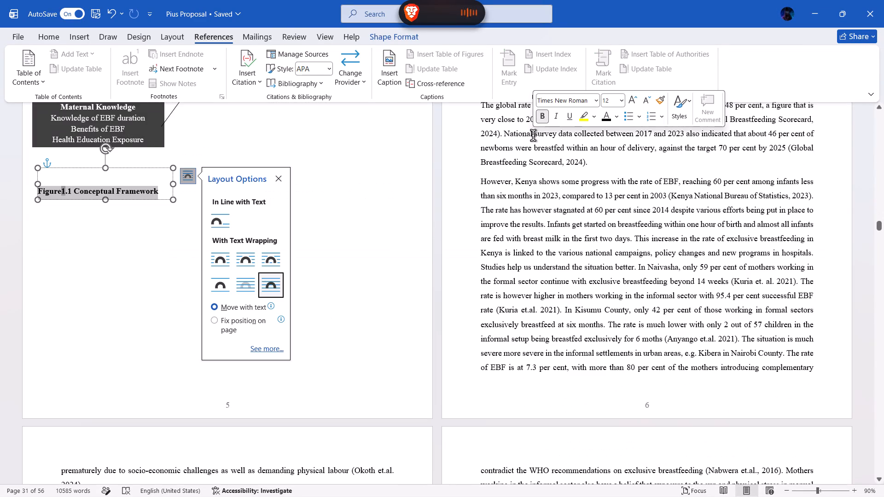
click(366, 243)
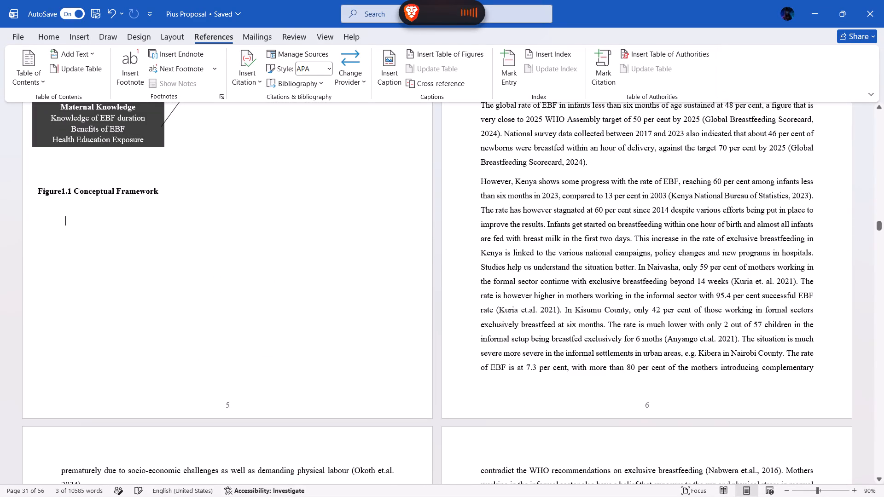
click(71, 193)
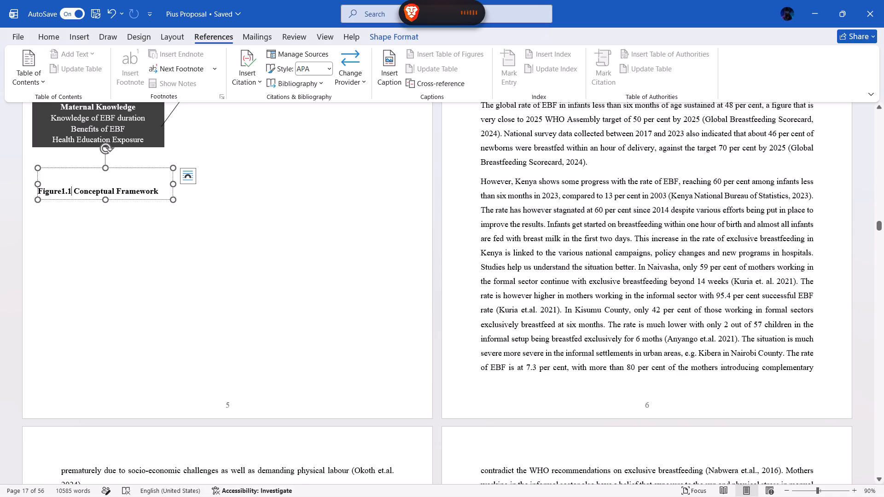
key(BackSpace)
key(BackSpace)
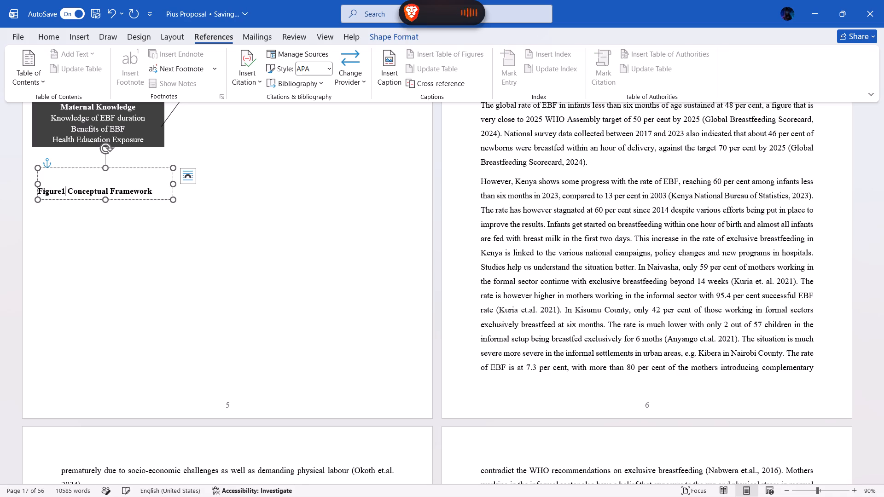
click(183, 267)
key(ctrl+s)
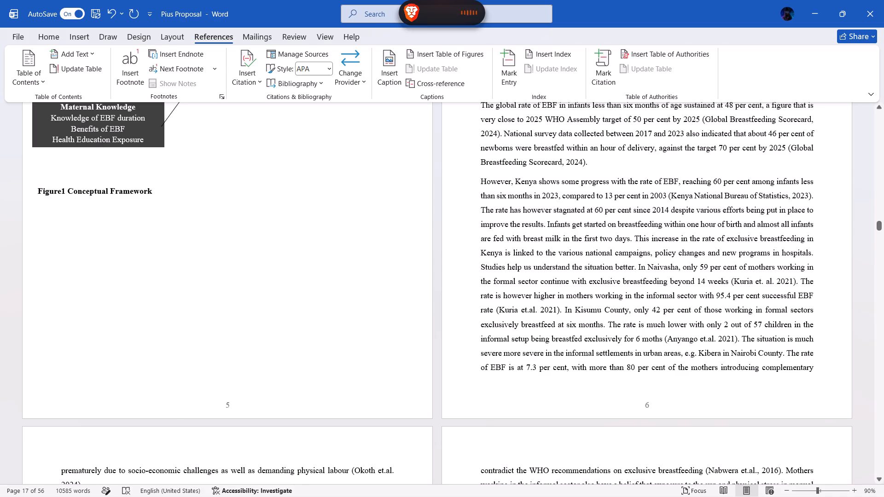
Delete the Figure 4.1 caption below the marital status pie chart in Chapter Four.
scroll(280, 306, down, 20)
scroll(280, 306, down, 20)
scroll(280, 306, down, 15)
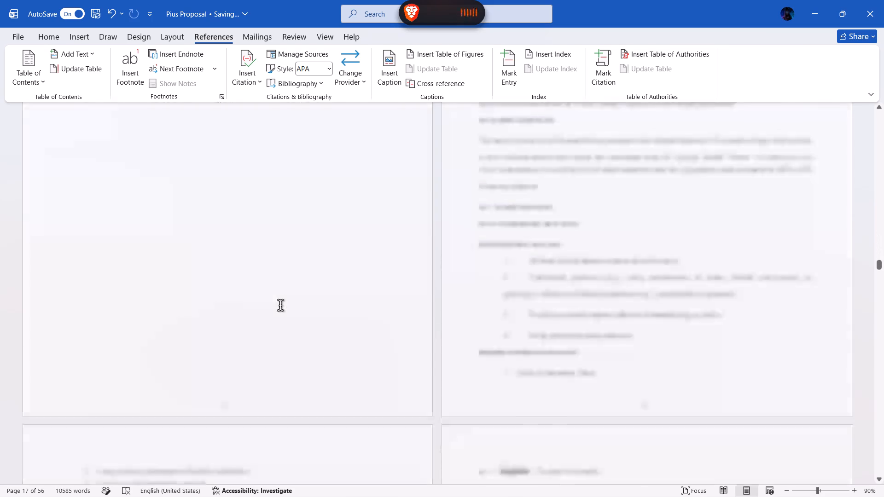
scroll(280, 306, down, 20)
scroll(280, 306, down, 20)
scroll(280, 306, down, 11)
scroll(280, 306, up, 1)
scroll(280, 306, down, 1)
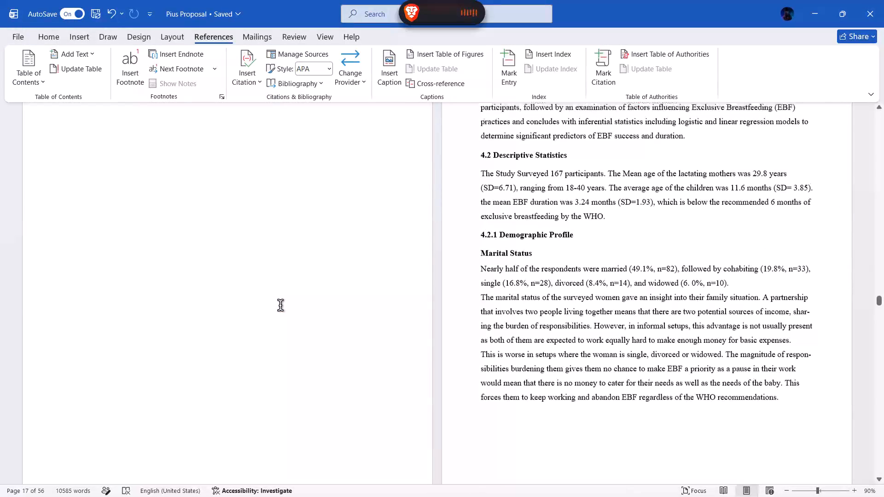
scroll(280, 306, down, 1)
scroll(280, 306, up, 3)
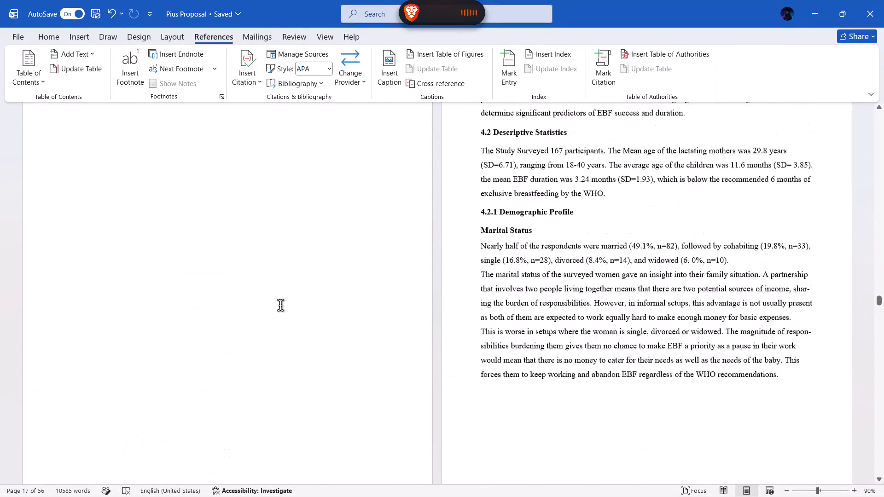
scroll(280, 306, up, 1)
scroll(280, 306, down, 1)
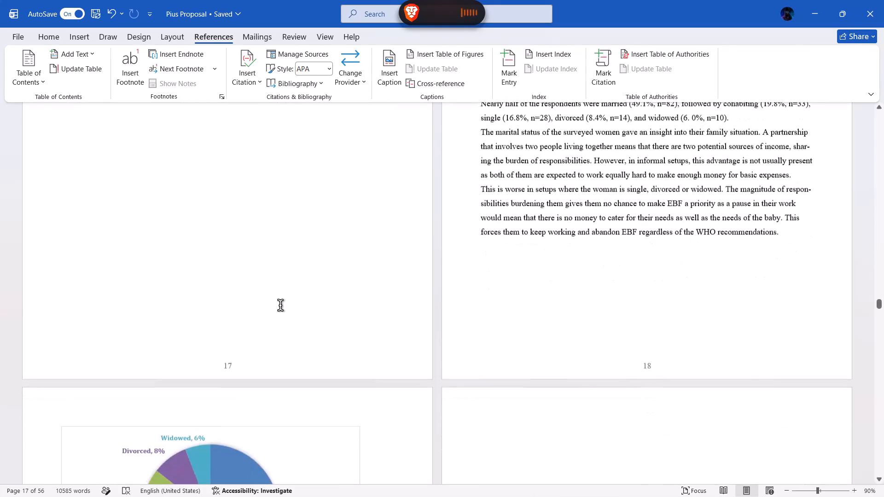
scroll(280, 306, down, 2)
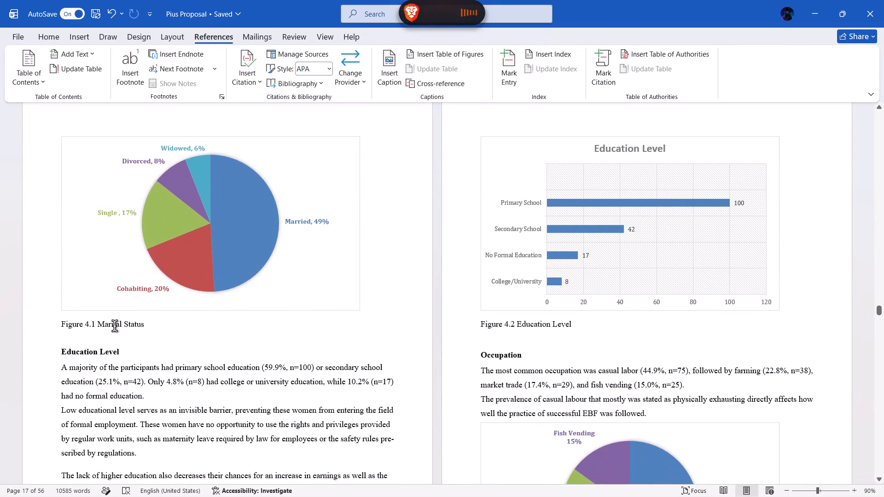
click(117, 326)
right_click(117, 326)
right_click(117, 326)
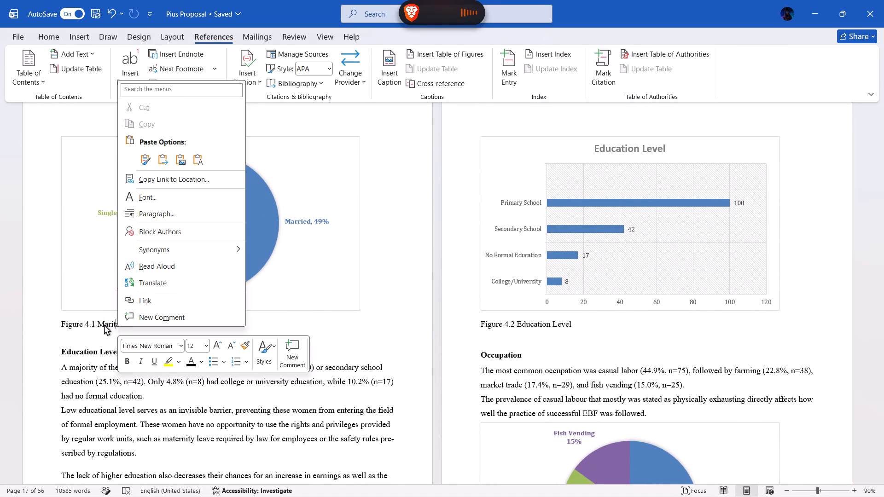
triple_click(105, 325)
triple_click(105, 325)
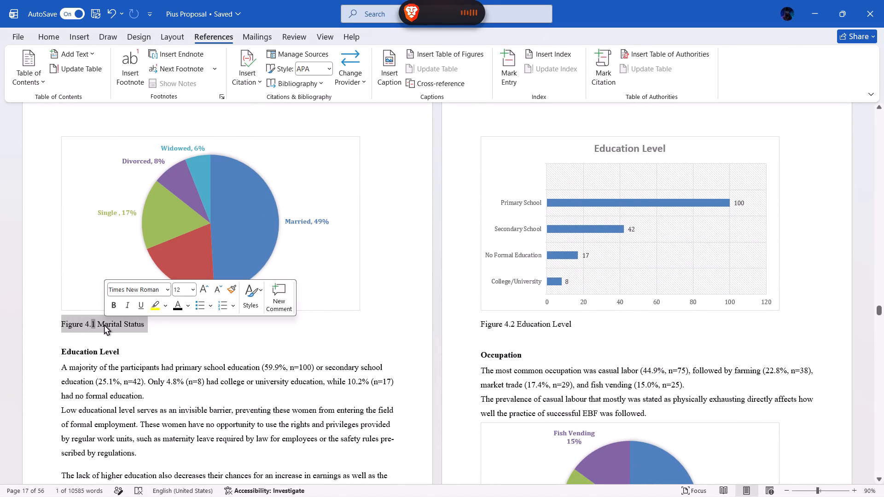
key(BackSpace)
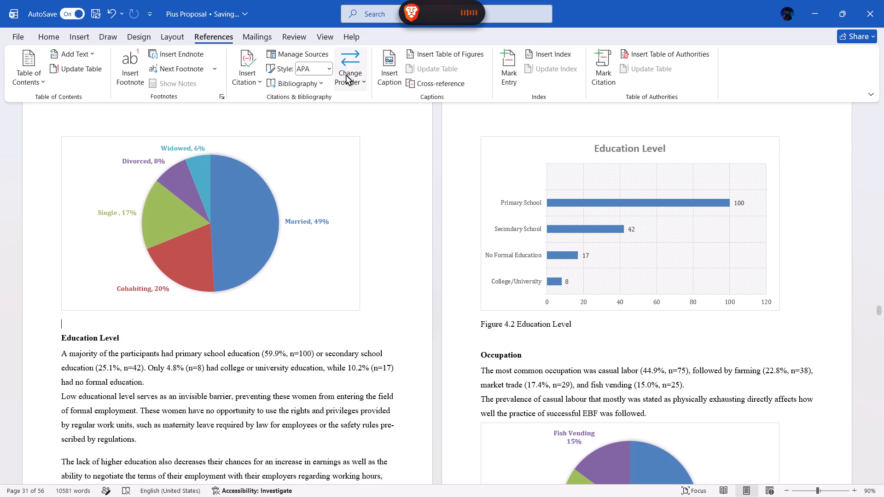
Caption the marital status pie chart below it as "Figure 2 Marital Status" using the Figure label, and remove the caption's italics.
click(306, 185)
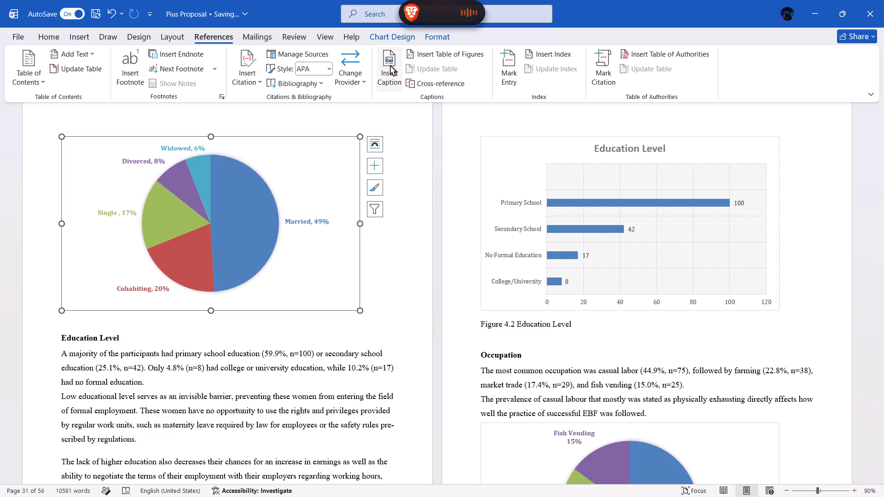
click(390, 65)
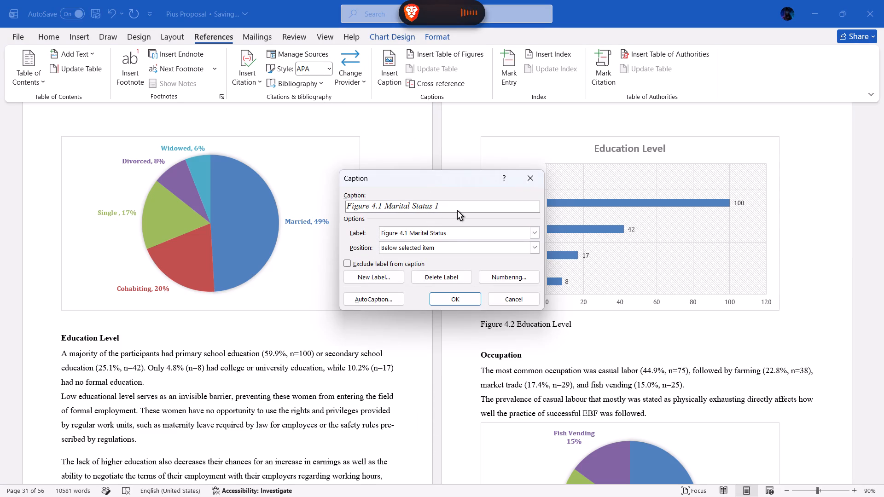
click(503, 226)
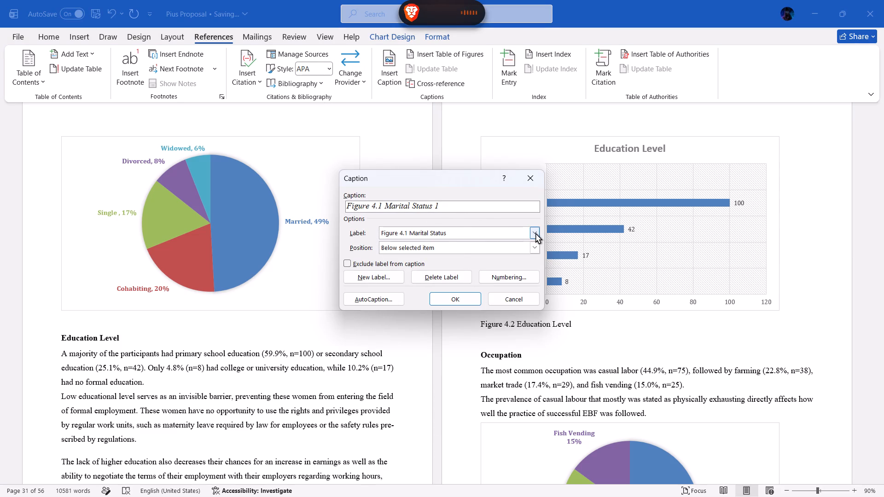
click(536, 233)
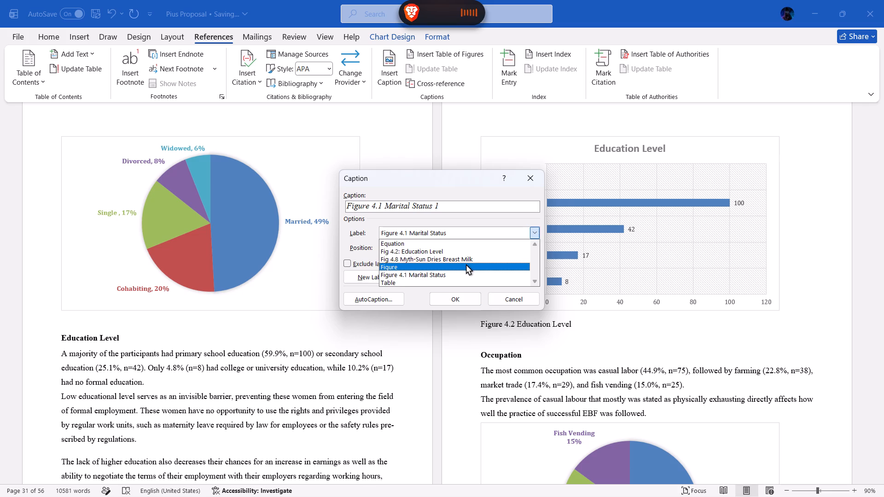
click(466, 265)
click(402, 204)
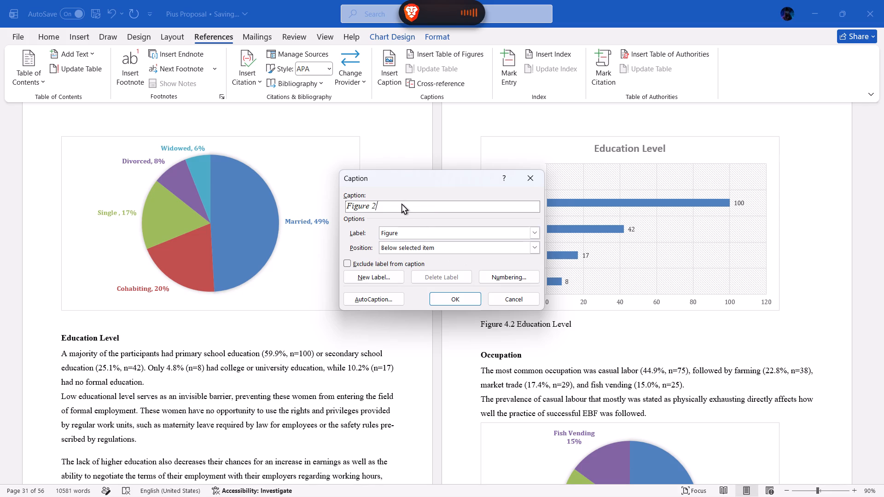
key(space)
text(Marital Status)
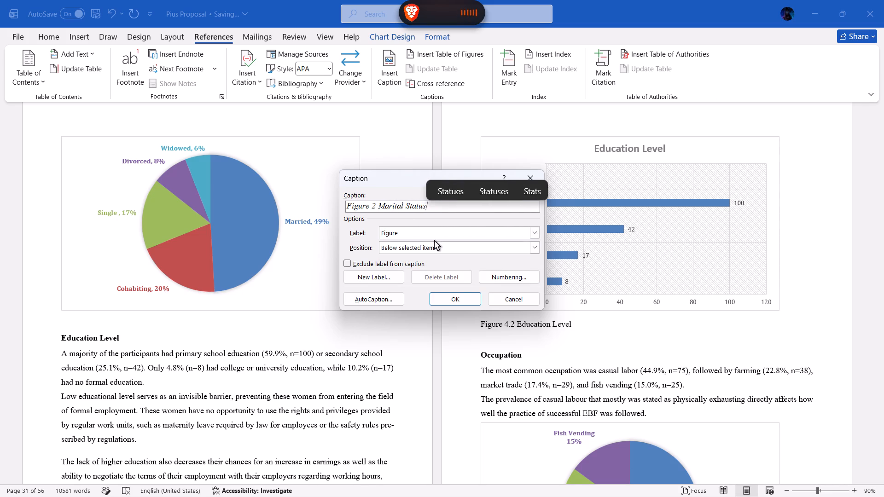
click(462, 298)
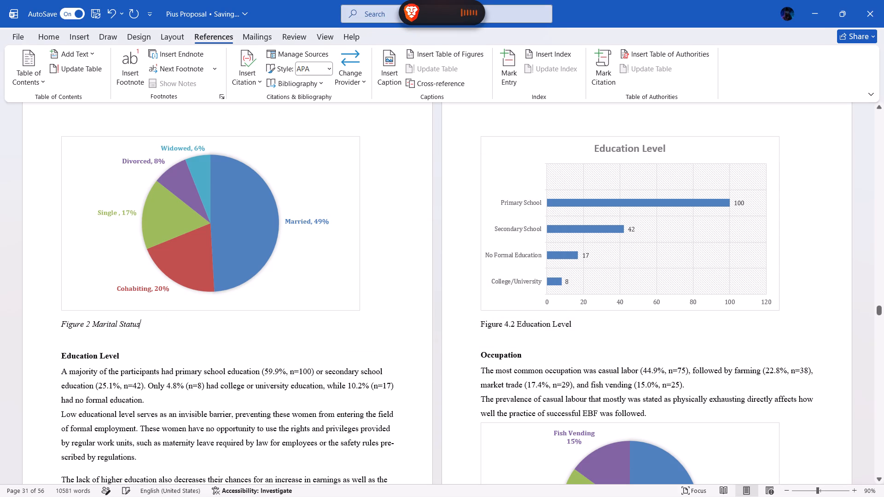
triple_click(102, 326)
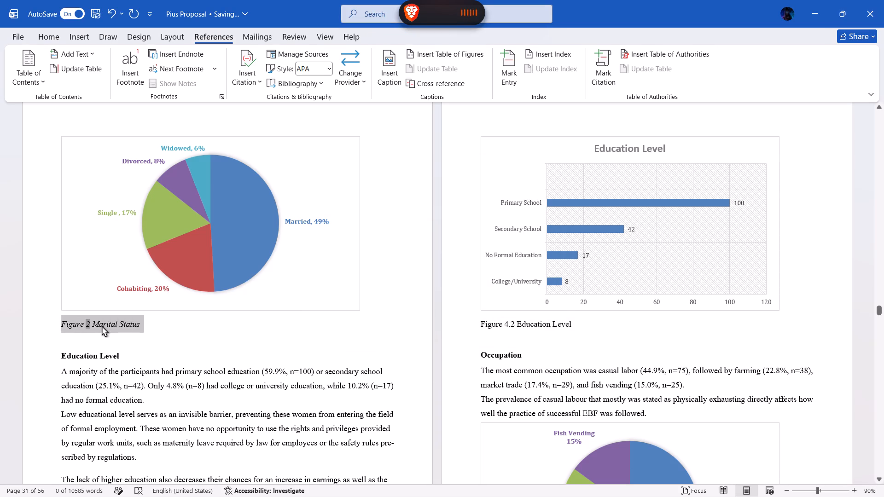
key(ctrl+i)
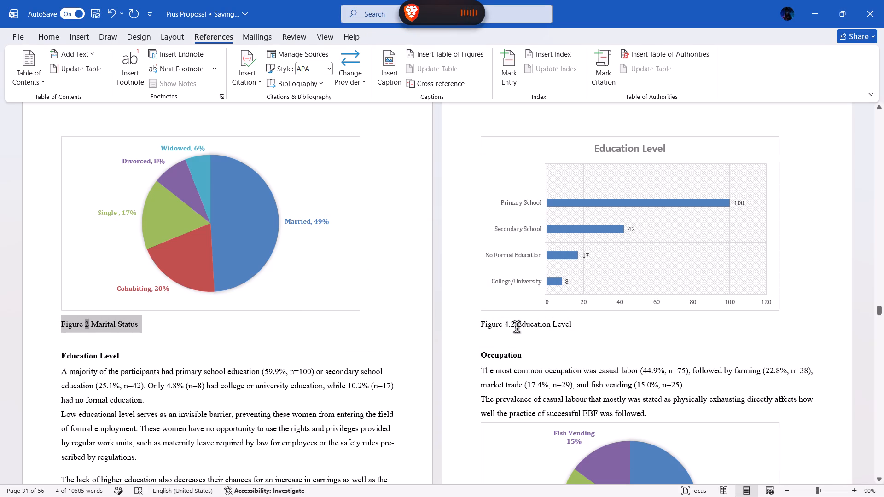
Delete the Figure 4.2 caption below the Education Level bar chart.
triple_click(517, 327)
key(BackSpace)
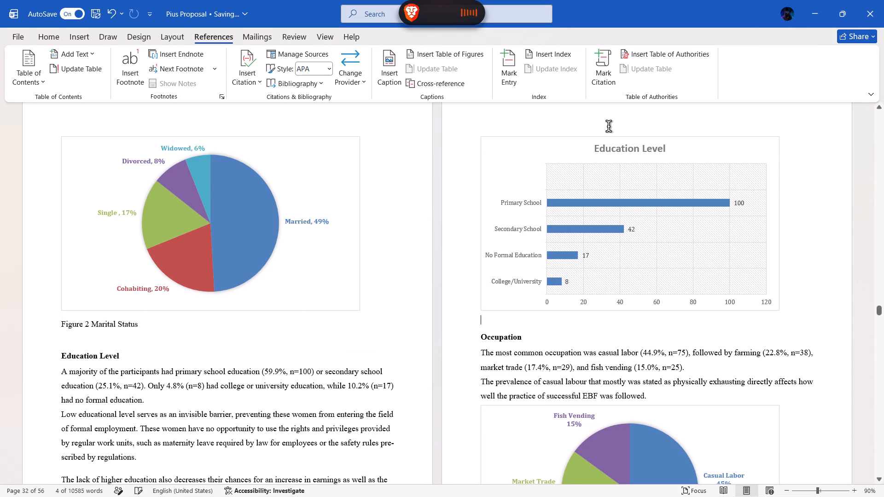
Delete the Education Level title inside the bar chart.
click(606, 156)
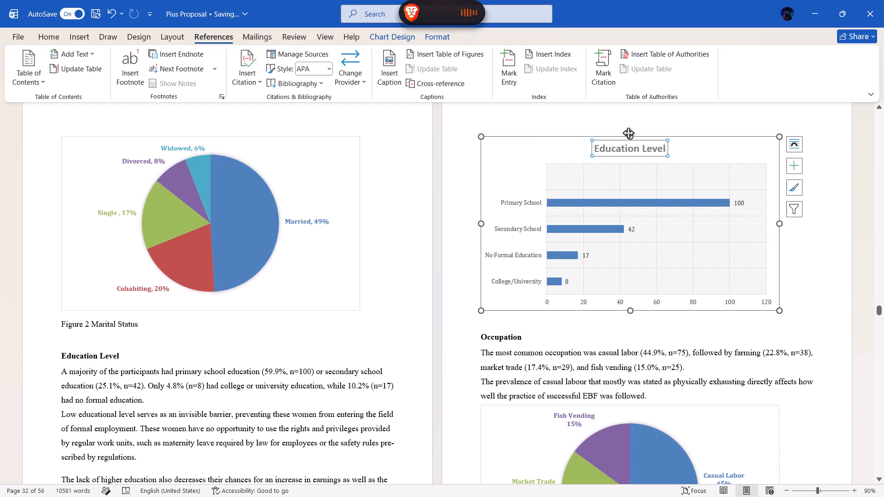
click(629, 148)
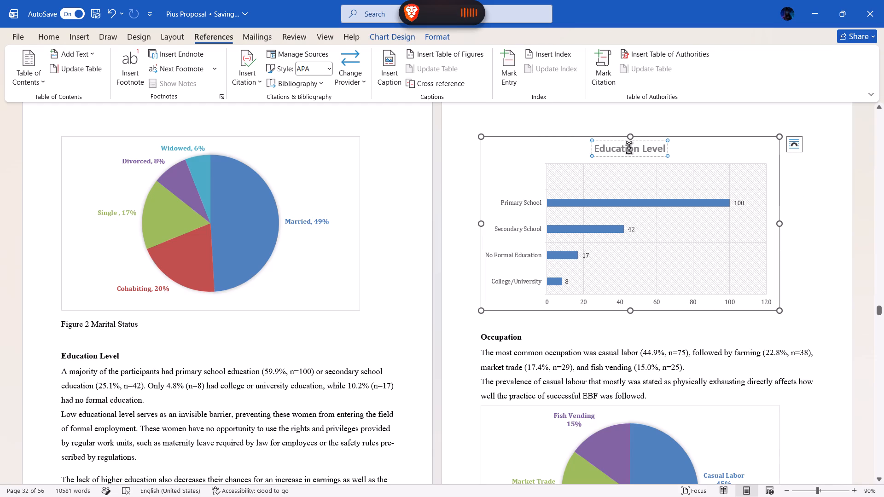
click(629, 148)
click(668, 143)
key(BackSpace)
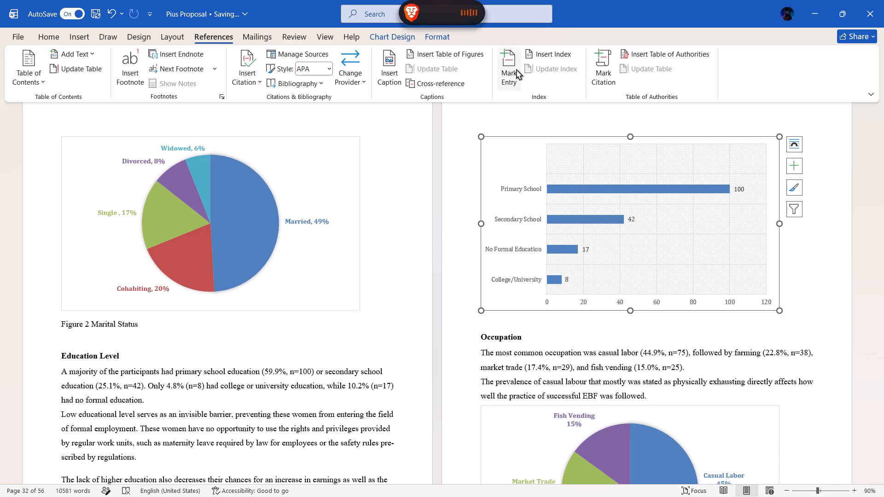
Caption the education bar chart below it as "Figure 3 Education Level" using the Figure label, and remove the caption's italics.
click(390, 62)
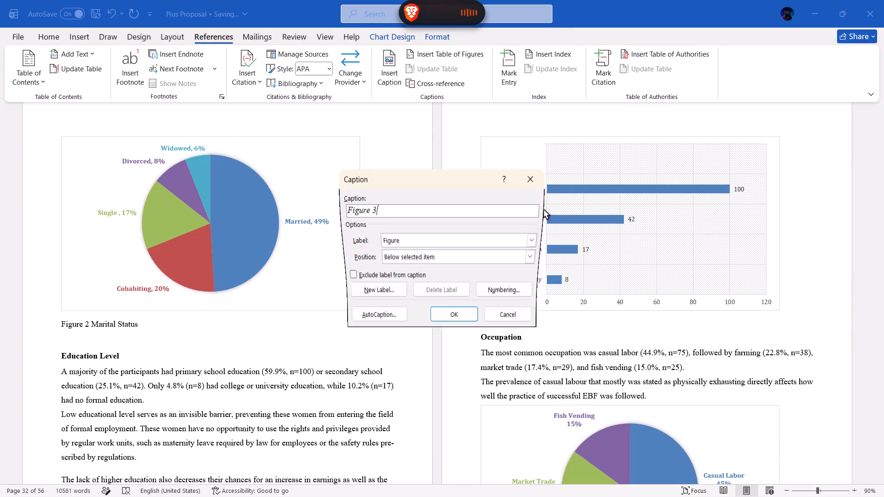
key(space)
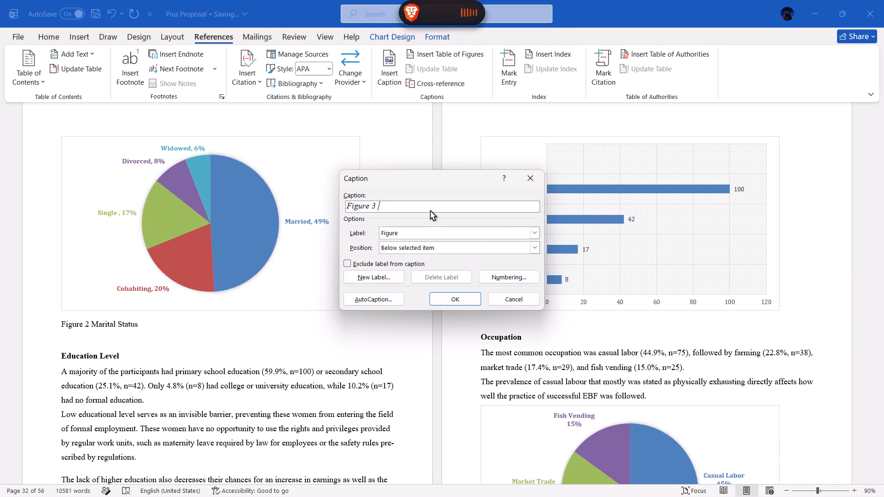
text(Ed)
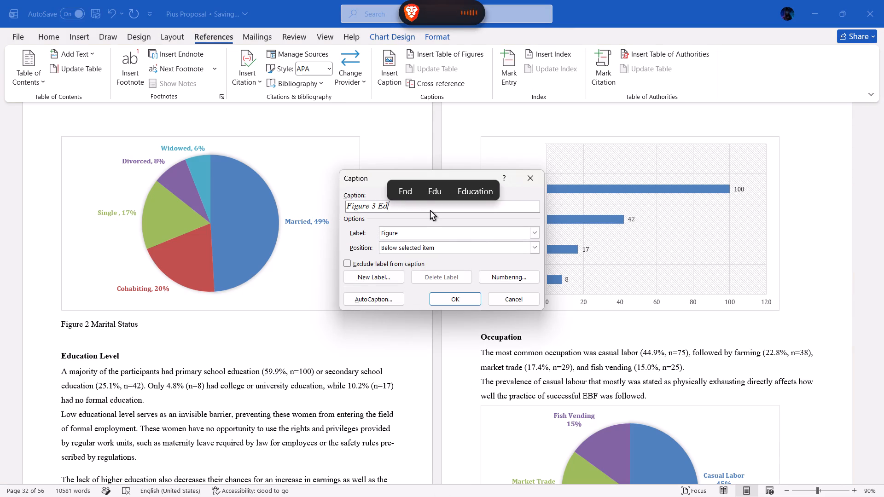
text(ucation)
key(space)
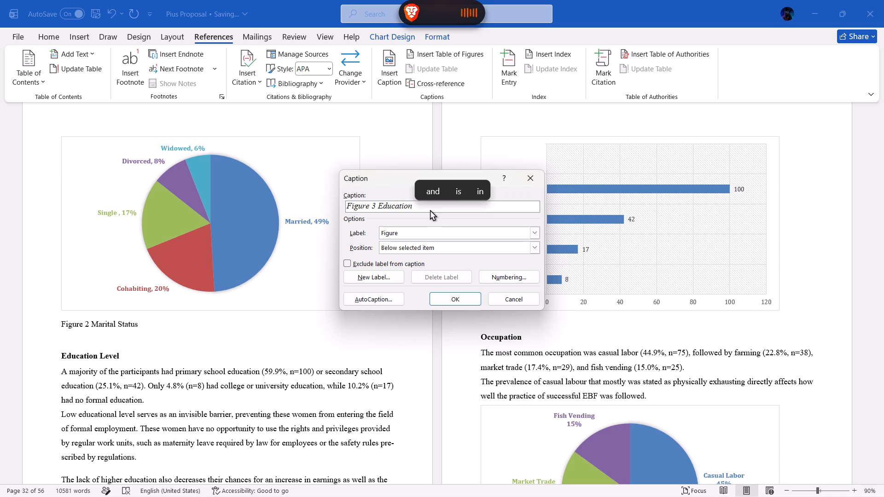
text(Level)
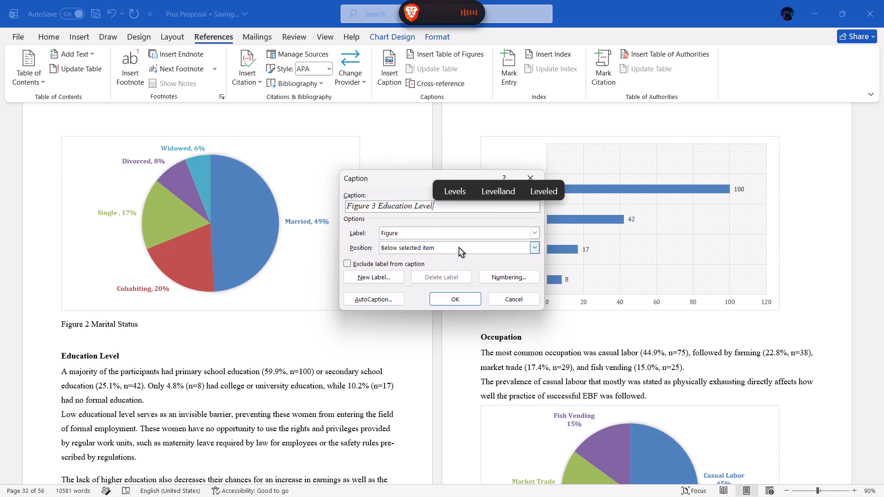
click(459, 296)
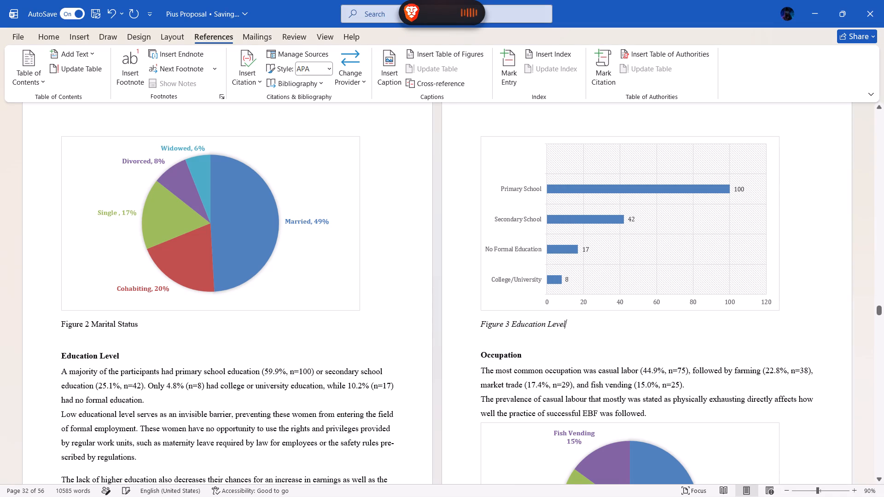
triple_click(543, 328)
key(ctrl+i)
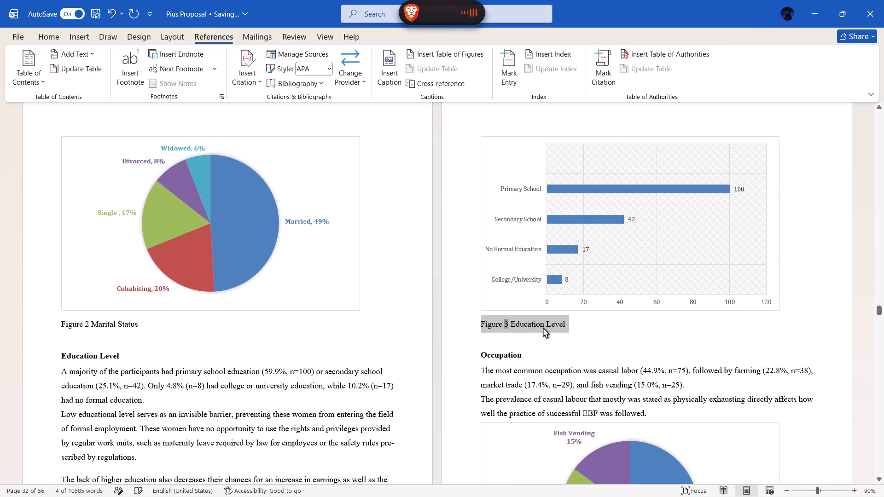
click(580, 341)
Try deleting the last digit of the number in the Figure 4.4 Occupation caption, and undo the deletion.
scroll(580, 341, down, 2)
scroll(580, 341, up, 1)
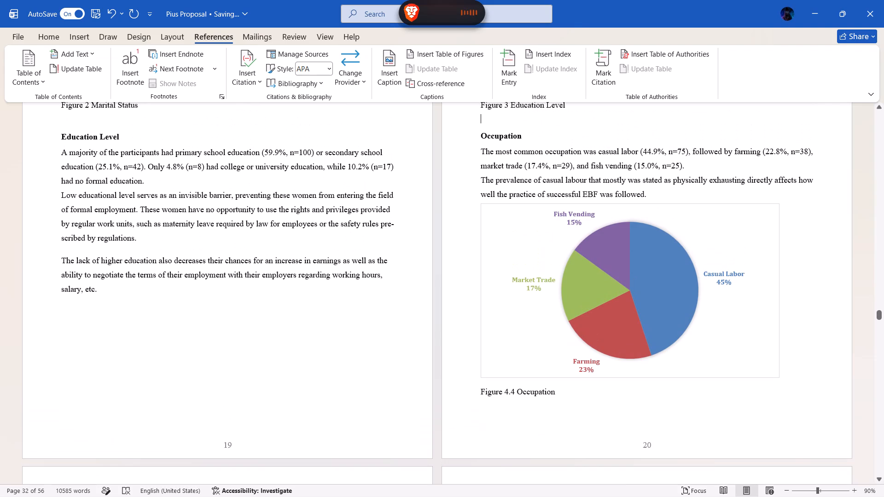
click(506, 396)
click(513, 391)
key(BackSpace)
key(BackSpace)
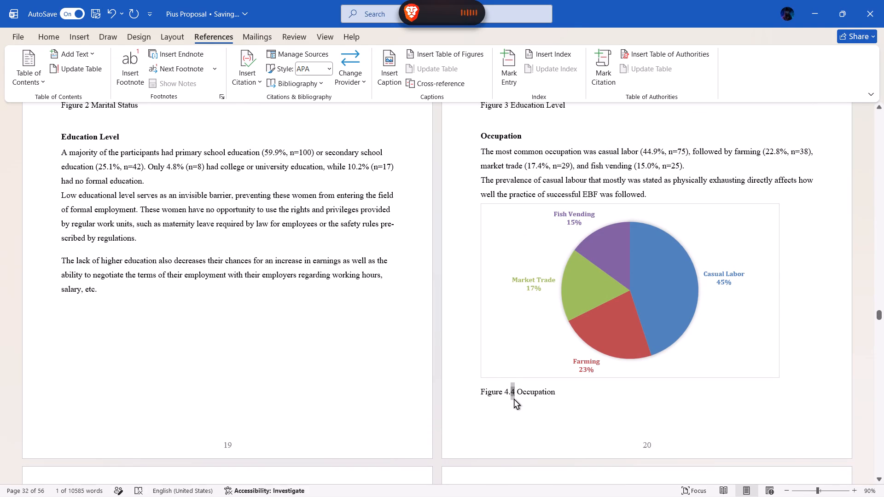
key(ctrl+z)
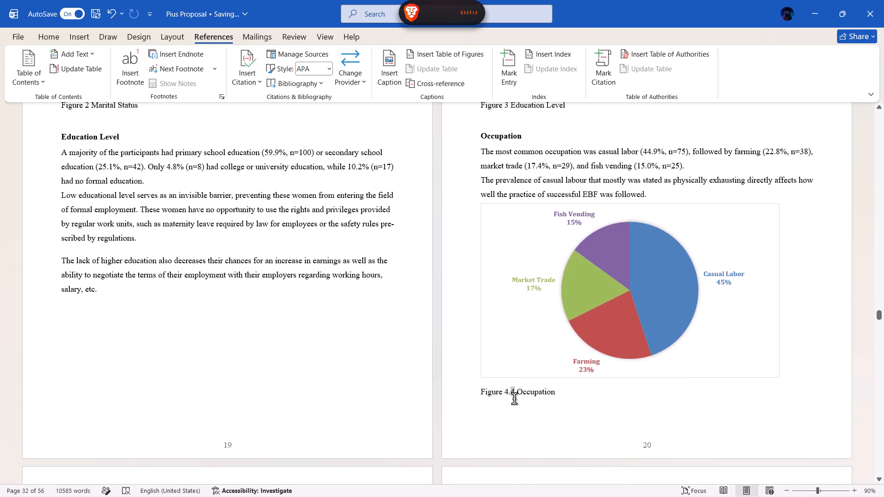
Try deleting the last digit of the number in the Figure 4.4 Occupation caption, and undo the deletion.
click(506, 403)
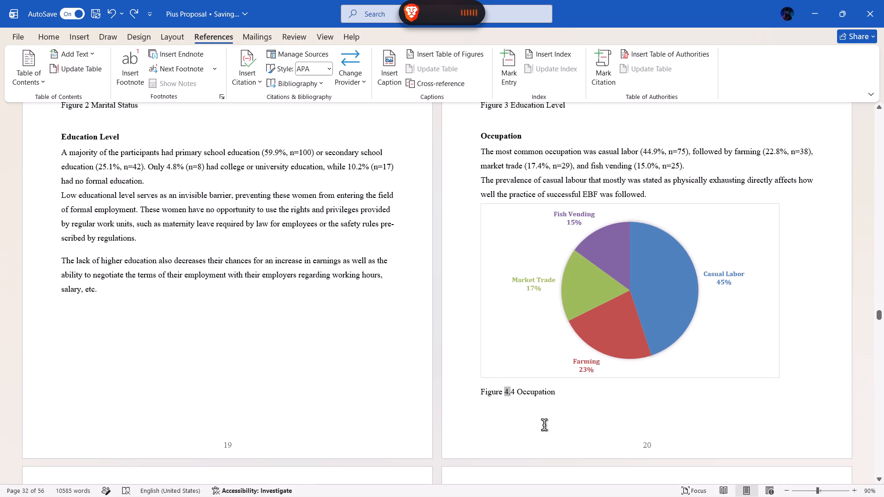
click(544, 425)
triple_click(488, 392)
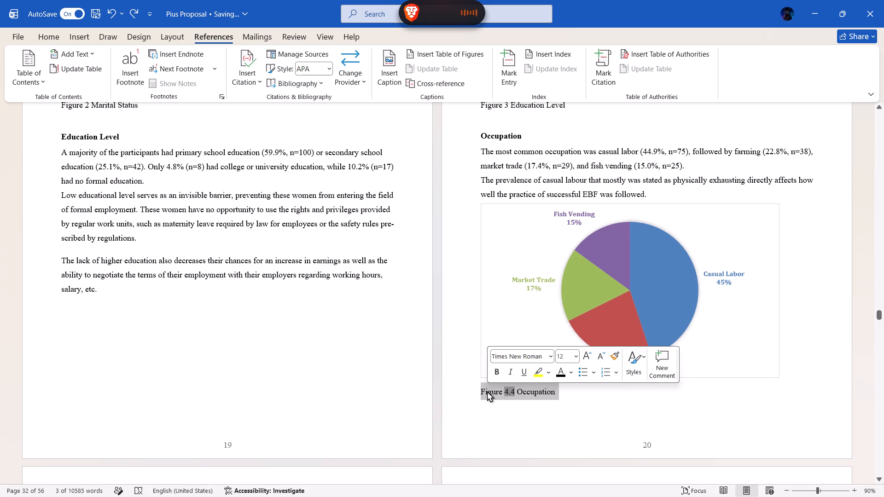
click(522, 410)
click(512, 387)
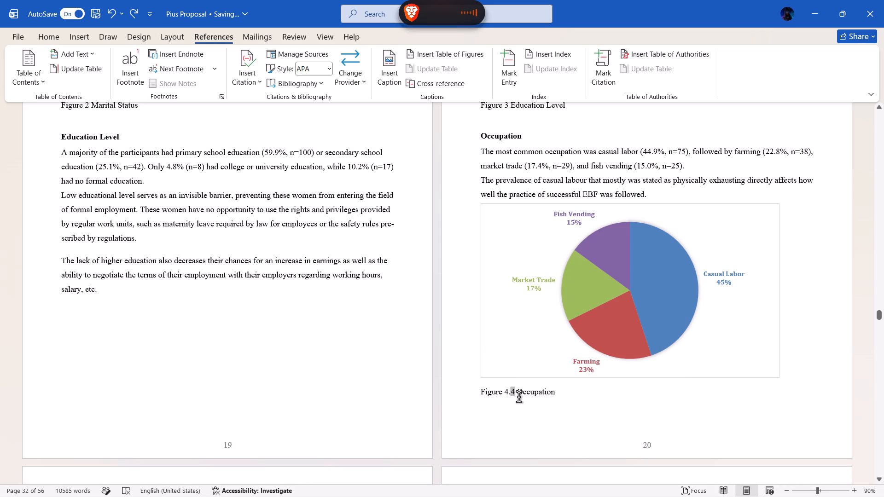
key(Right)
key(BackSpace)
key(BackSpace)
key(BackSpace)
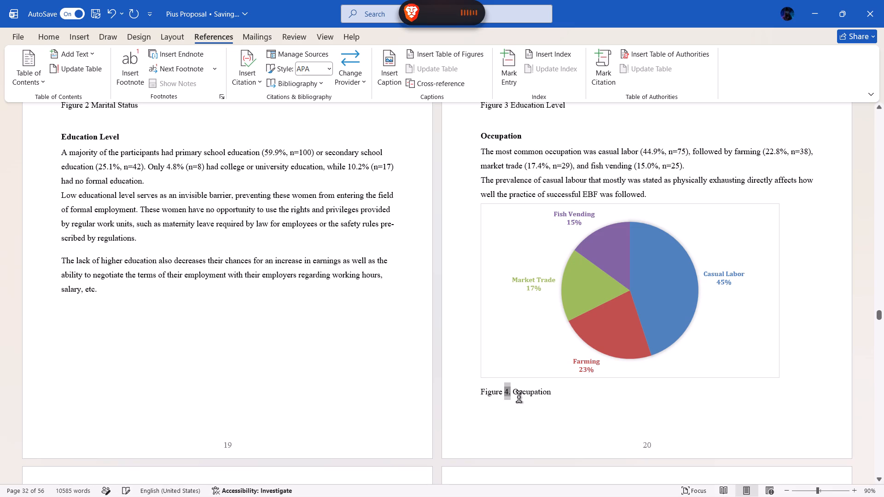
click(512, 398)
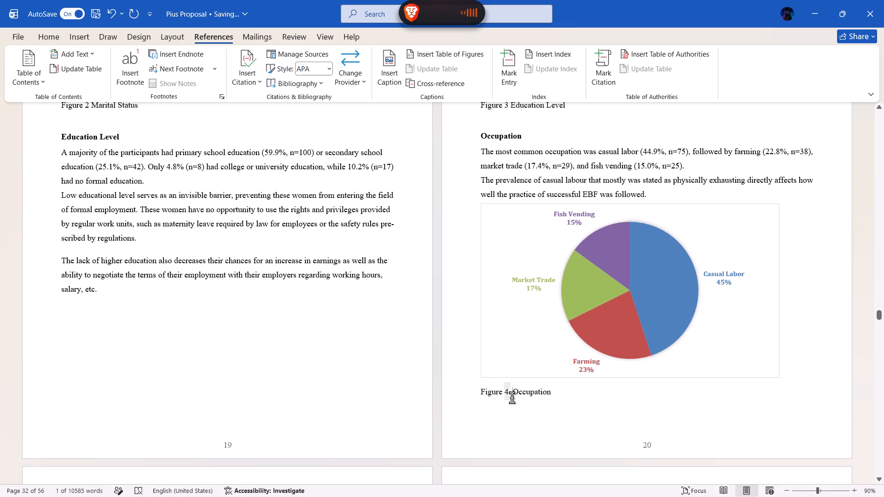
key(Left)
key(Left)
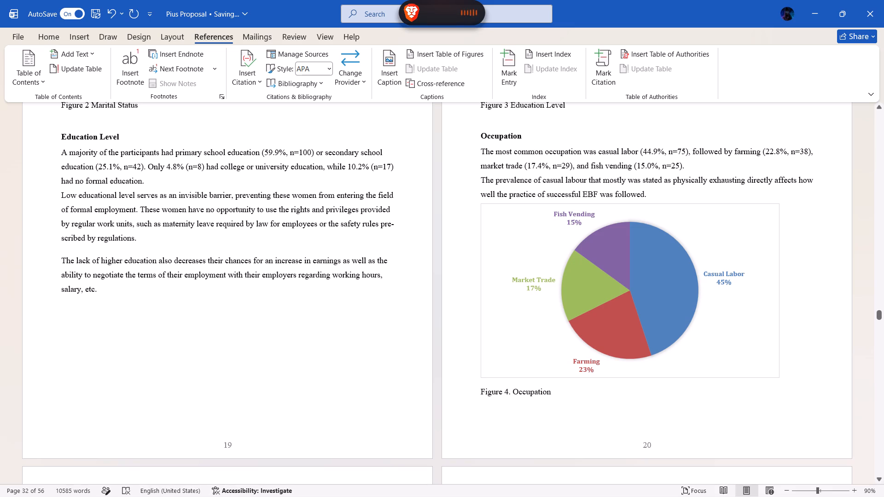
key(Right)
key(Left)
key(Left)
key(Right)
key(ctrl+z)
Remove the chapter number and period from the Figure 4.4 Occupation caption so it reads "Figure 4 Occupation", and save the document.
key(Left)
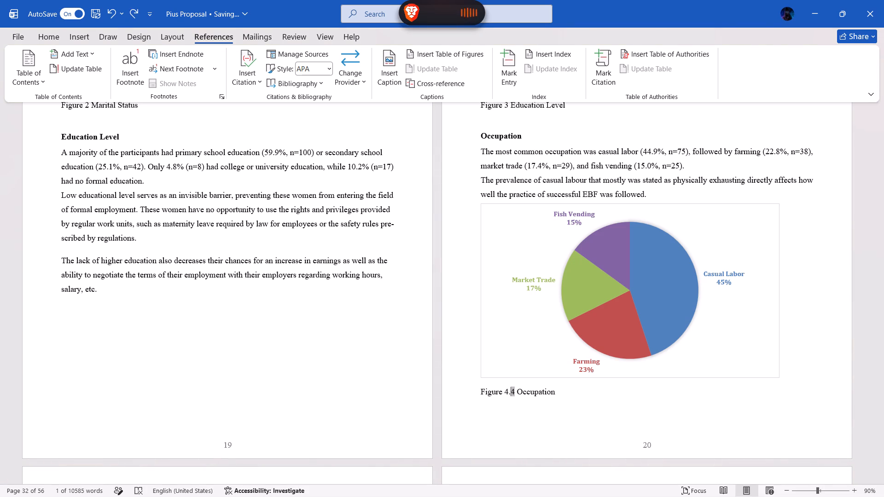
key(Left)
key(BackSpace)
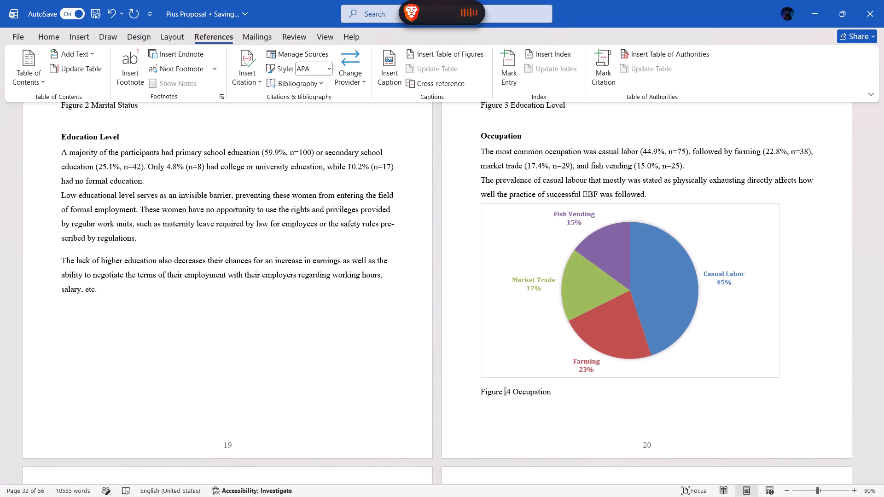
key(Right)
key(BackSpace)
key(BackSpace)
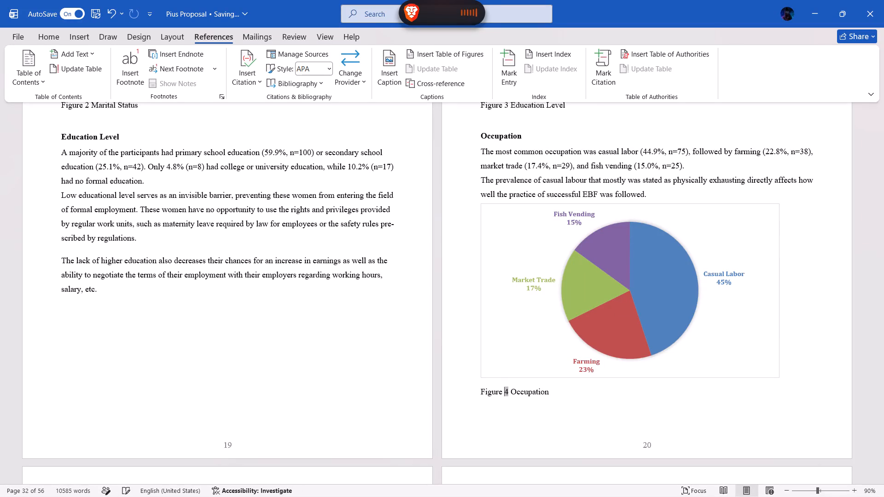
key(Right)
triple_click(512, 413)
click(489, 413)
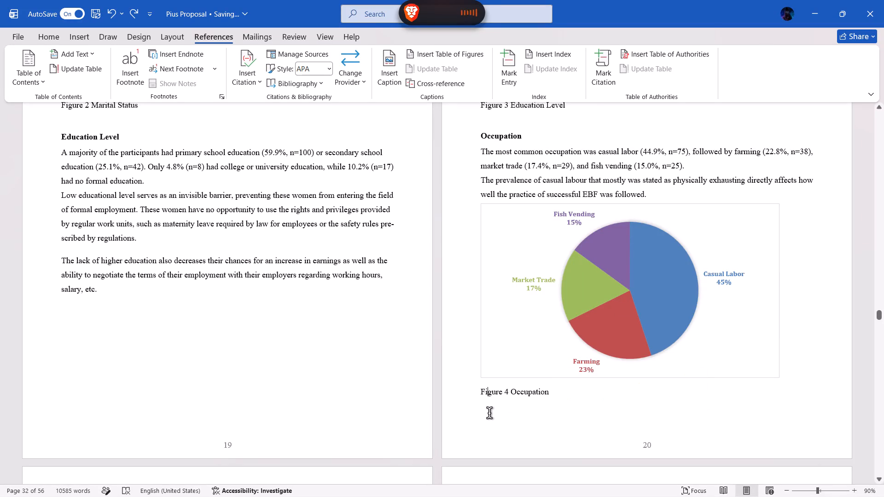
key(ctrl+s)
Update the entire List of Figures table, and follow its Figure 4 Occupation entry to the caption.
scroll(523, 381, down, 1)
scroll(523, 381, up, 1)
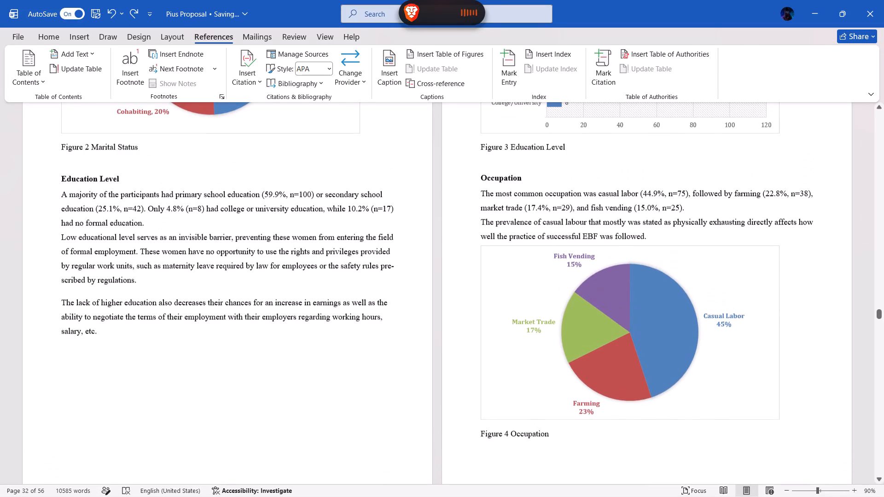
scroll(616, 293, up, 20)
scroll(616, 293, up, 20)
scroll(616, 293, up, 20)
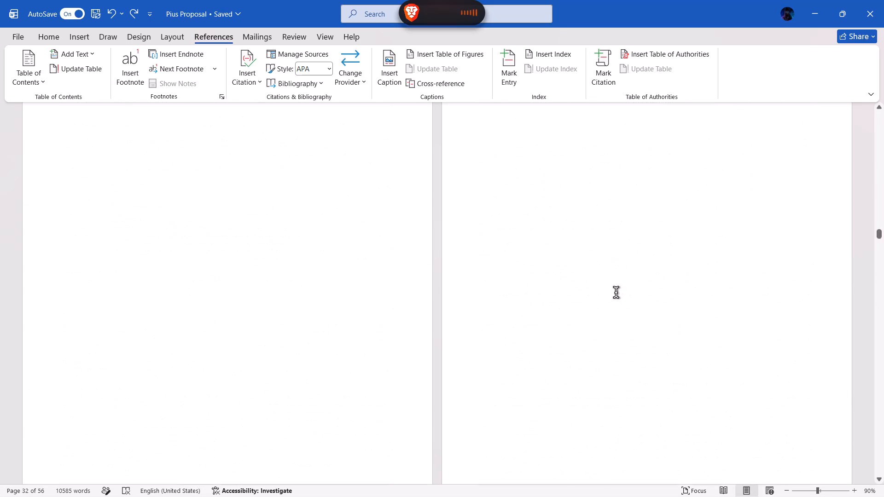
scroll(616, 293, up, 20)
scroll(616, 293, up, 20)
scroll(616, 293, up, 20)
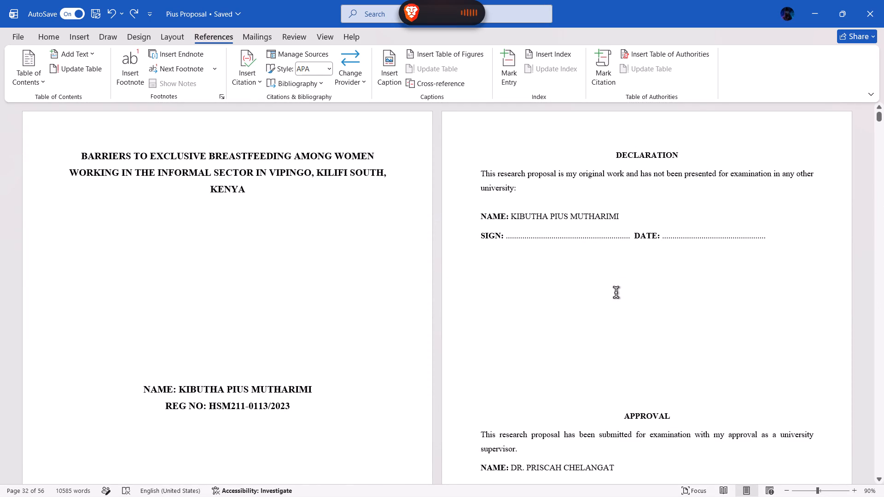
click(616, 293)
scroll(587, 289, down, 6)
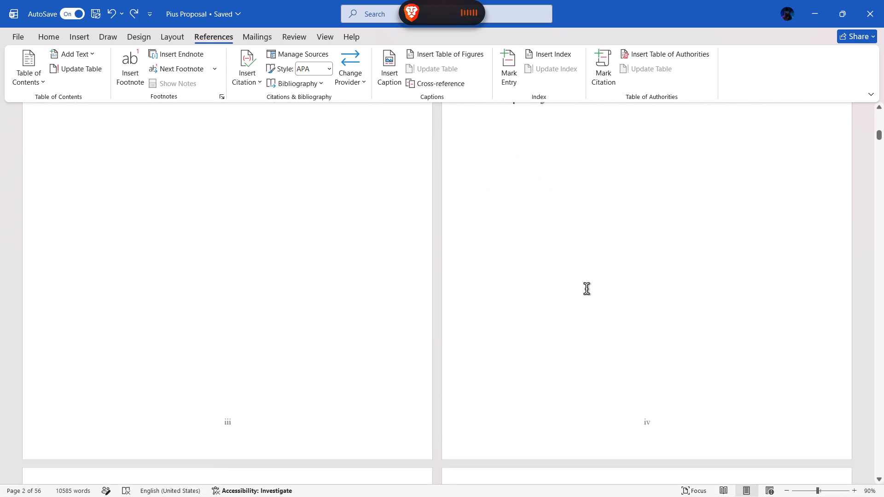
scroll(587, 289, down, 7)
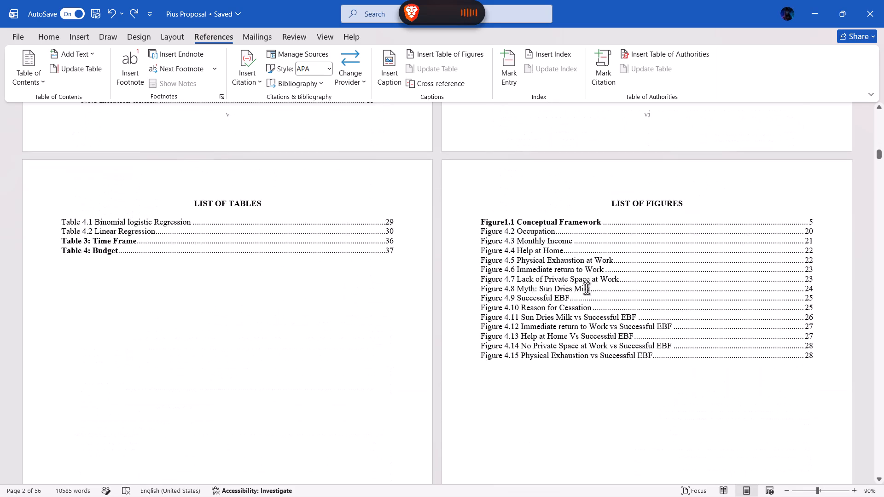
click(554, 274)
right_click(554, 274)
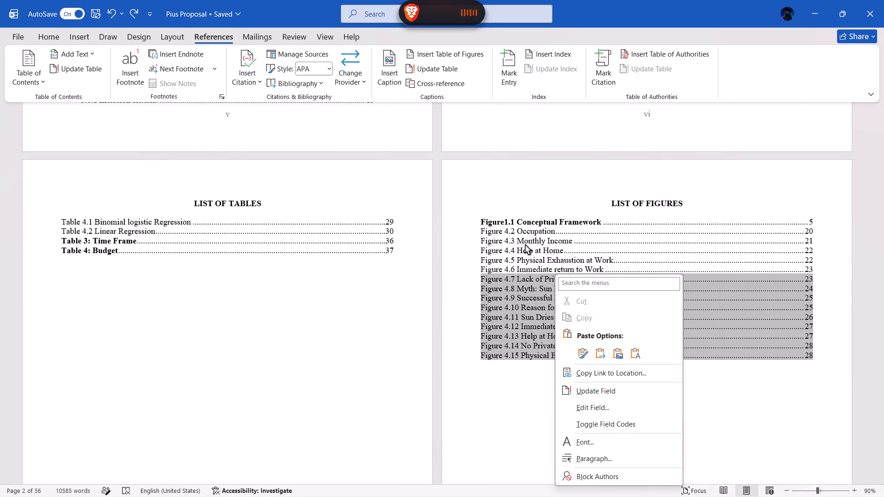
click(525, 244)
double_click(525, 244)
click(568, 278)
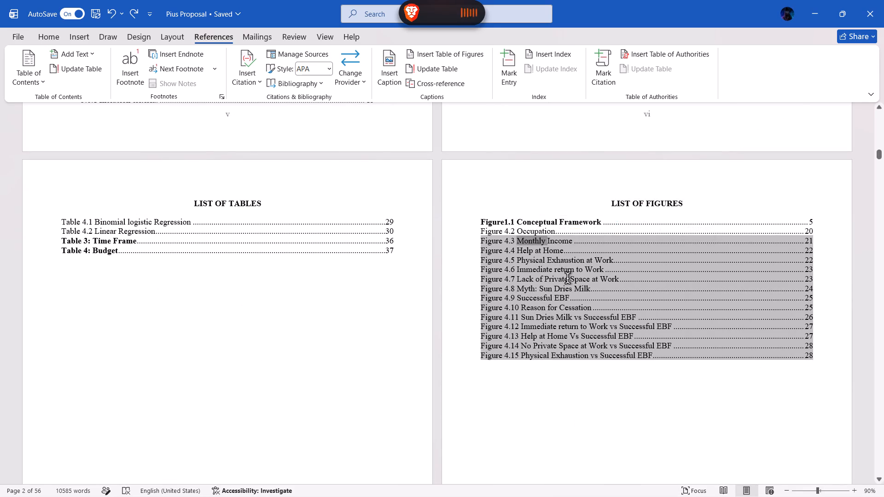
right_click(568, 278)
click(621, 408)
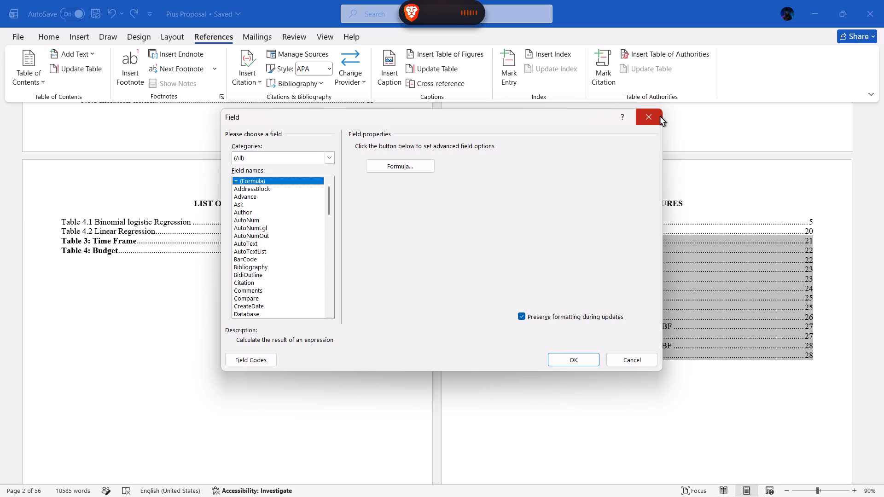
click(660, 116)
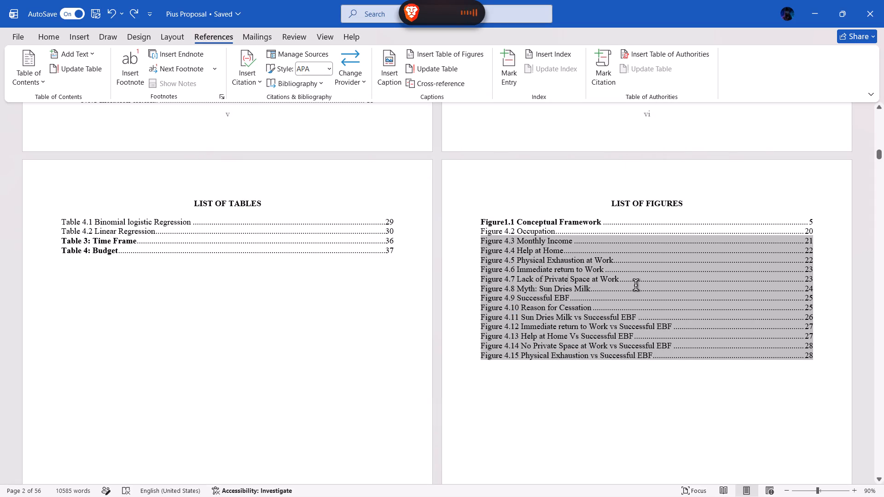
right_click(636, 285)
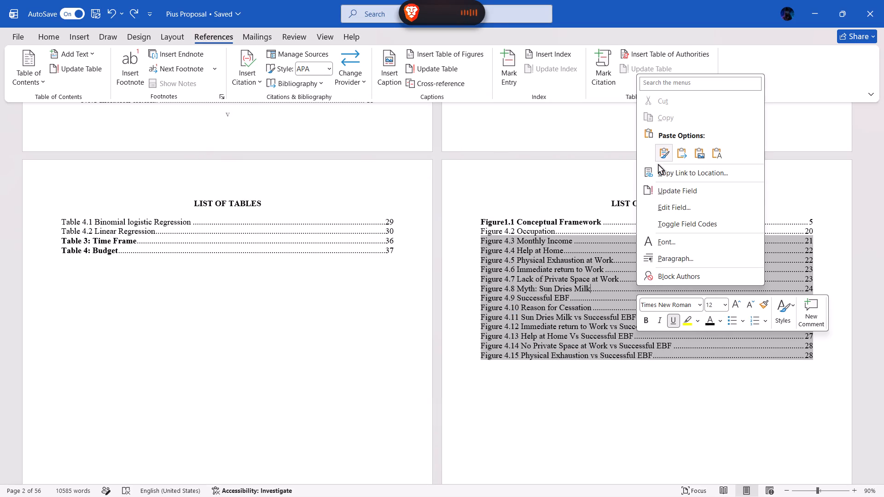
click(675, 196)
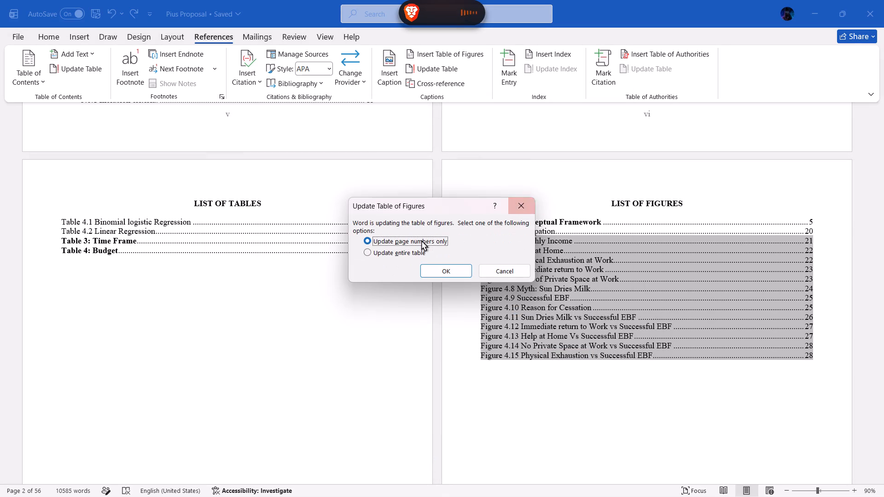
click(420, 252)
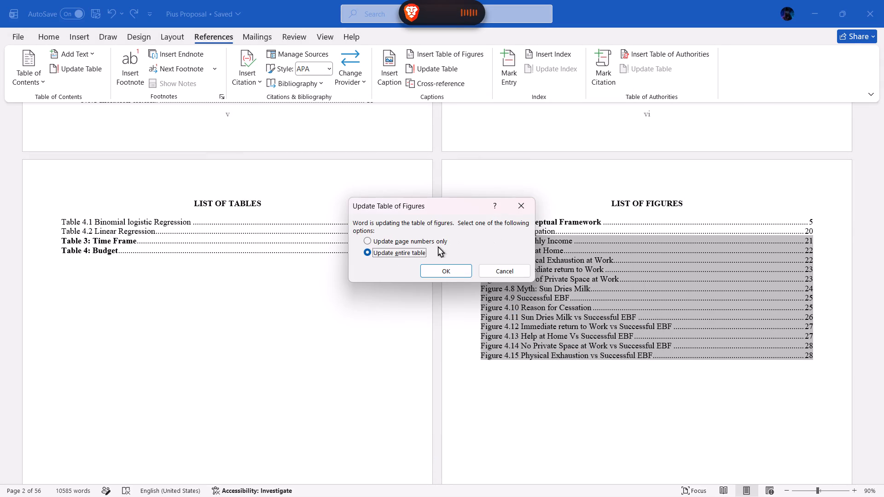
click(460, 268)
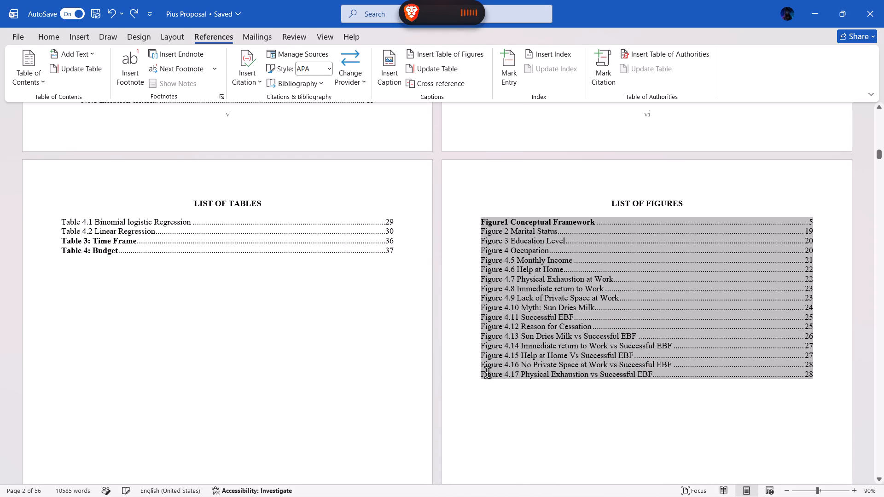
ctrl+click(529, 248)
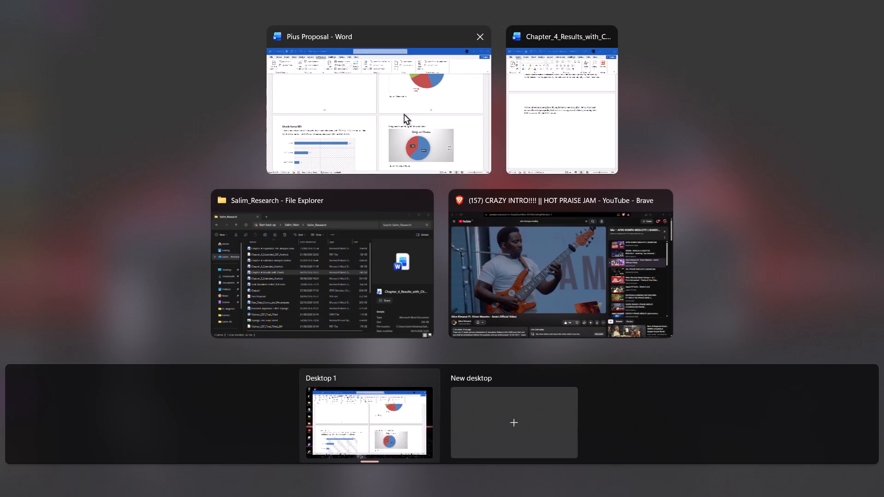
Close the Chapter 4 Results document and the Salim_Research folder windows, and return to the Pius Proposal document.
click(600, 42)
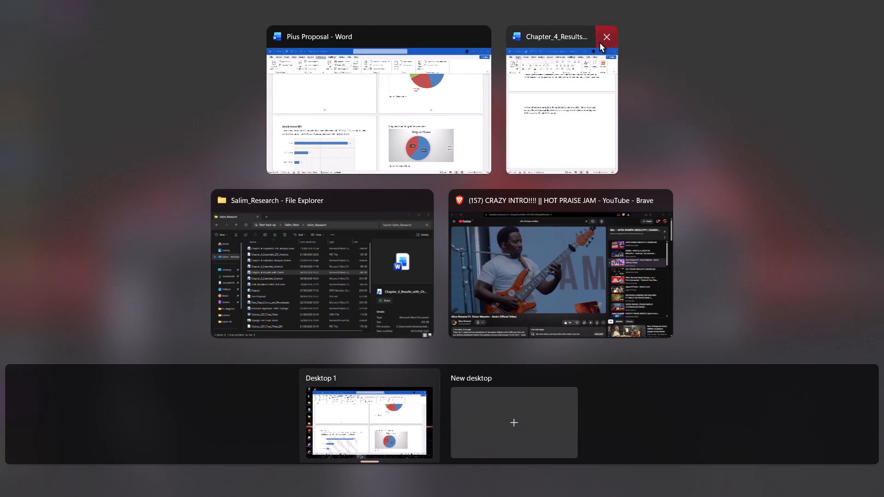
click(421, 200)
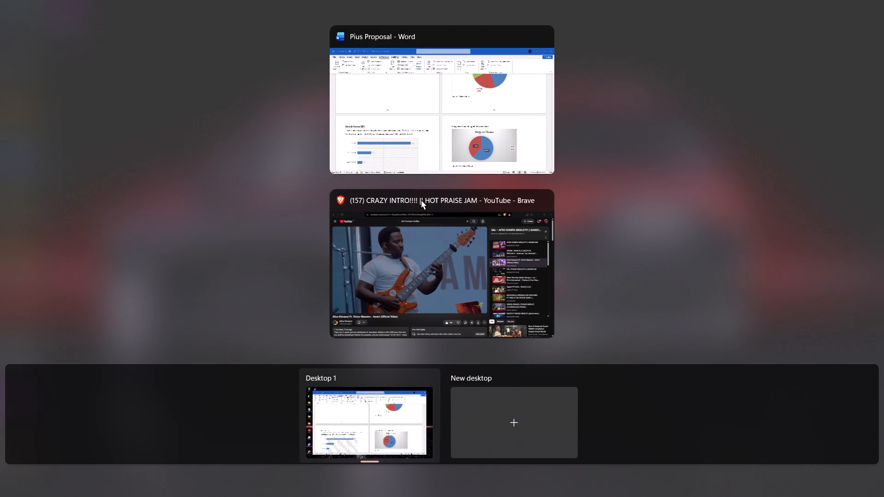
click(443, 126)
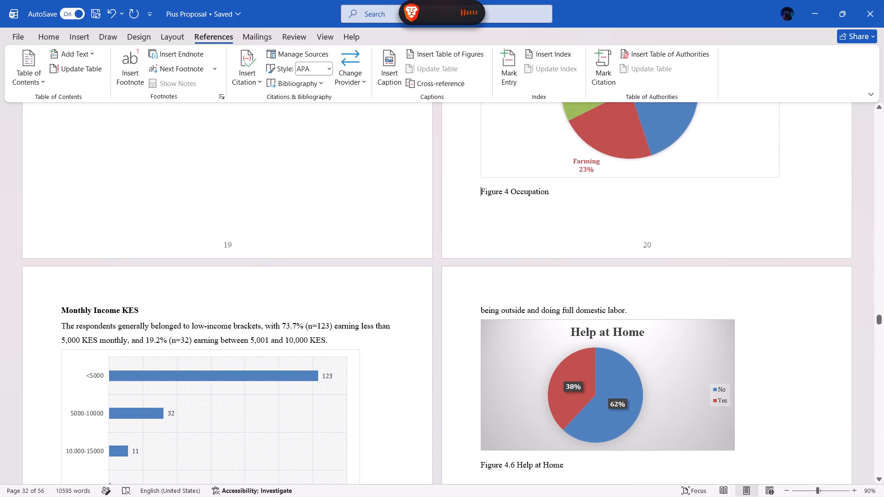
Remove the chapter number and period from the Figure 4.5 Monthly Income caption so it reads "Figure 5 Monthly Income".
scroll(540, 266, down, 1)
scroll(268, 326, down, 1)
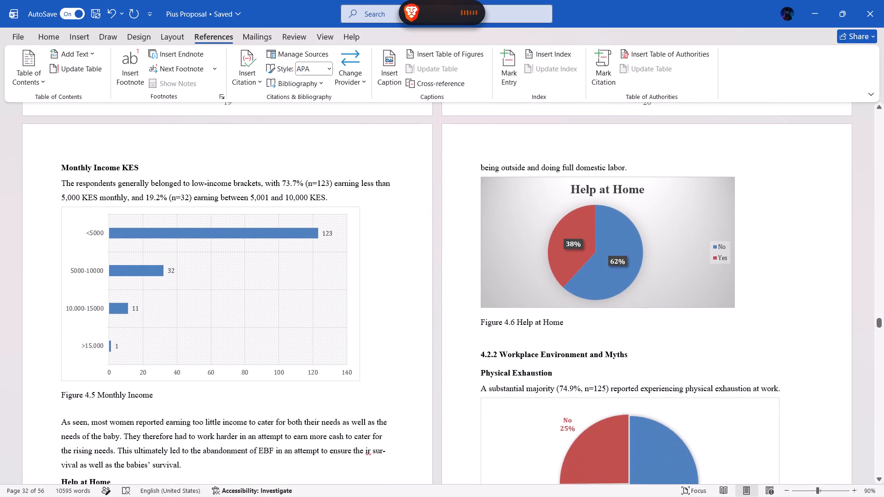
click(85, 396)
triple_click(100, 397)
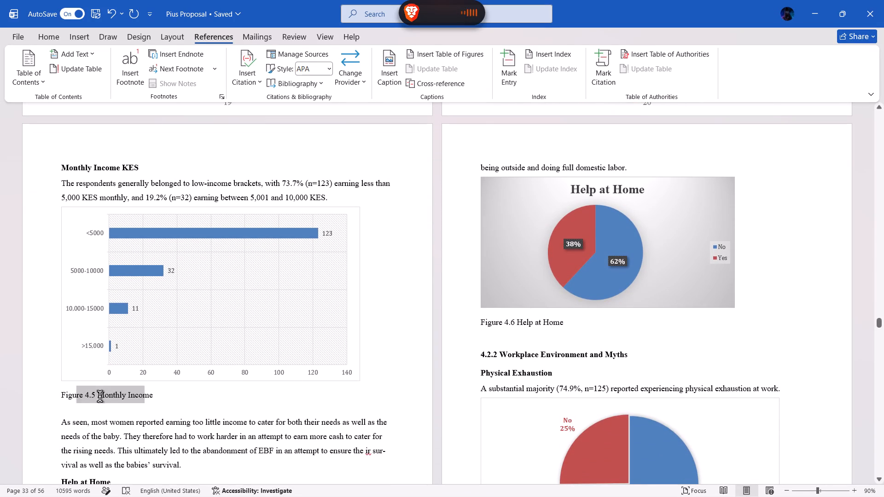
click(90, 398)
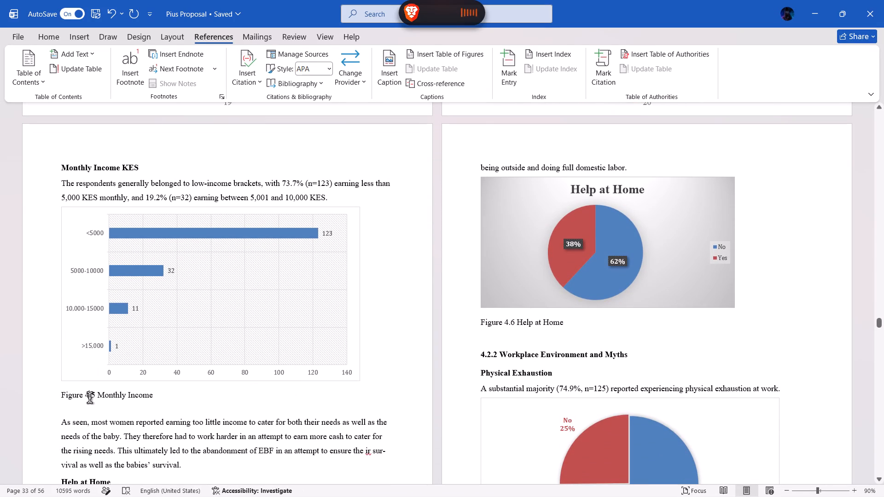
key(Right)
key(BackSpace)
key(BackSpace)
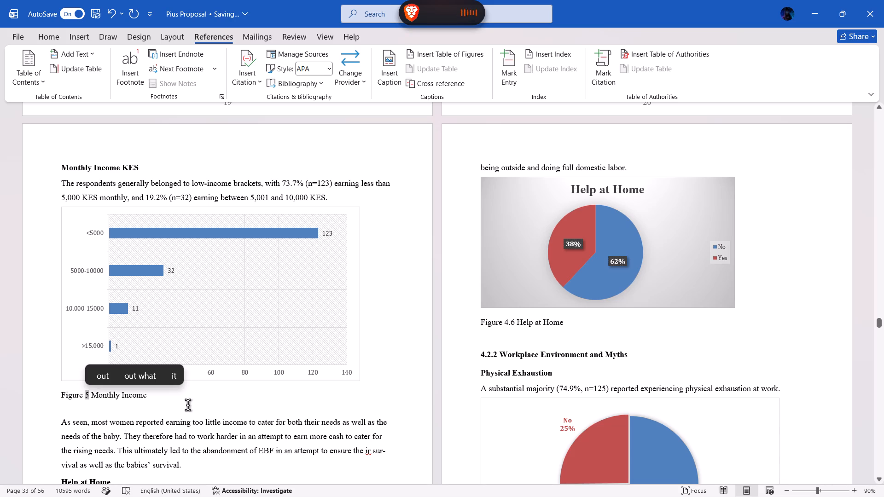
Remove the chapter number and period from the Figure 4.6 Help at Home caption so it reads "Figure 6 Help at Home".
click(516, 325)
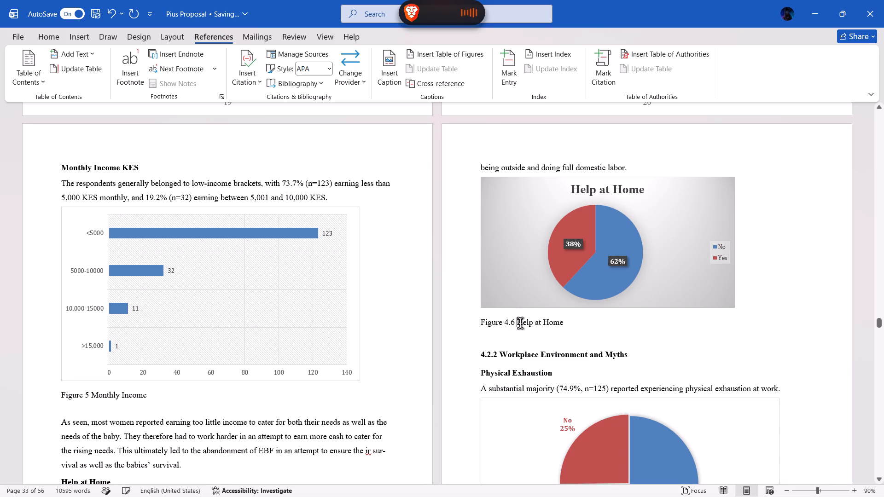
triple_click(520, 324)
click(510, 324)
key(BackSpace)
key(BackSpace)
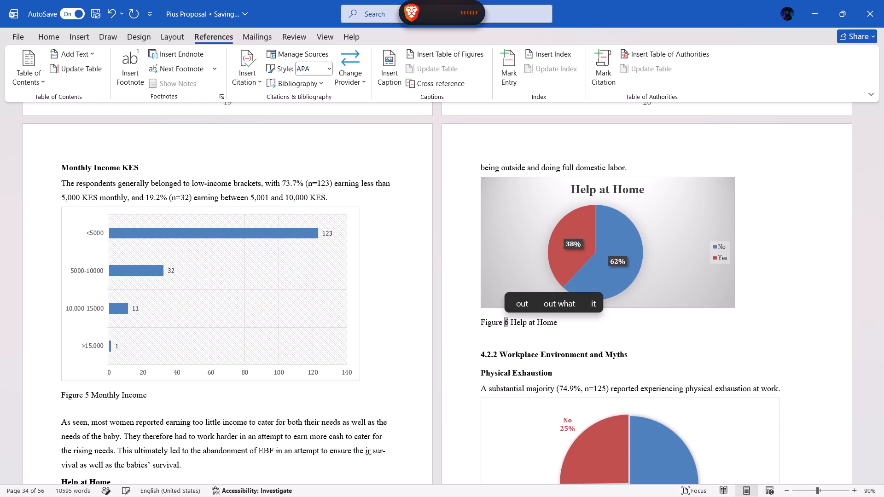
Remove the chapter number and period from the Figure 4.7 caption so it reads "Figure 7 Physical Exhaustion at Work".
scroll(578, 374, down, 2)
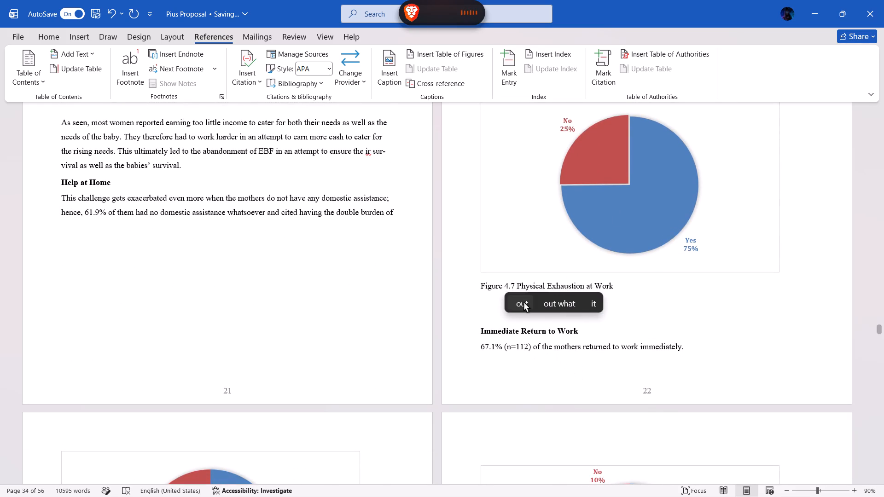
triple_click(509, 283)
click(509, 283)
double_click(534, 283)
click(673, 273)
triple_click(612, 287)
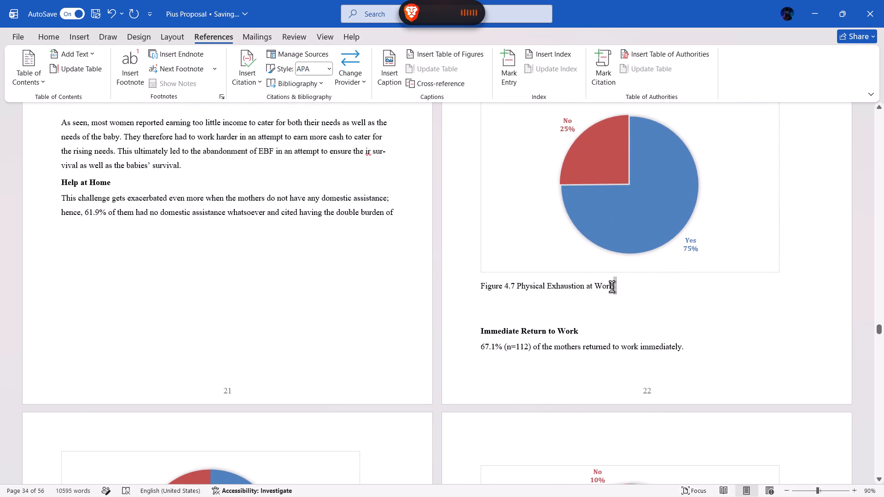
click(511, 287)
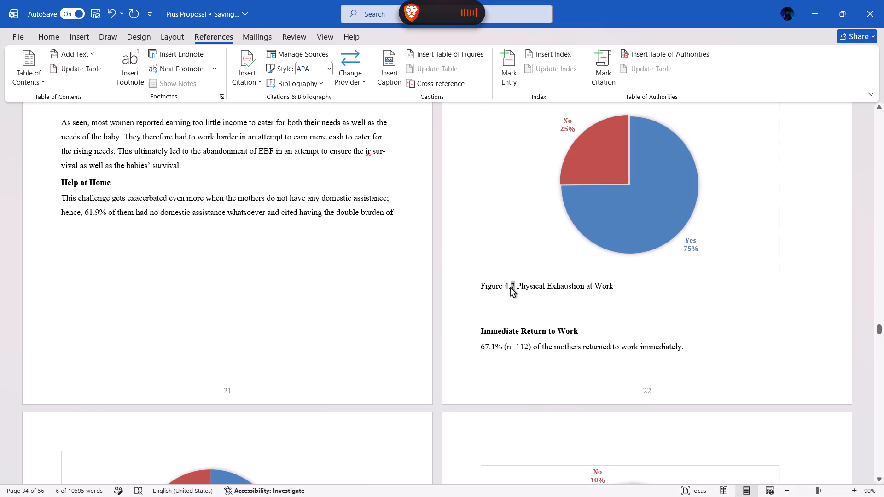
key(BackSpace)
key(BackSpace)
Remove the chapter number and period from the Figure 4.8 caption so it reads "Figure 8 Immediate return to Work".
scroll(496, 340, down, 1)
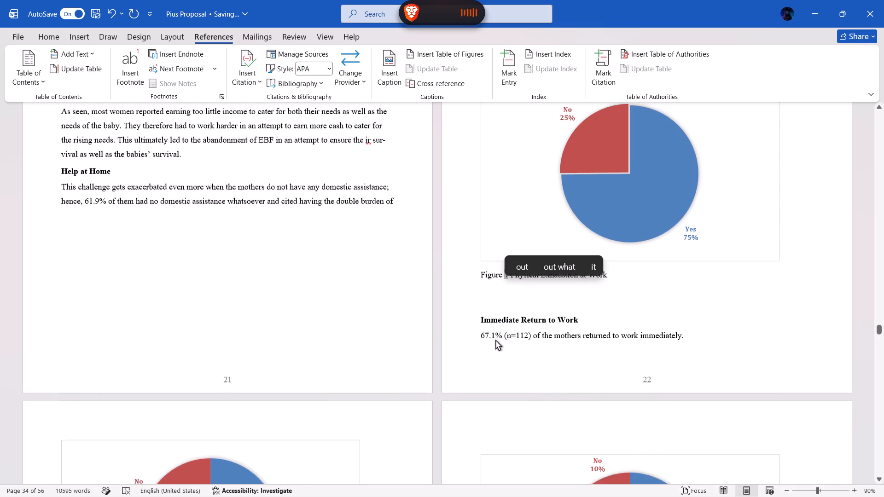
scroll(496, 340, down, 1)
scroll(240, 399, down, 1)
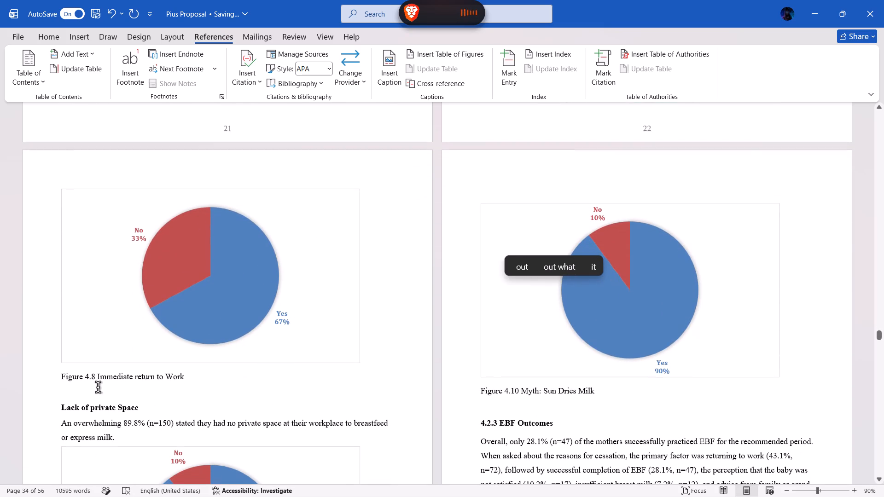
click(92, 381)
key(BackSpace)
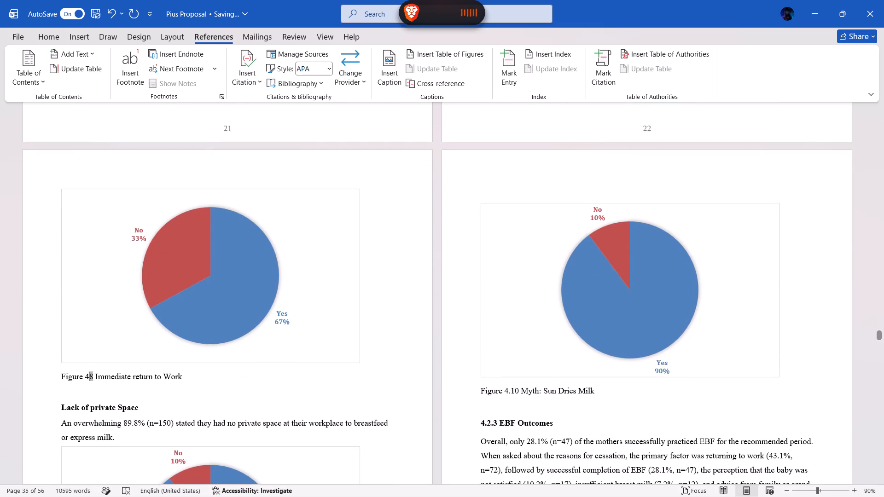
key(BackSpace)
Review the edited figure captions in the earlier Chapter Four pages, from Marital Status through Physical Exhaustion at Work.
scroll(265, 344, up, 12)
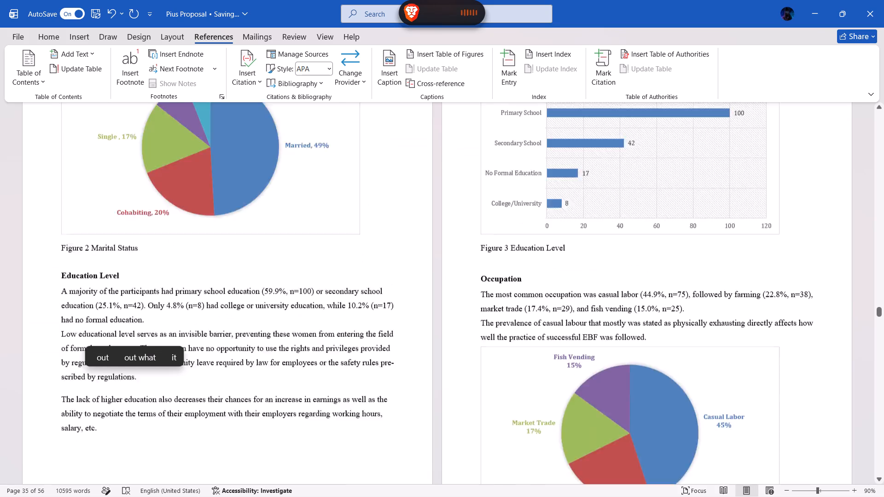
scroll(265, 344, up, 12)
scroll(265, 344, down, 2)
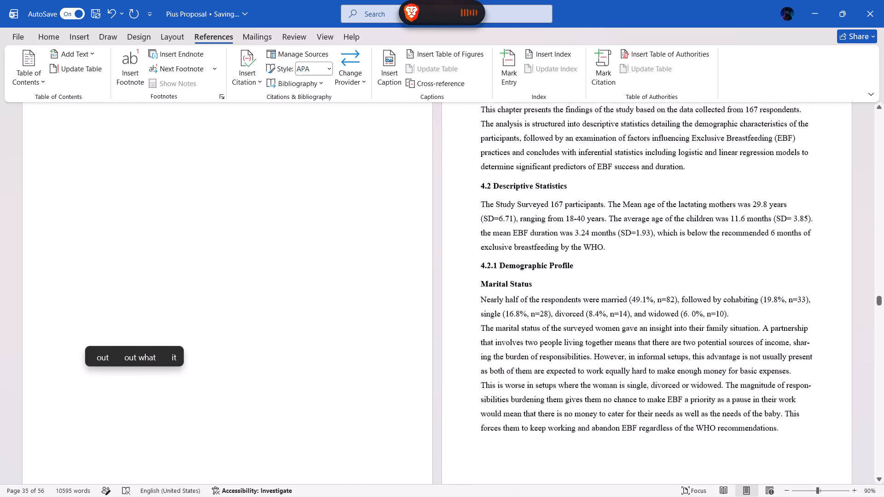
scroll(265, 344, down, 1)
scroll(265, 344, up, 2)
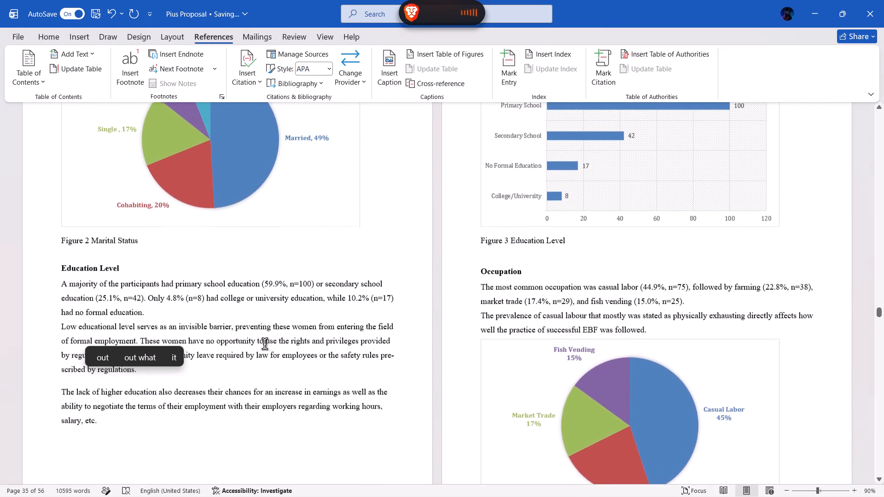
scroll(265, 344, up, 6)
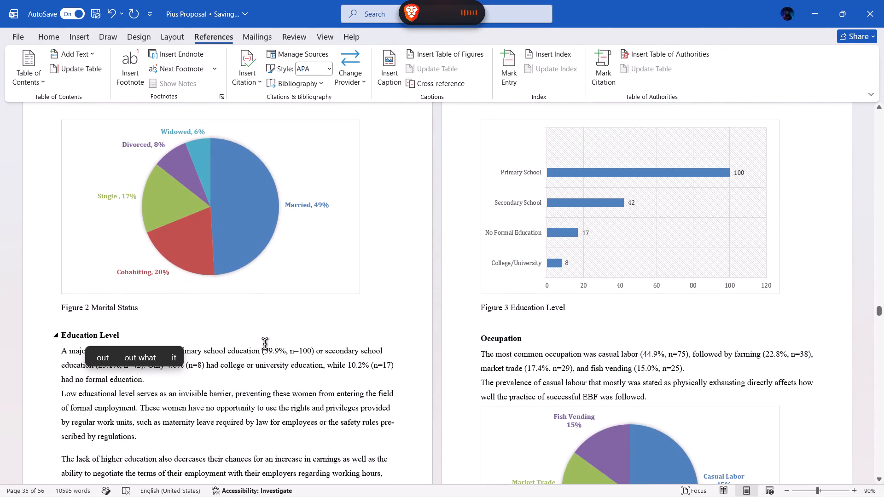
scroll(265, 344, up, 4)
scroll(265, 344, right, 1)
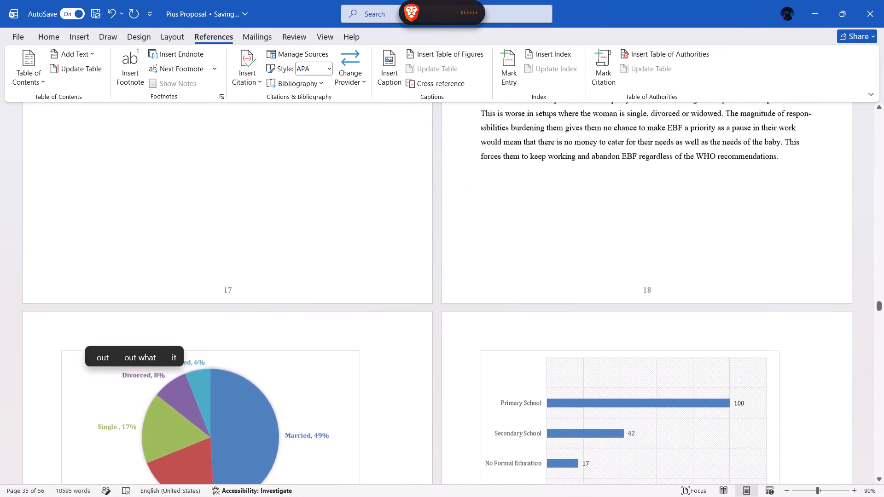
scroll(265, 344, right, 1)
scroll(265, 344, up, 2)
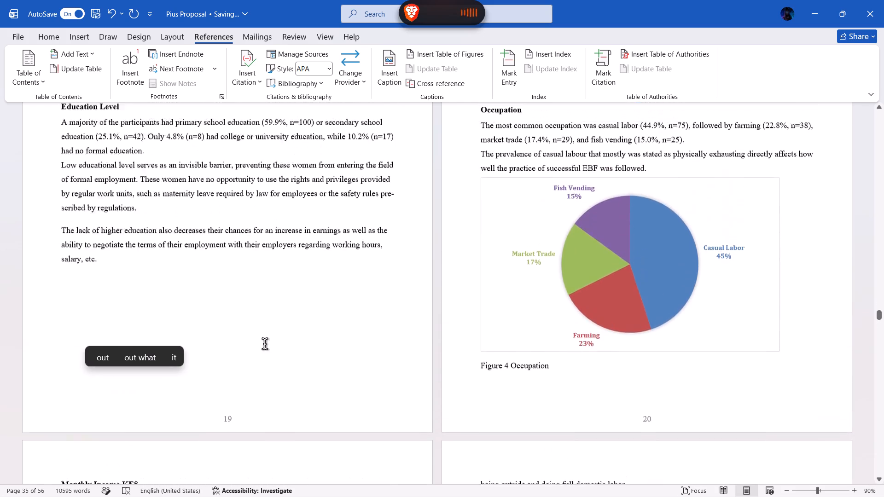
scroll(265, 344, up, 3)
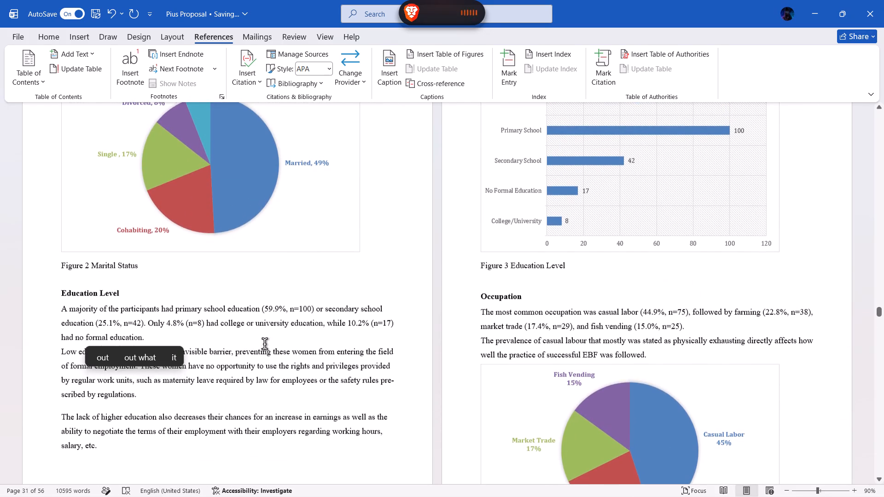
scroll(265, 344, up, 1)
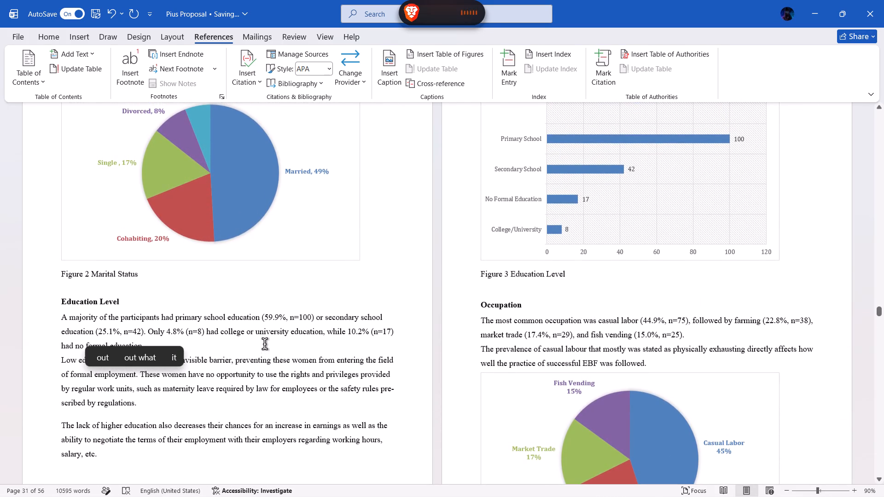
scroll(265, 344, up, 3)
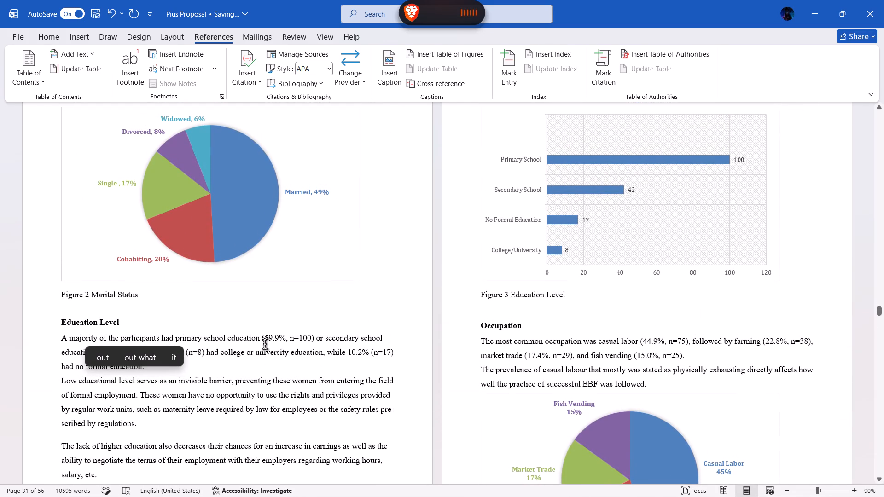
scroll(265, 344, up, 1)
scroll(265, 344, down, 3)
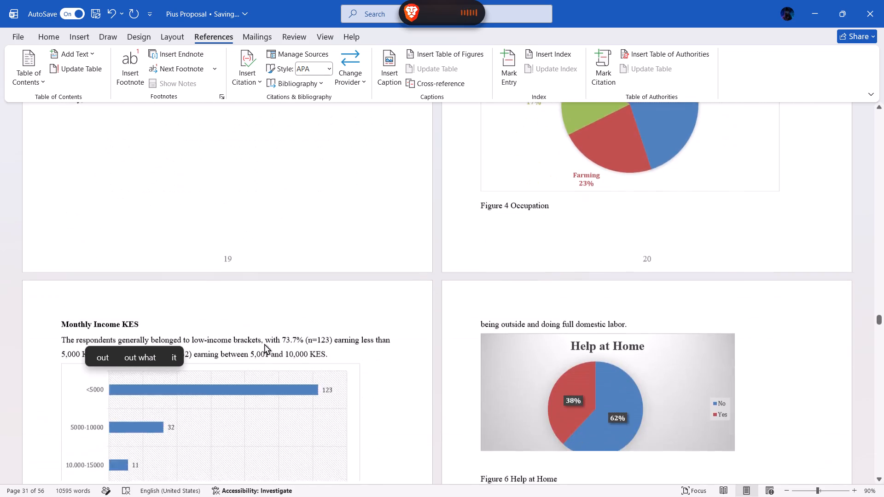
scroll(265, 344, down, 6)
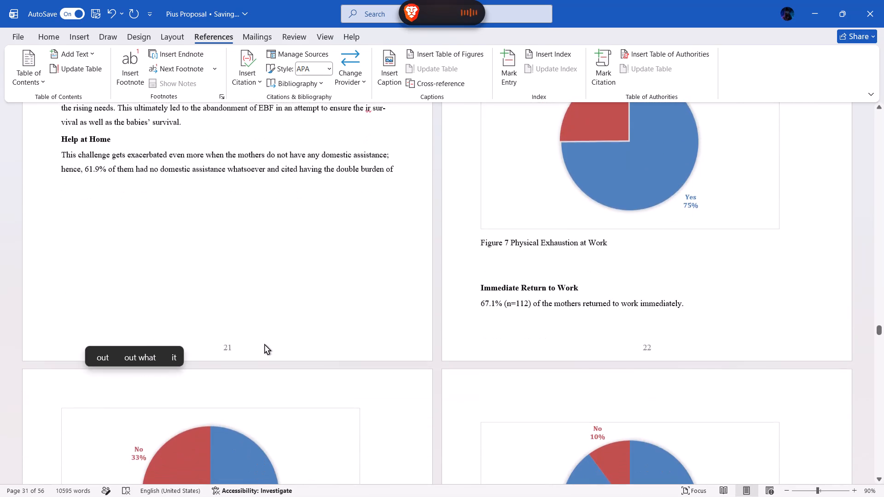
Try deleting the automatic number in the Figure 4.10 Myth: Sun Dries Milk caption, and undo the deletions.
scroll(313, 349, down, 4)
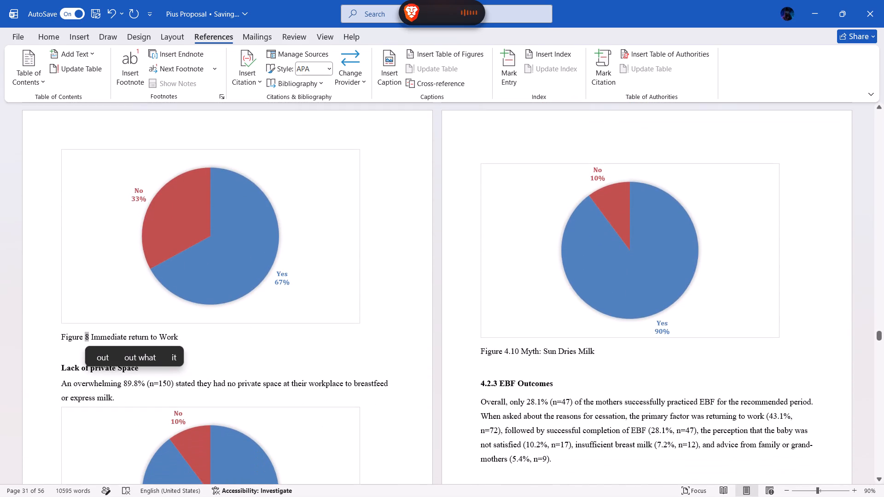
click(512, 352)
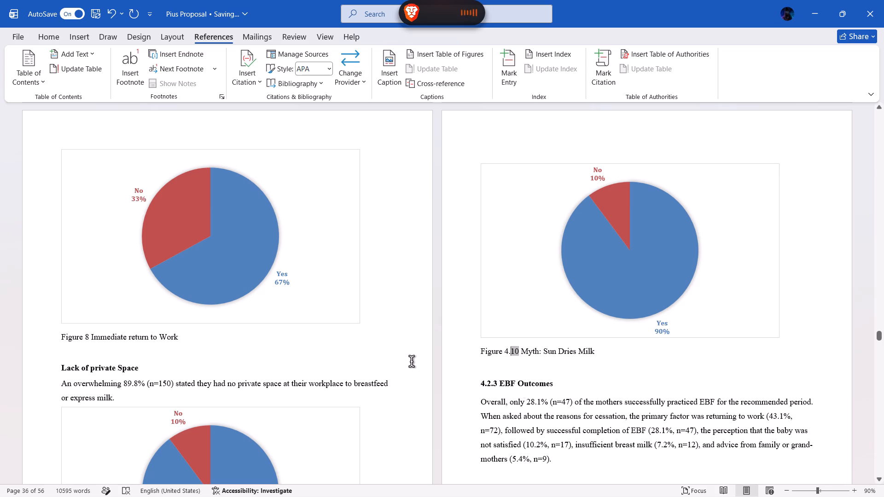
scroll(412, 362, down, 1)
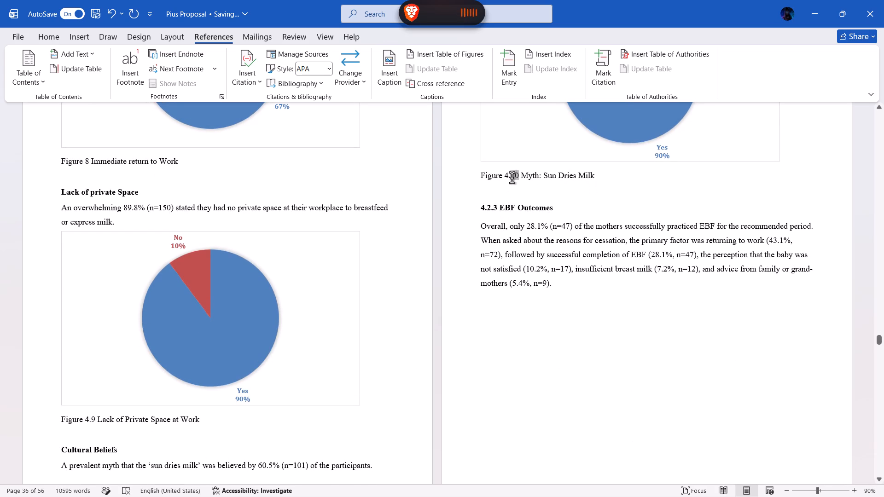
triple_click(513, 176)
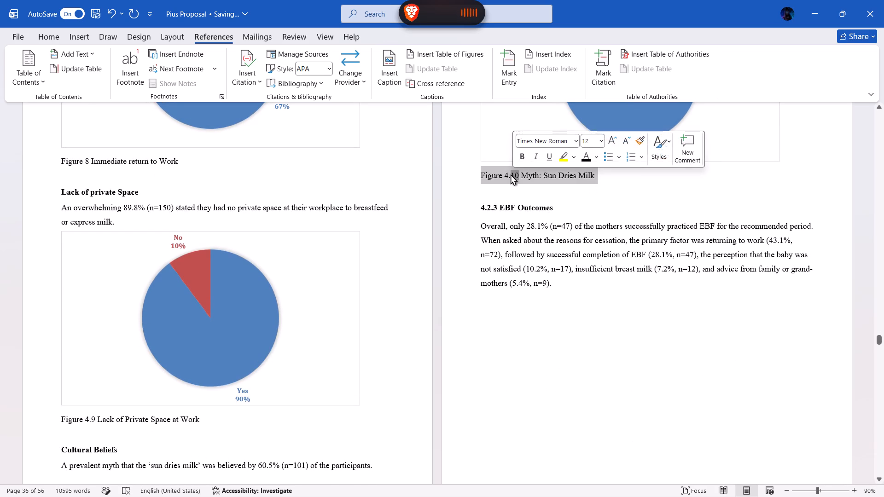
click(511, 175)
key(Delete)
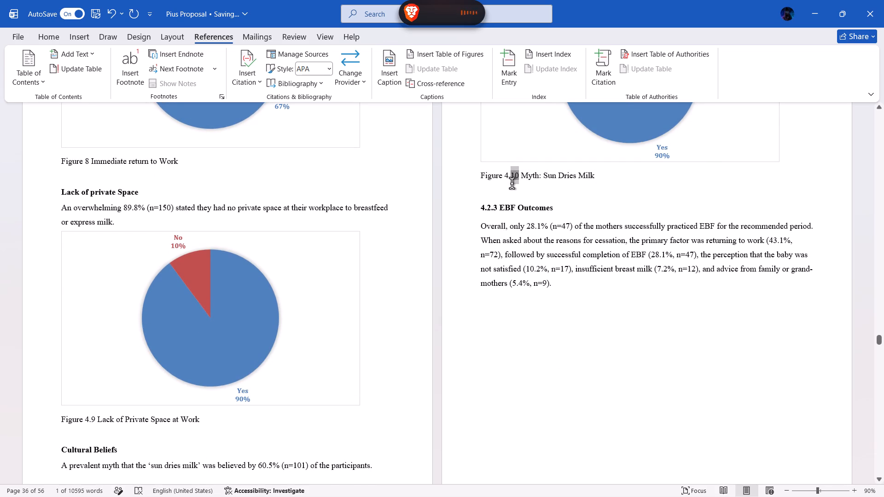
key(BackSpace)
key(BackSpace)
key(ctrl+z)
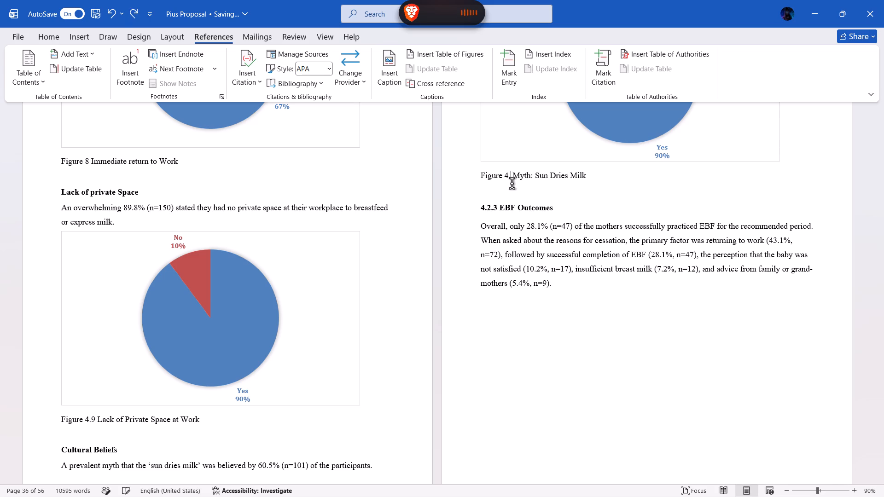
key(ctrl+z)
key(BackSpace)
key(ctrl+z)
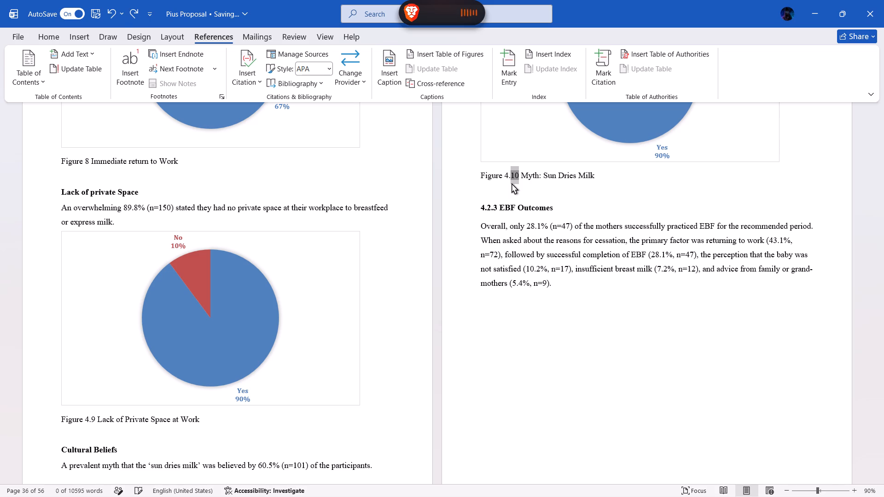
Remove the chapter number and period from the Figure 4.10 caption so it reads "Figure 10 Myth: Sun Dries Milk".
key(Left)
key(BackSpace)
key(BackSpace)
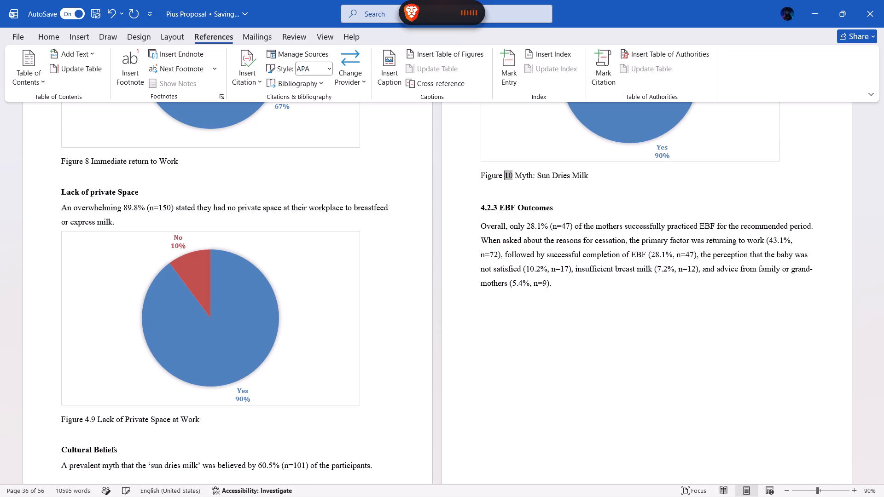
Remove the chapter number and period from the Figure 4.9 caption so it reads "Figure 9 Lack of Private Space at Work".
scroll(279, 363, down, 1)
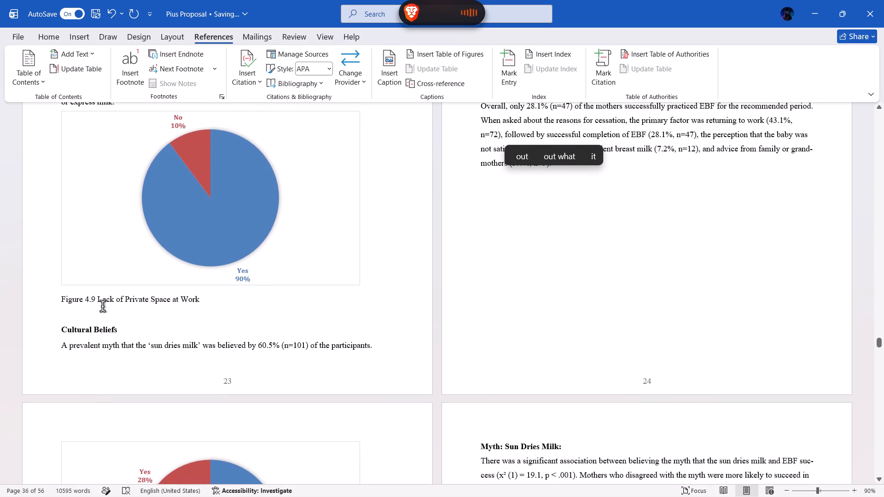
click(92, 302)
key(BackSpace)
key(BackSpace)
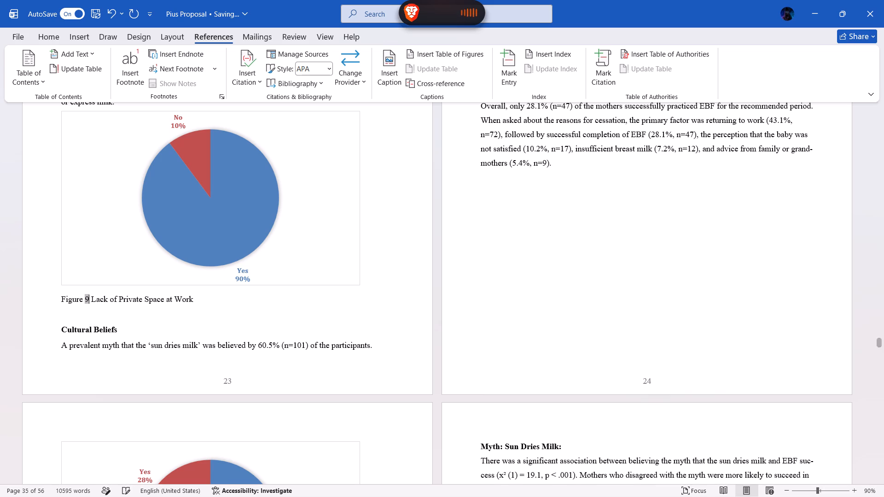
Remove the chapter prefix from the Figure 4.11 and 4.12 captions so they read "Figure 11 Successful EBF" and "Figure 12 Reason for Cessation".
scroll(104, 282, down, 2)
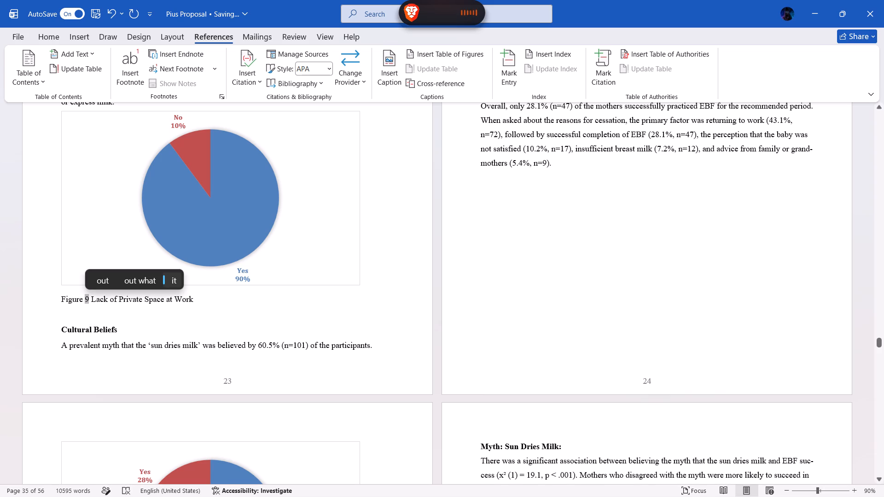
click(312, 386)
scroll(312, 386, down, 2)
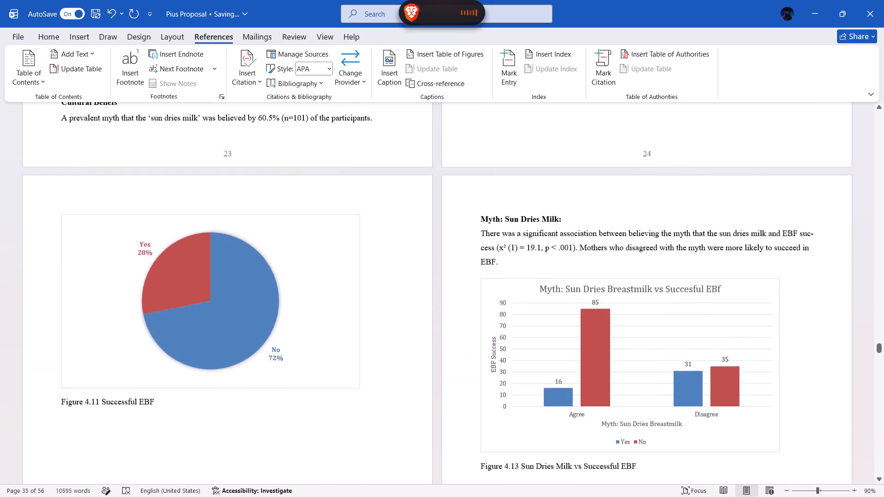
scroll(312, 386, down, 1)
click(91, 202)
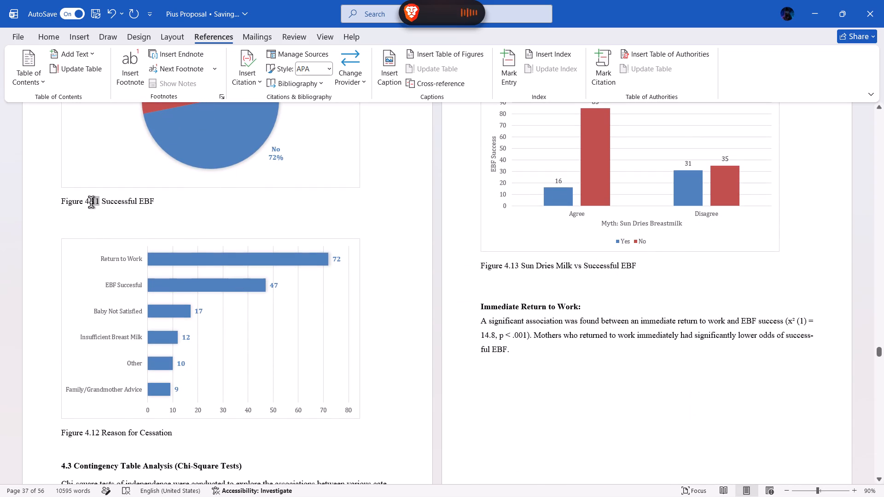
key(BackSpace)
key(BackSpace)
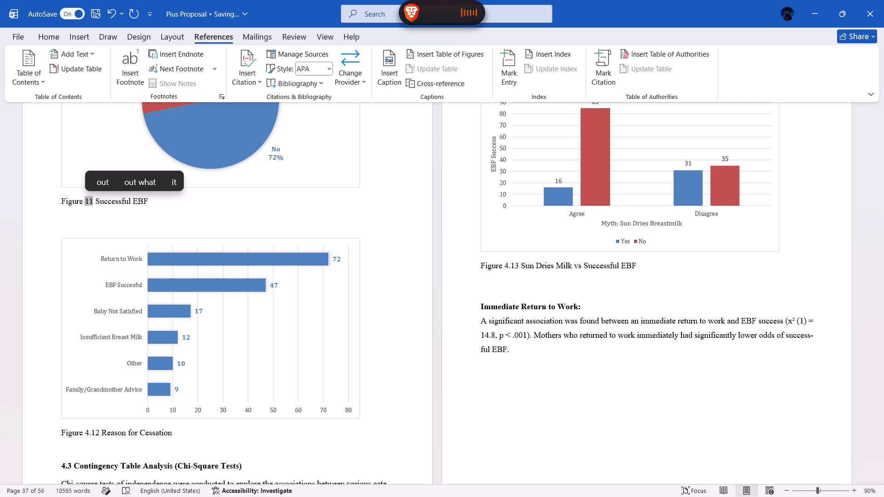
click(91, 434)
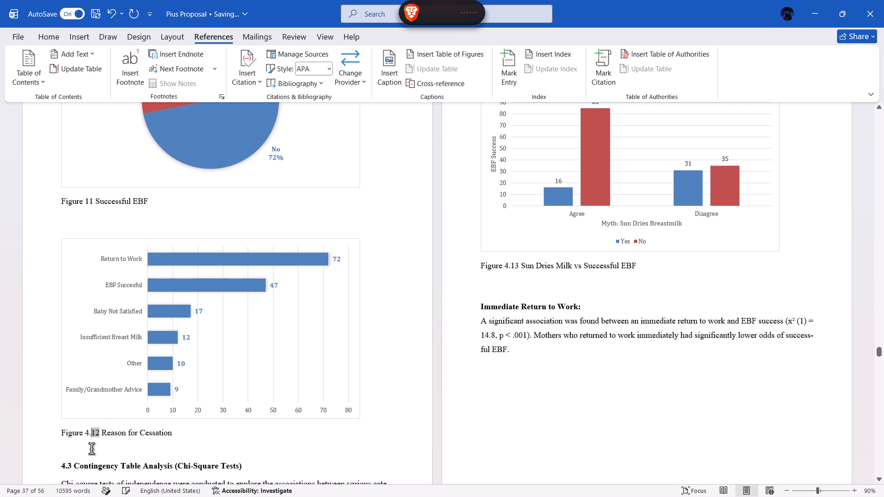
key(BackSpace)
key(BackSpace)
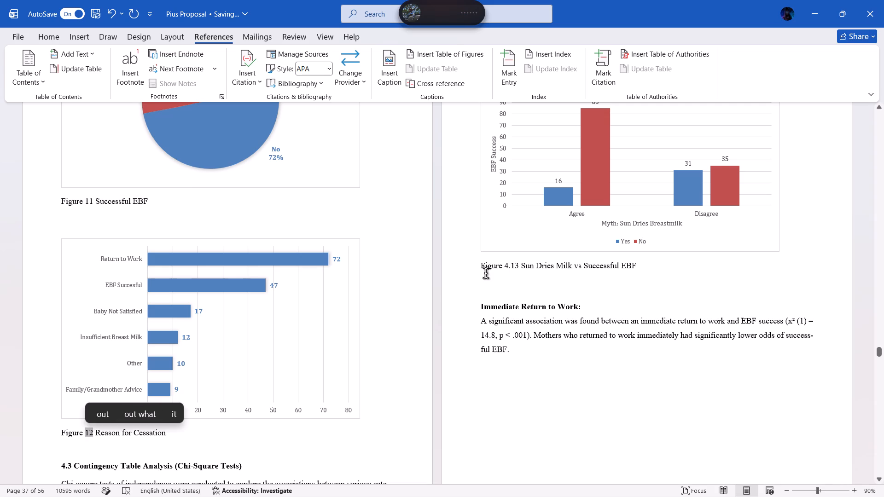
Remove the chapter prefix from the Figure 4.13 Sun Dries Milk and Figure 4.14 Immediate return to Work captions, leaving Figure 13 and Figure 14.
scroll(486, 273, up, 1)
click(511, 342)
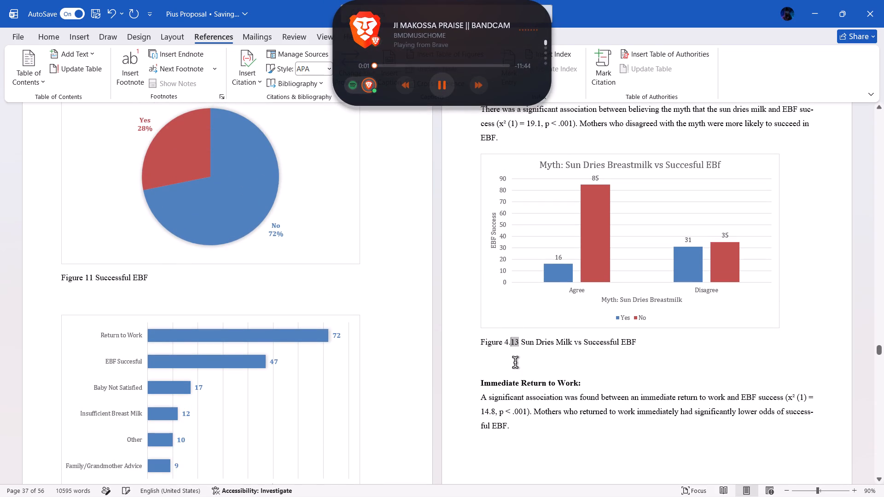
key(BackSpace)
key(BackSpace)
scroll(515, 363, down, 1)
scroll(515, 363, up, 1)
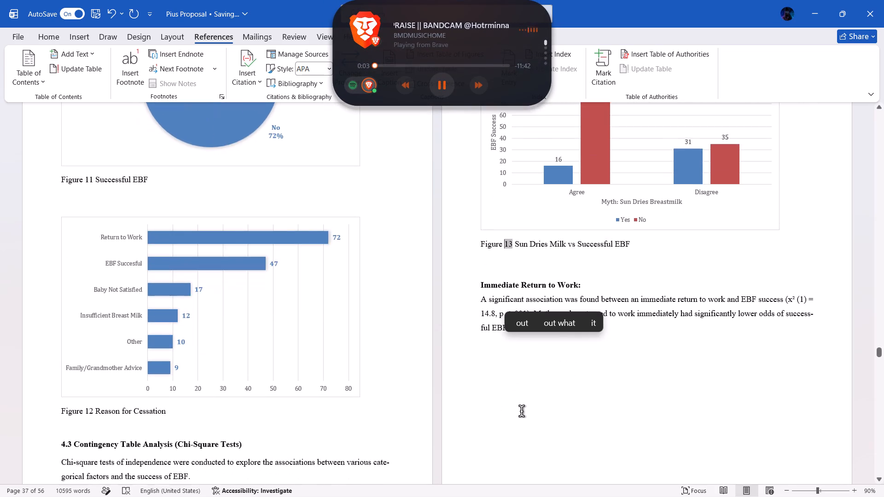
scroll(522, 411, up, 1)
scroll(522, 411, down, 1)
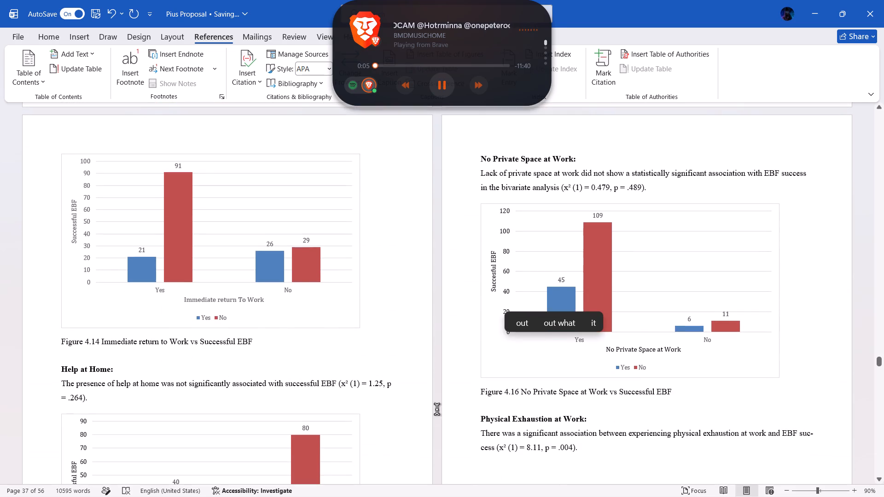
triple_click(93, 341)
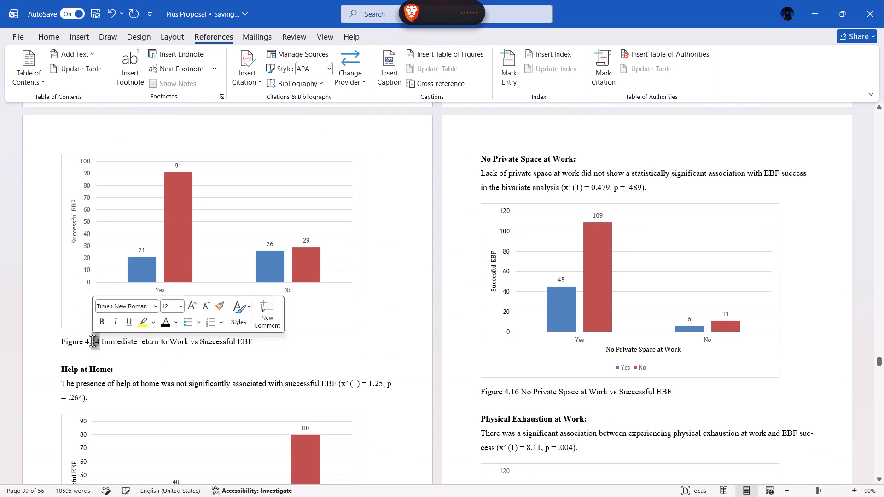
click(93, 341)
click(90, 341)
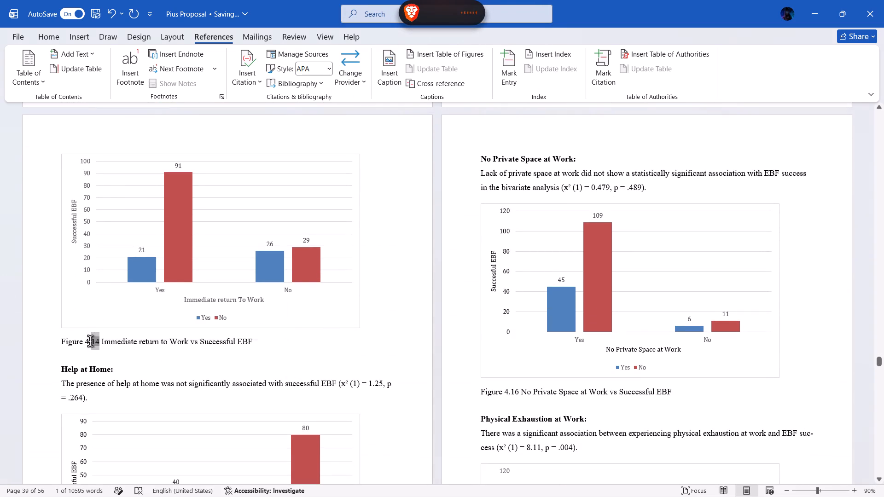
key(BackSpace)
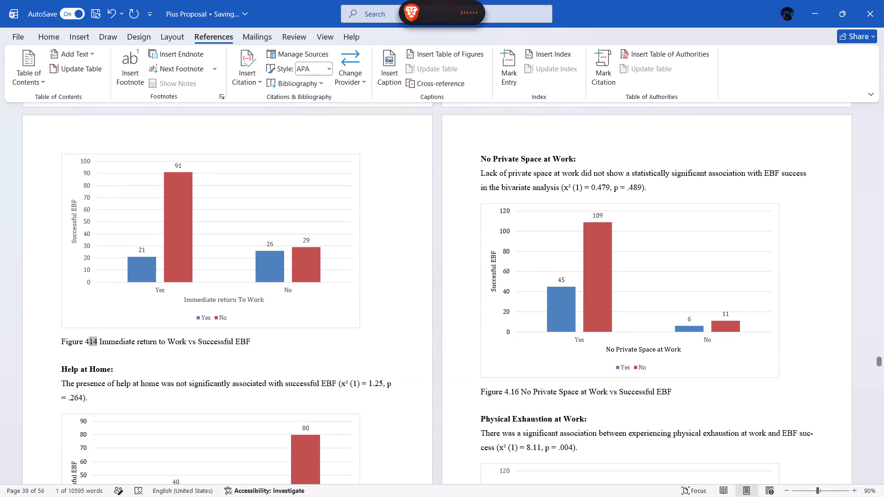
key(BackSpace)
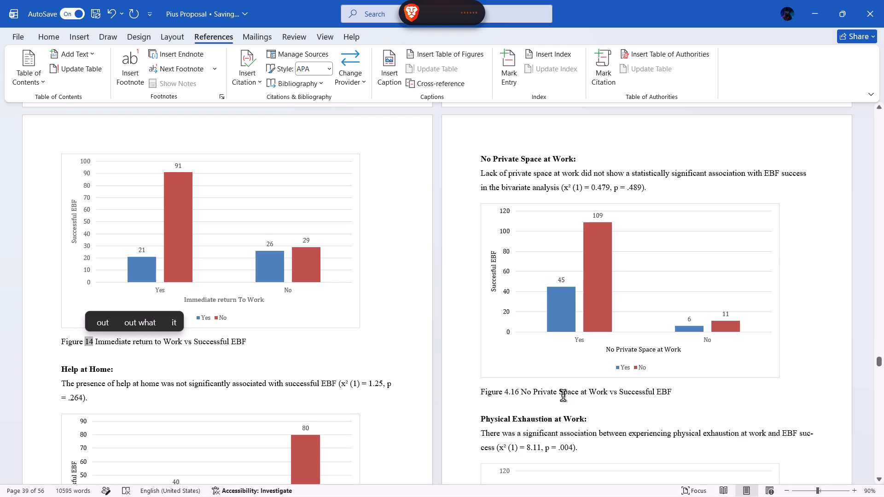
Remove the chapter prefix from the Figure 4.16 No Private Space and Figure 4.15 Help at Home captions, leaving Figure 16 and Figure 15.
click(512, 393)
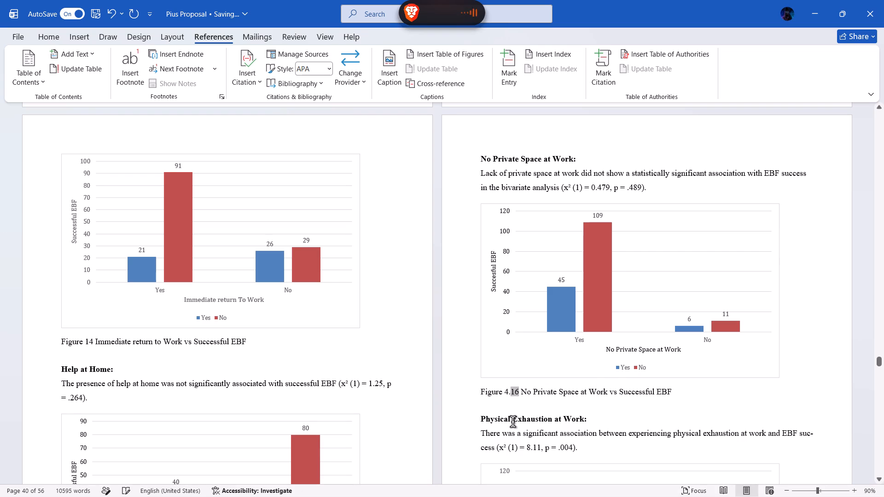
key(BackSpace)
key(BackSpace)
scroll(378, 432, down, 1)
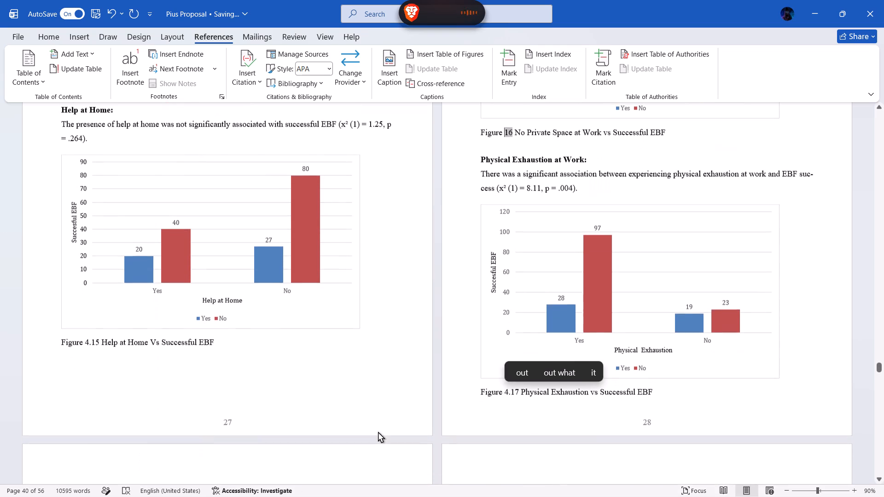
click(93, 343)
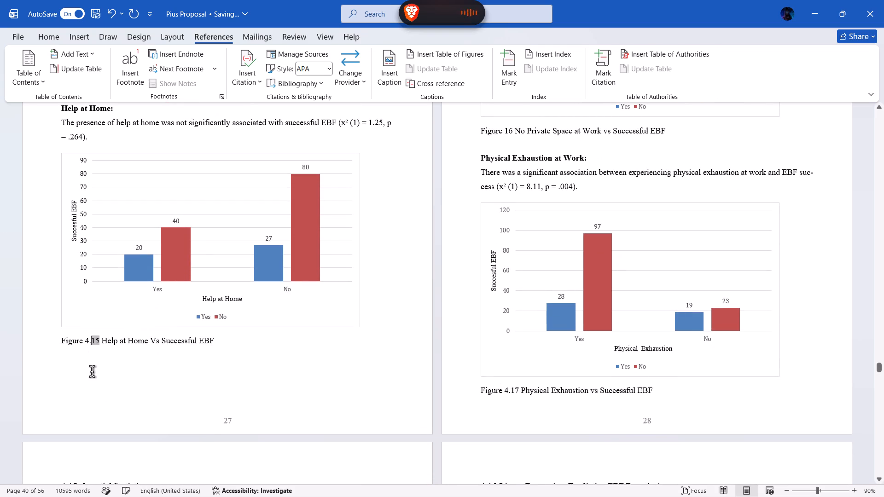
key(BackSpace)
key(BackSpace)
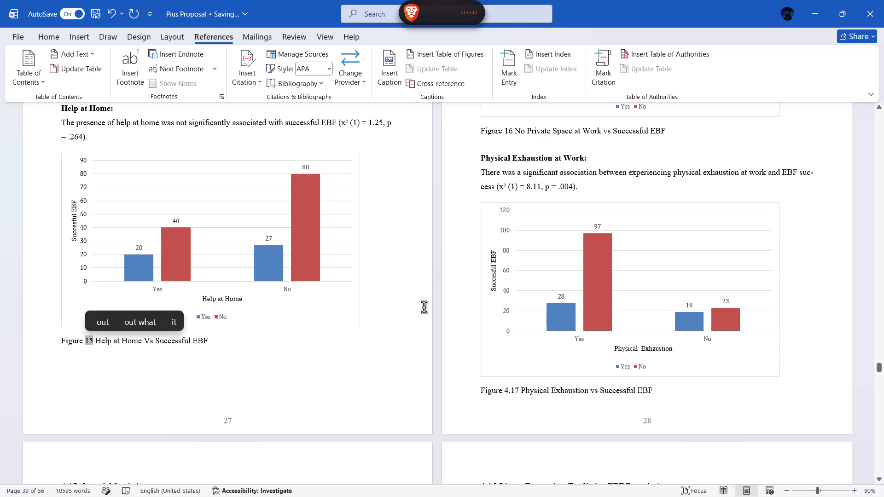
Remove the chapter number and period from the Figure 4.17 caption so it reads "Figure 17 Physical Exhaustion vs Successful EBF".
click(512, 393)
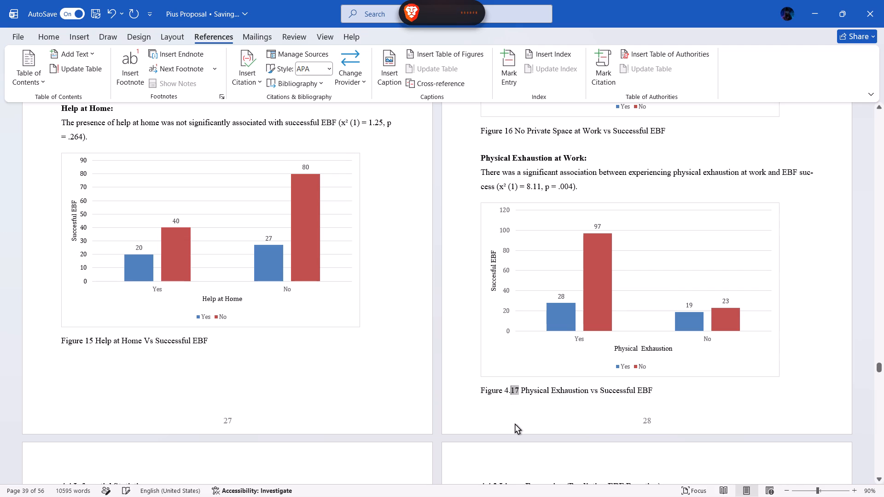
key(BackSpace)
key(BackSpace)
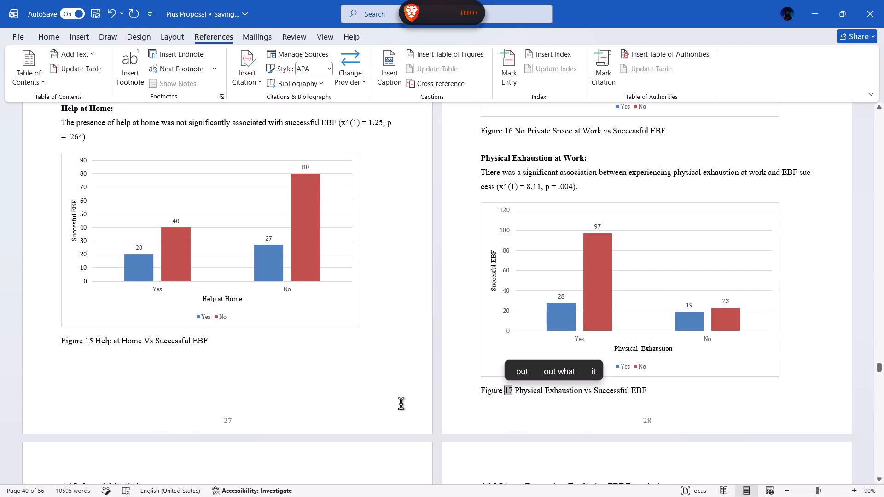
Remove the chapter number and period from the Table 4.2 caption so it reads "Table 2 Linear Regression".
scroll(400, 404, down, 4)
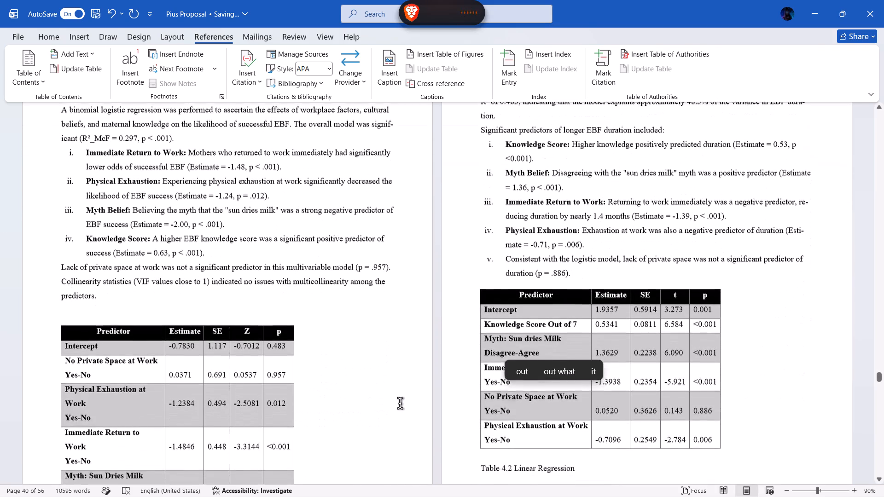
scroll(400, 404, down, 1)
click(506, 437)
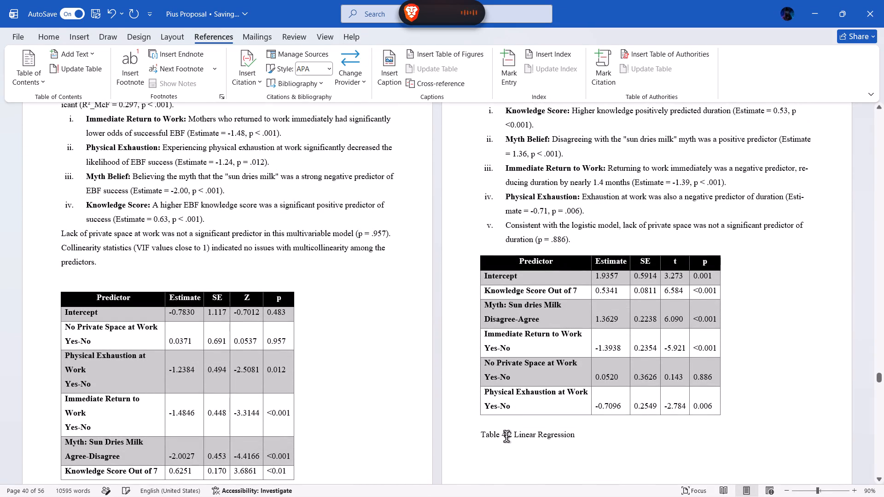
triple_click(514, 434)
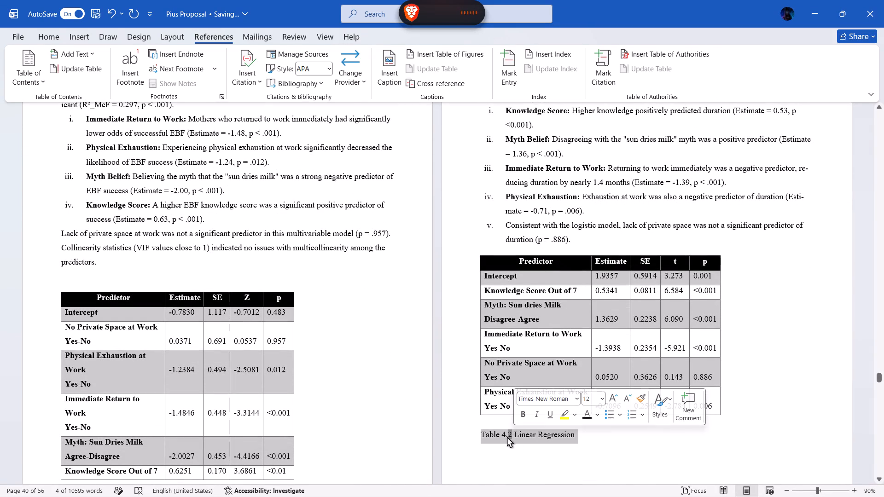
click(507, 437)
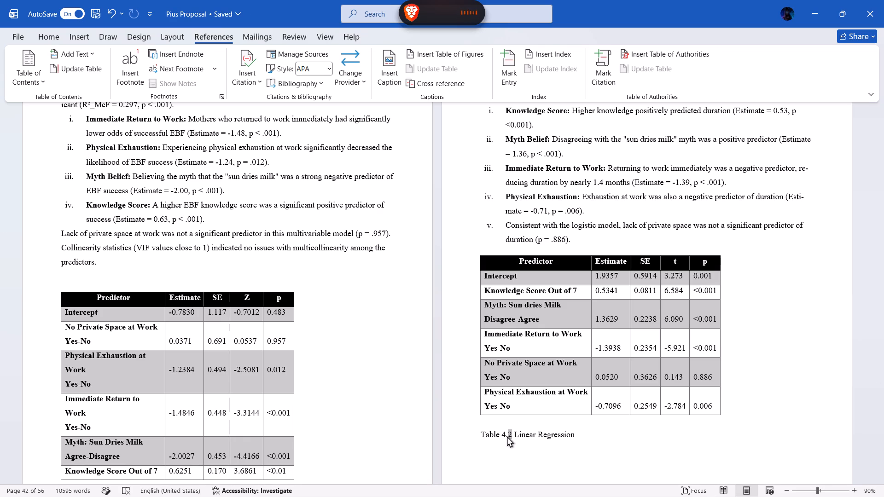
key(BackSpace)
key(BackSpace)
Remove the chapter number and period from the Table 4.1 caption so it reads "Table 1 Binomial logistic Regression".
scroll(297, 434, down, 1)
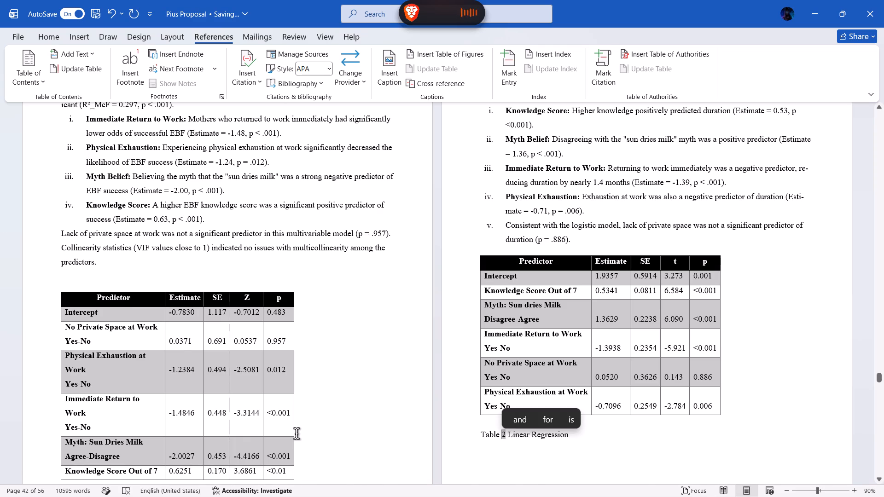
scroll(297, 434, down, 1)
click(87, 277)
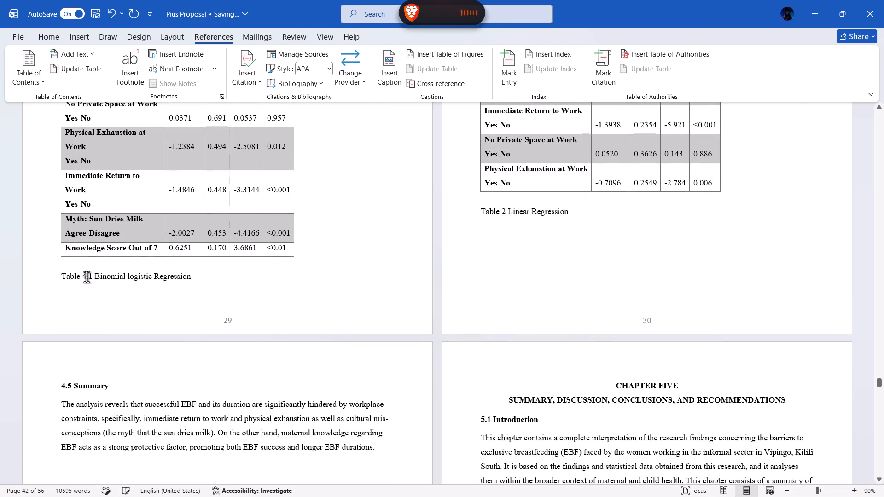
key(Right)
key(BackSpace)
key(BackSpace)
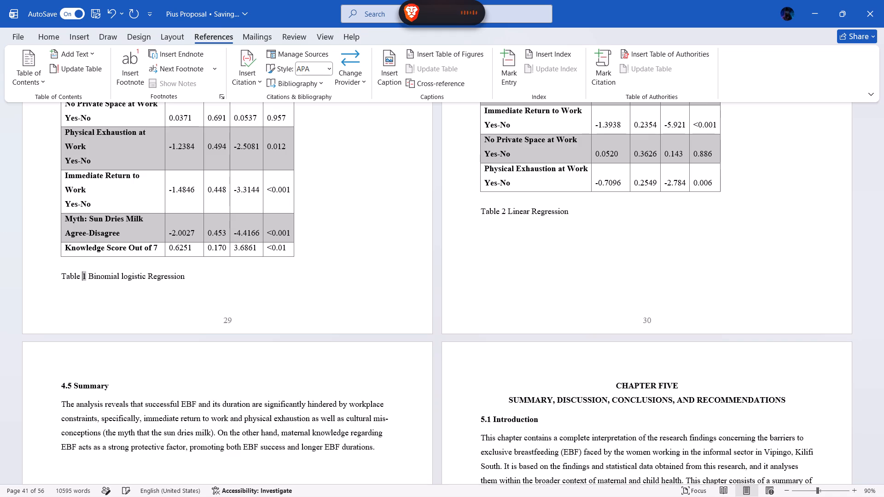
Save the document.
key(ctrl+s)
Update the entire table for the Figure 4.7 to 4.17 entries in the List of Figures.
scroll(329, 270, up, 20)
scroll(329, 270, up, 20)
scroll(329, 270, up, 20)
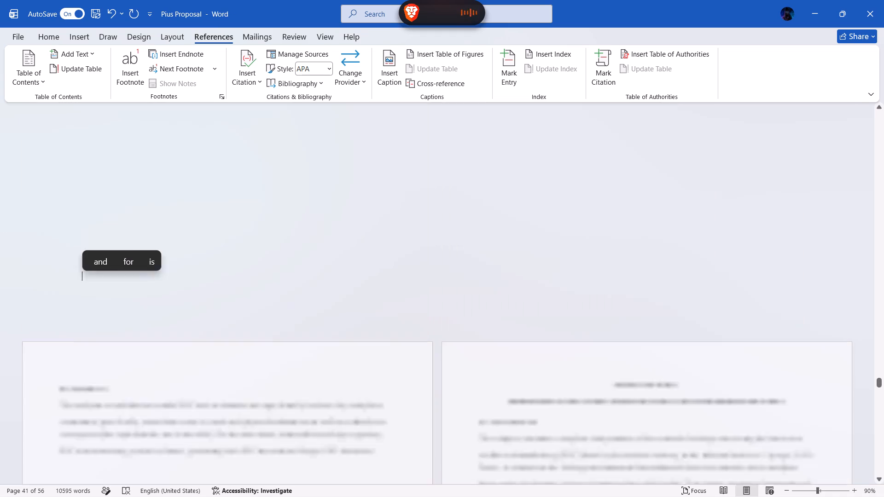
scroll(329, 270, up, 20)
scroll(329, 270, up, 20)
scroll(329, 270, up, 20)
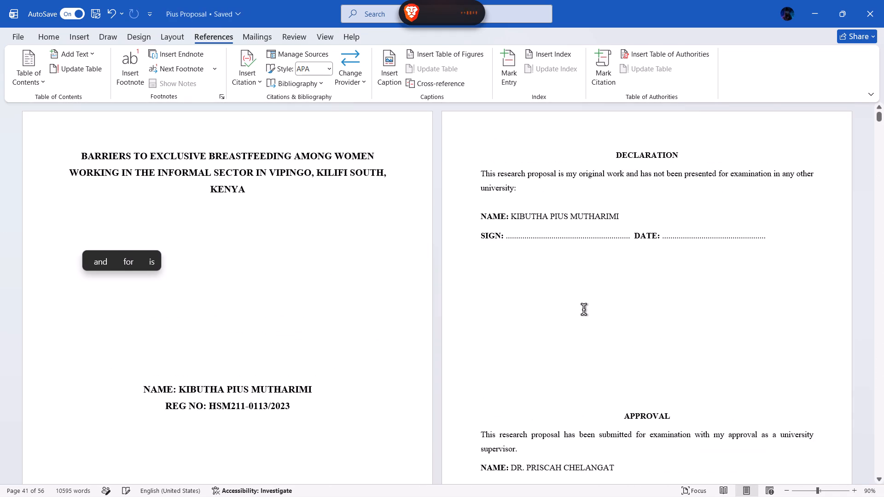
scroll(584, 310, down, 15)
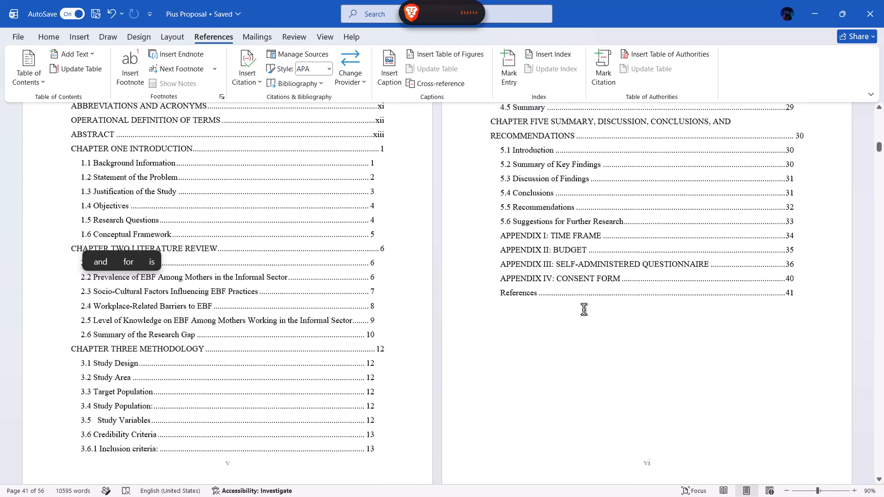
scroll(584, 310, down, 8)
click(569, 282)
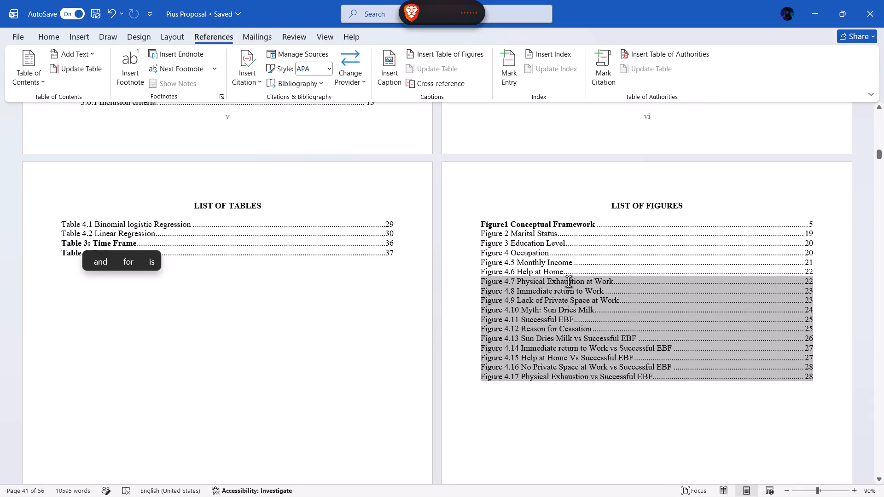
right_click(569, 282)
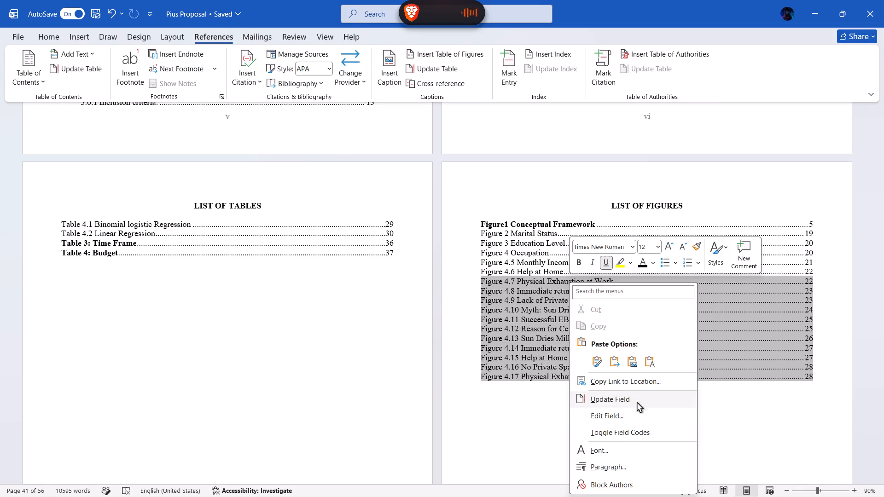
click(637, 399)
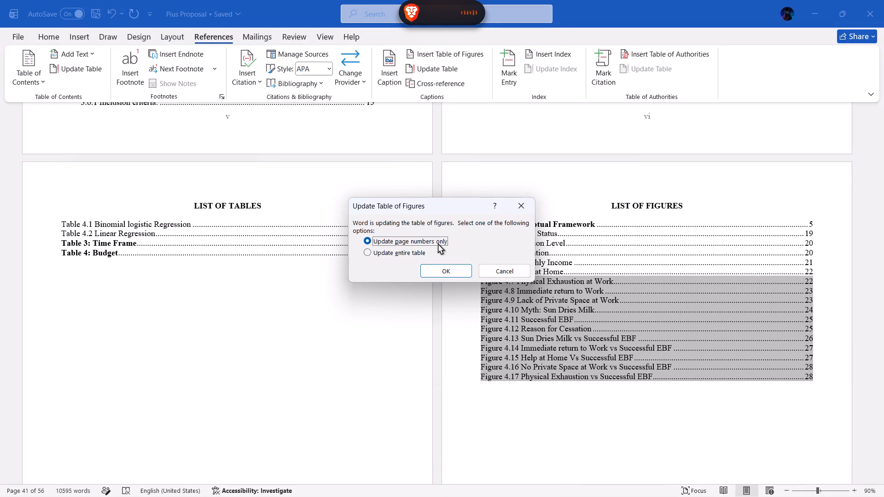
click(388, 251)
click(456, 272)
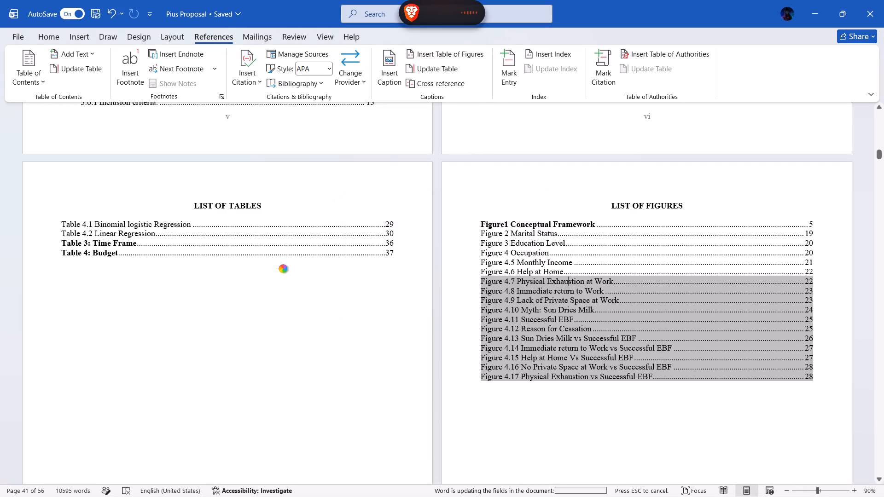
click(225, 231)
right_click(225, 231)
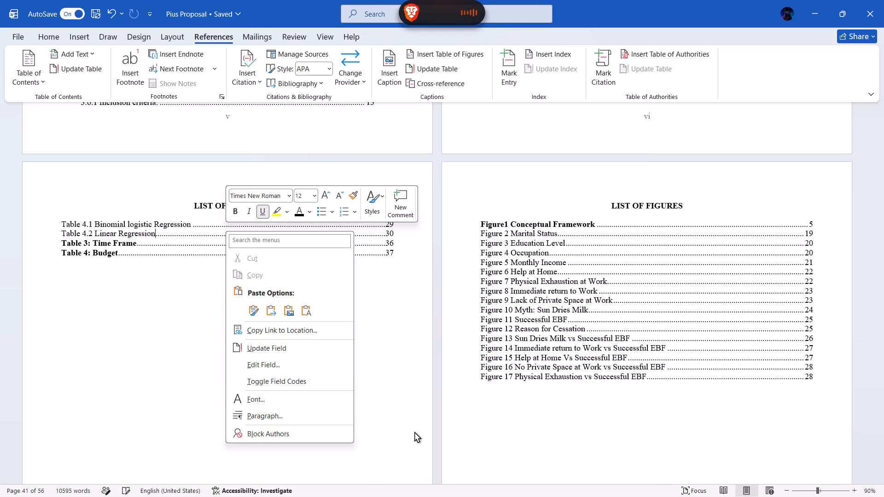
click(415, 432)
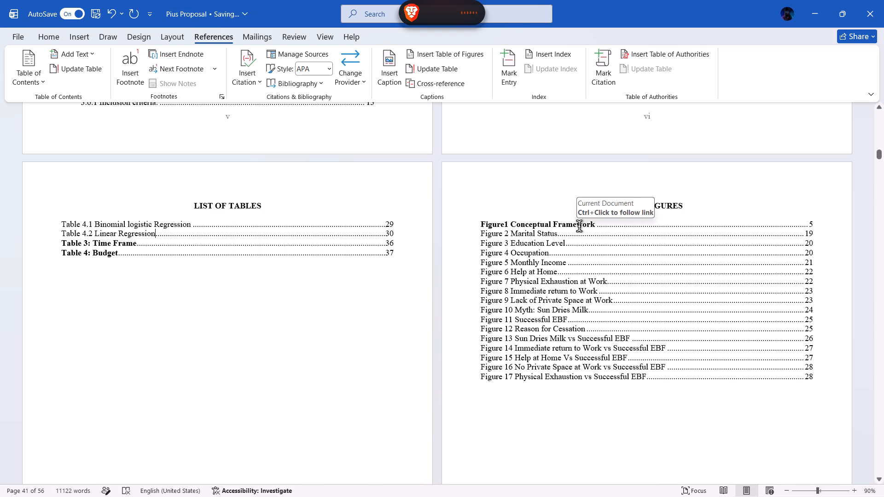
Follow the Figure1 entry in the List of Figures to its caption and insert a space so it reads "Figure 1 Conceptual Framework".
ctrl+click(579, 224)
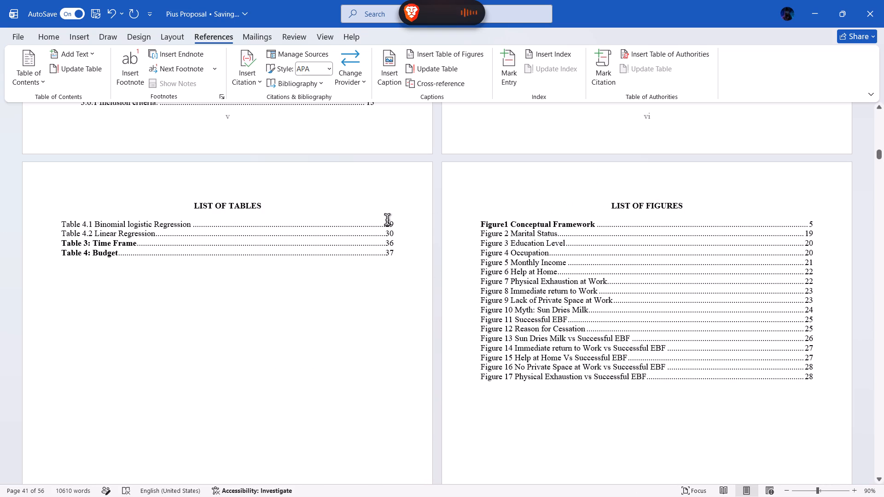
ctrl+click(488, 225)
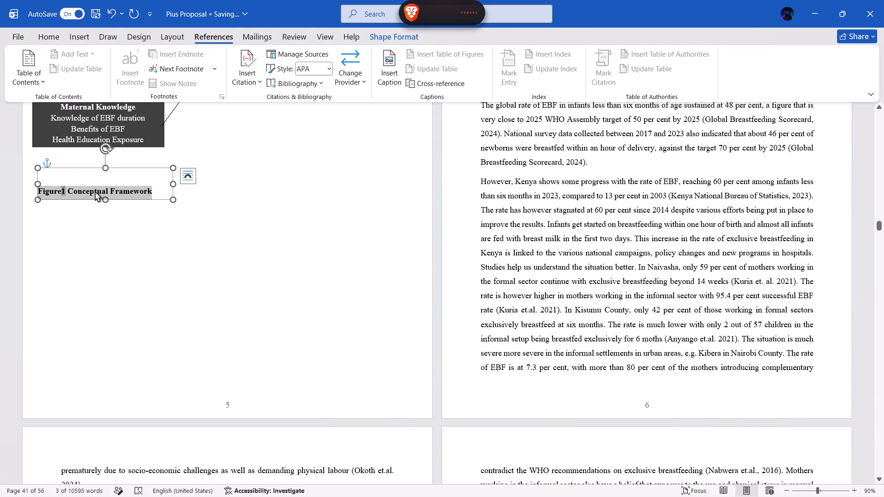
triple_click(81, 188)
click(57, 205)
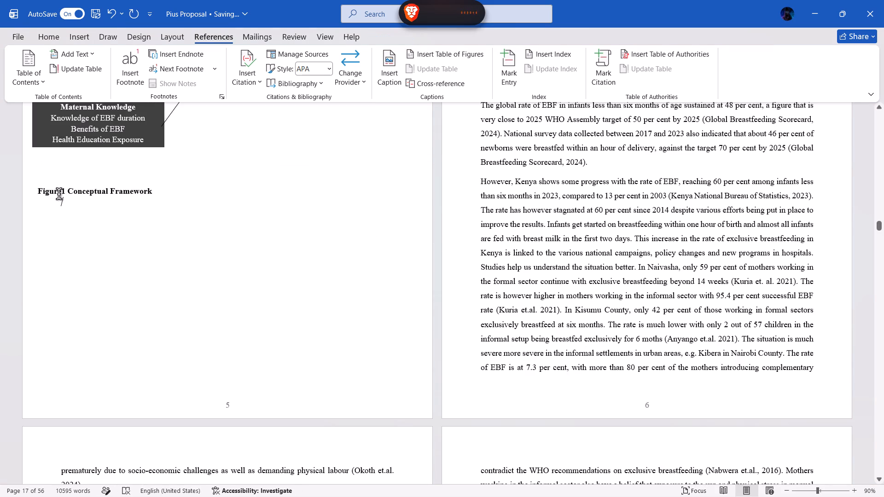
click(61, 193)
key(space)
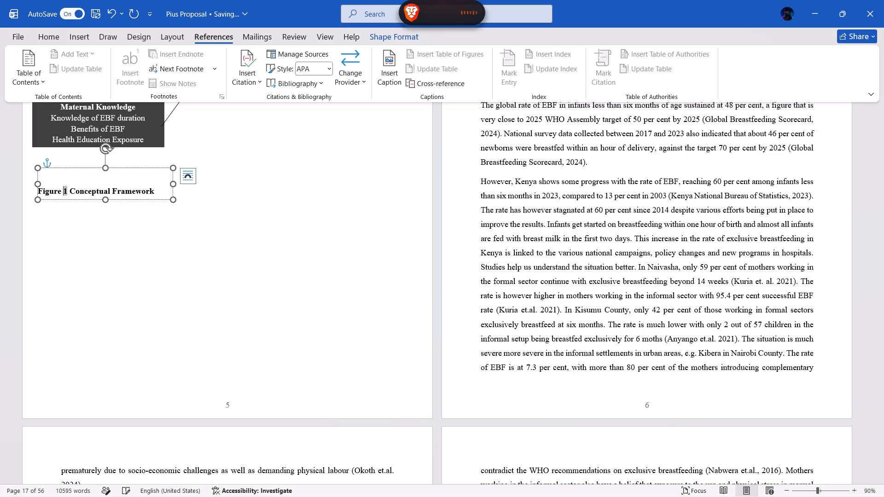
Remove the bold formatting from the Figure 1 Conceptual Framework caption and save the document.
triple_click(83, 193)
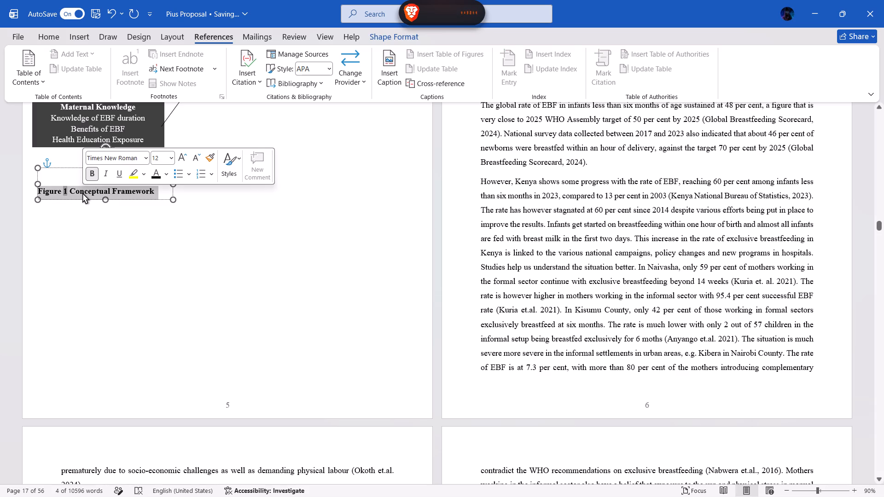
click(92, 174)
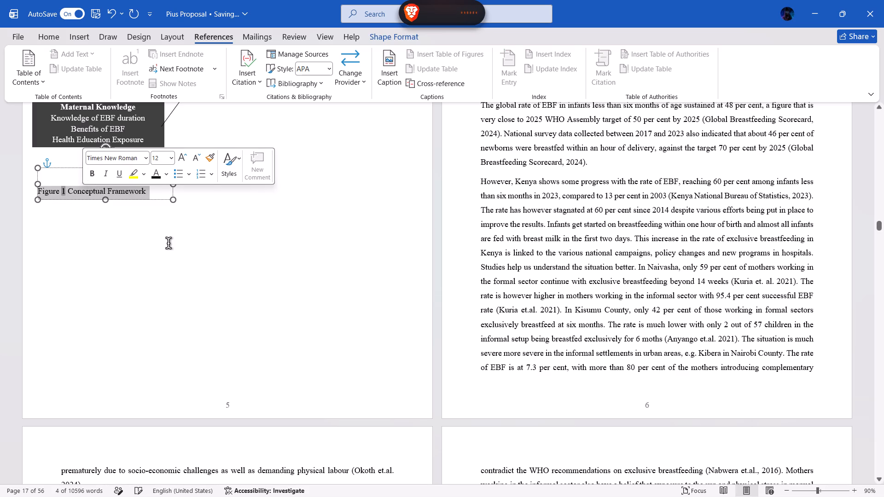
key(ctrl+s)
click(187, 309)
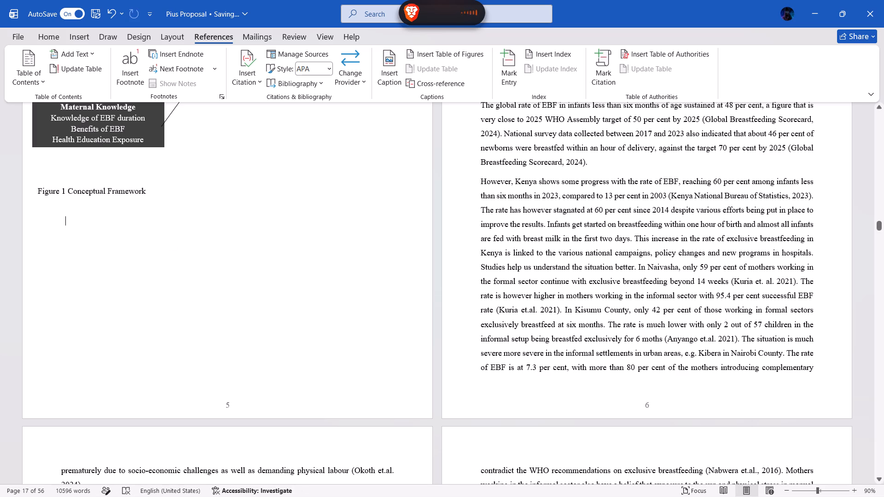
Look through the front matter, from the dedication and table of contents to the List of Appendices.
scroll(414, 217, up, 20)
scroll(414, 217, up, 20)
scroll(414, 217, up, 20)
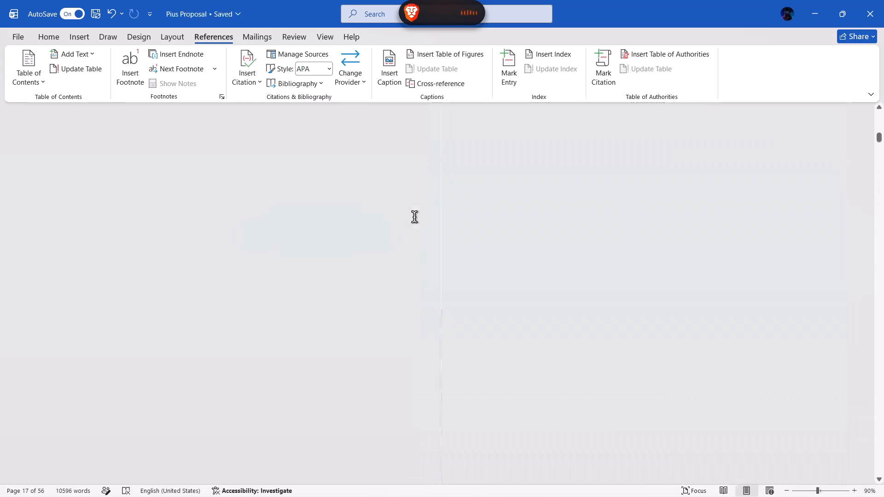
scroll(414, 217, up, 6)
scroll(414, 217, down, 3)
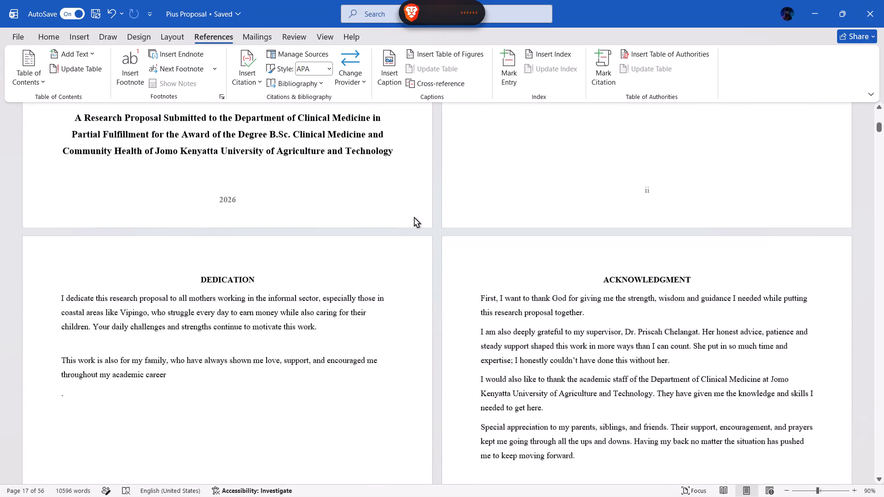
scroll(414, 217, down, 5)
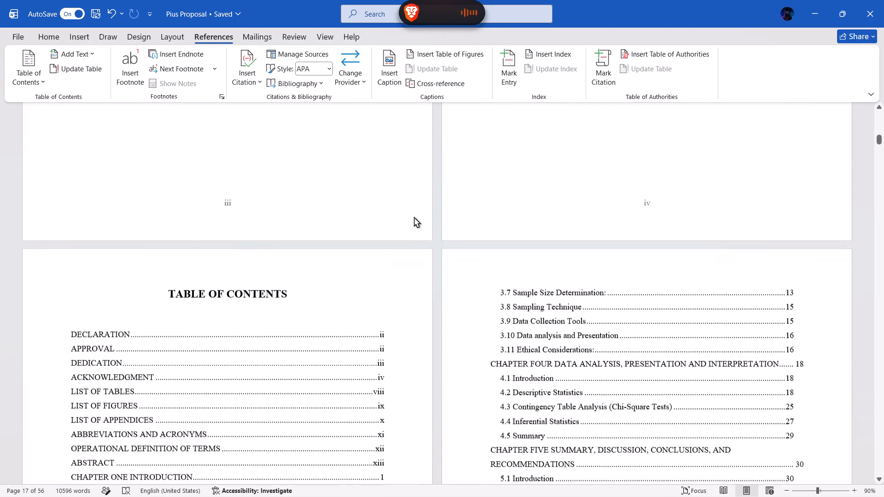
scroll(414, 217, down, 1)
scroll(361, 301, down, 18)
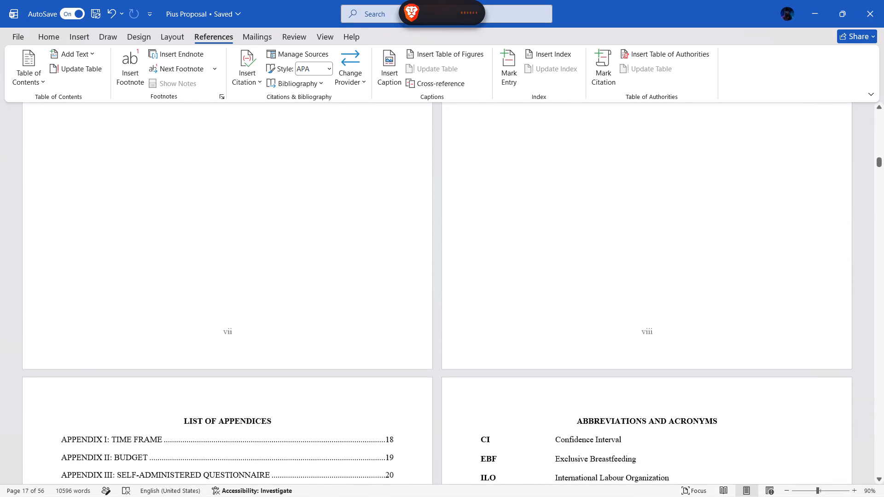
scroll(361, 301, down, 9)
scroll(361, 301, up, 1)
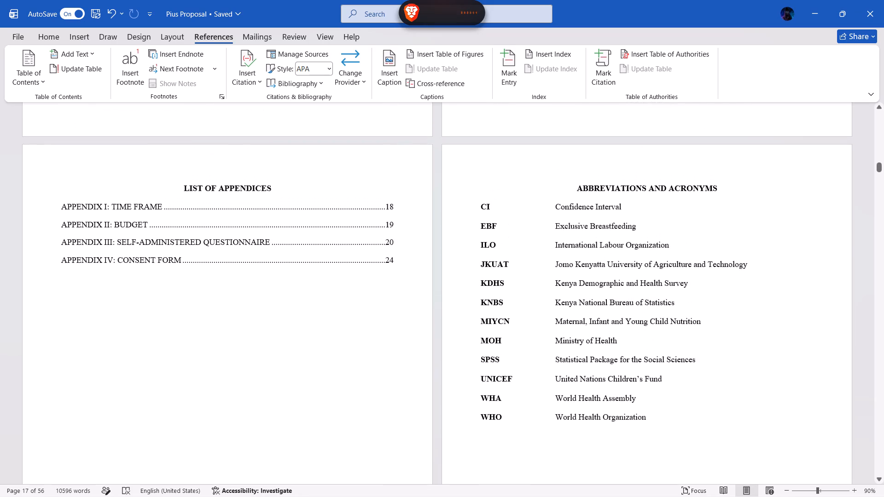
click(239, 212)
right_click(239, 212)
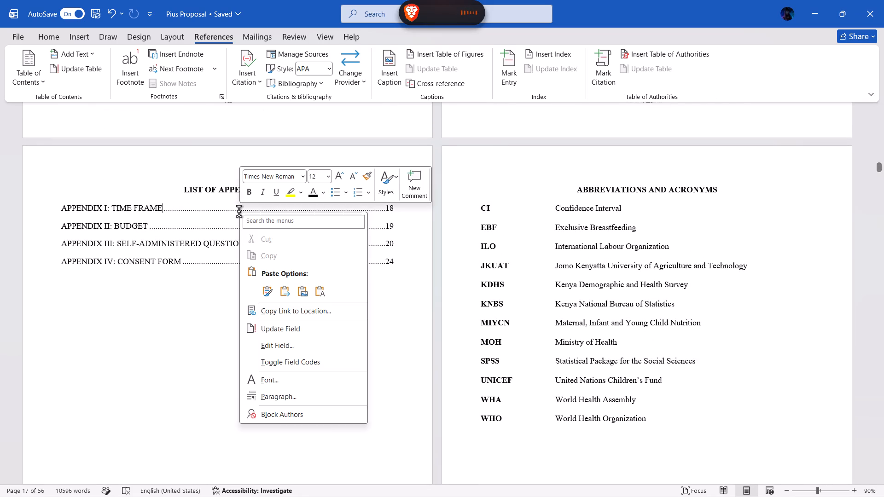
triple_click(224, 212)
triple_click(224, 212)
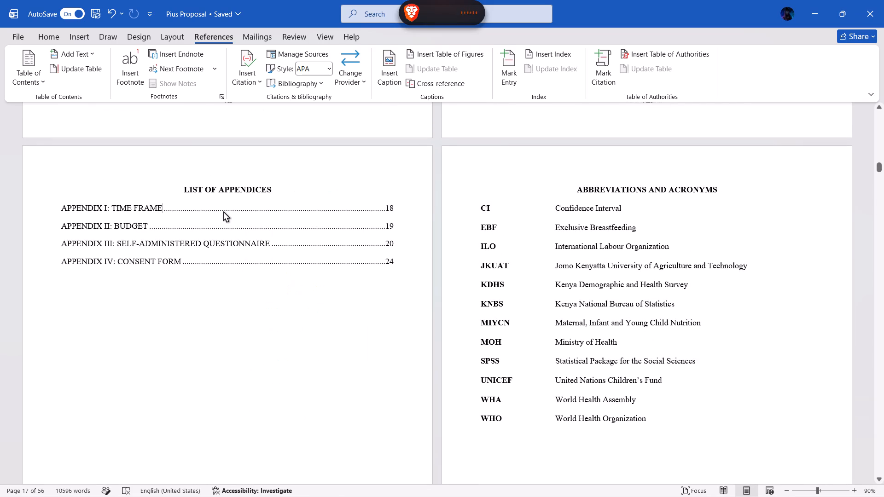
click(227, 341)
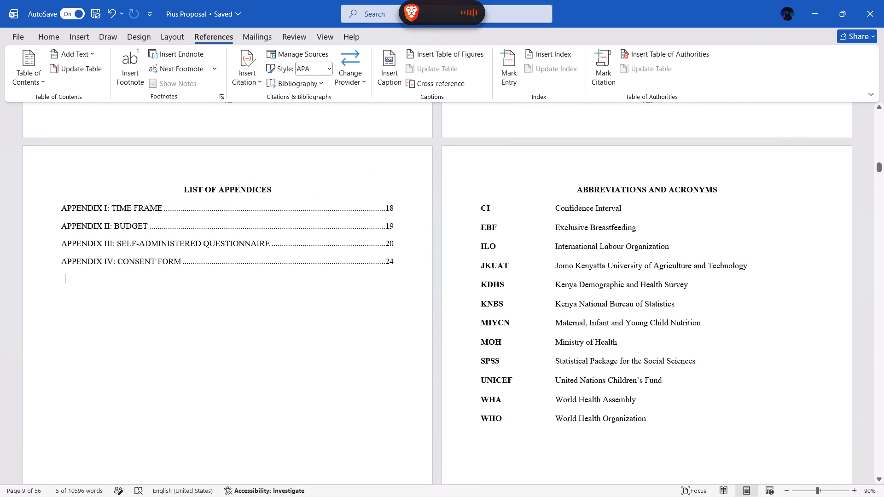
Set the line spacing of the List of Figures heading and all its entries to 1.5 lines.
scroll(227, 341, down, 1)
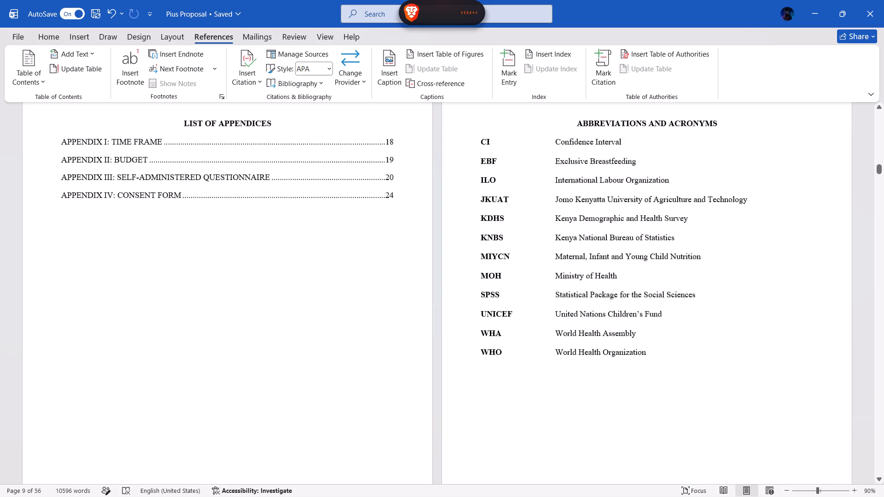
scroll(227, 341, down, 2)
scroll(227, 341, up, 3)
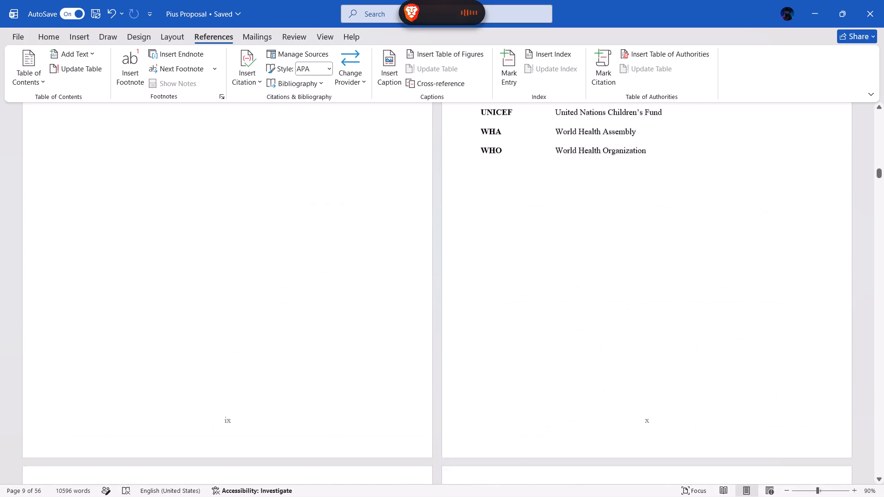
scroll(227, 341, up, 3)
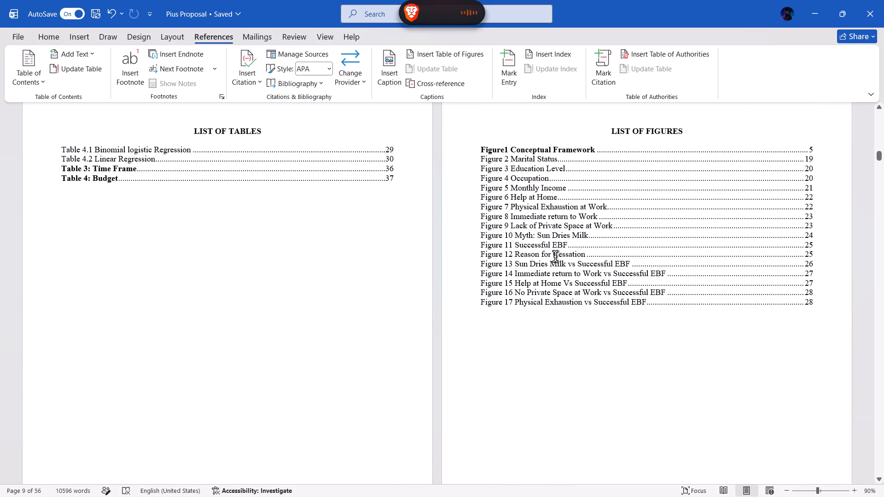
drag(566, 307, 523, 116)
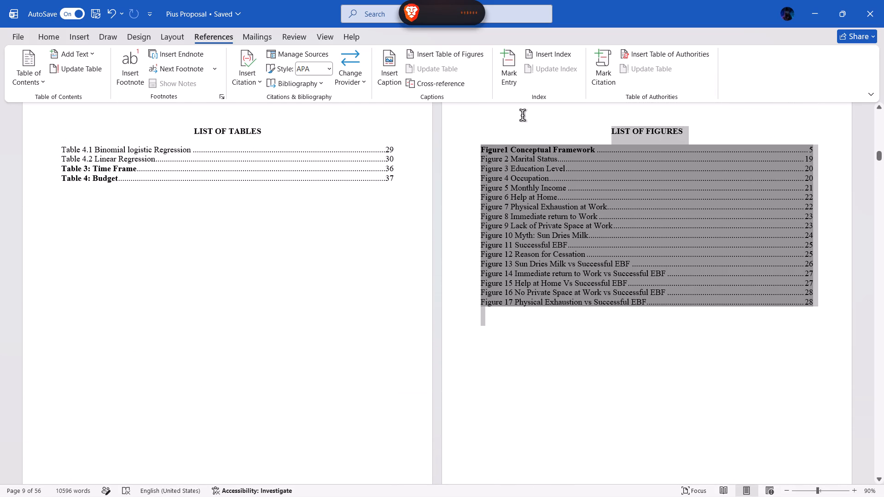
right_click(589, 233)
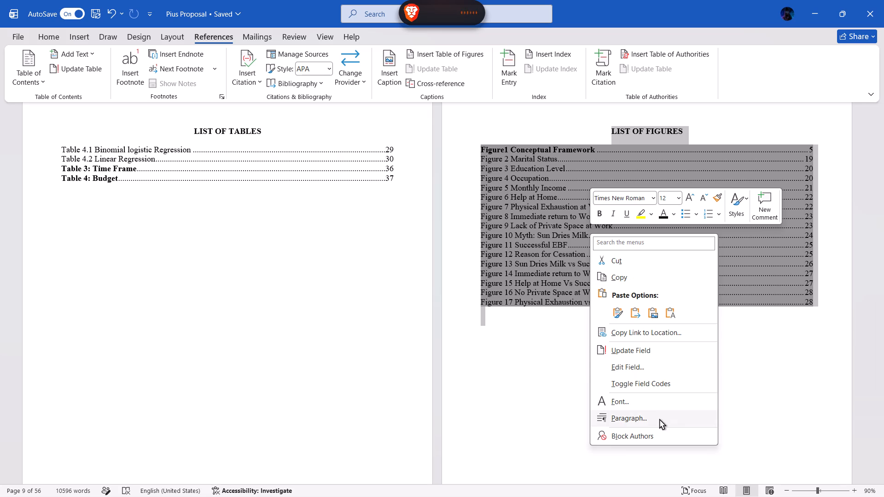
click(659, 420)
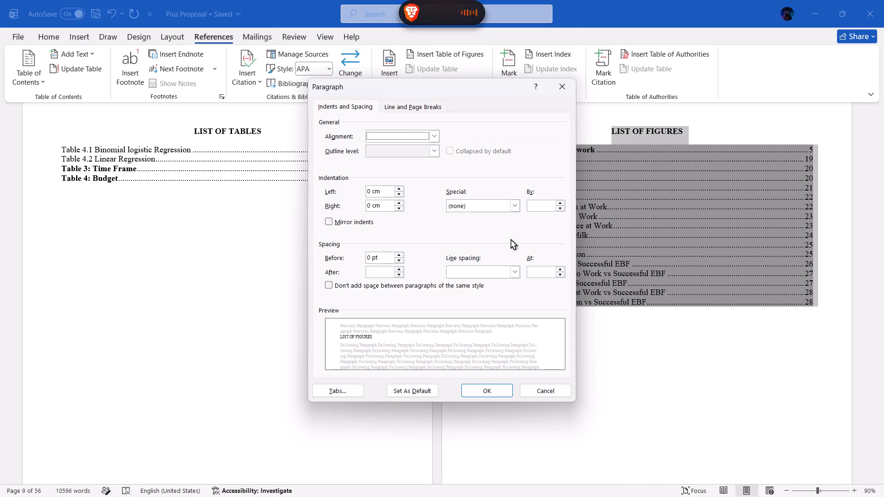
click(512, 273)
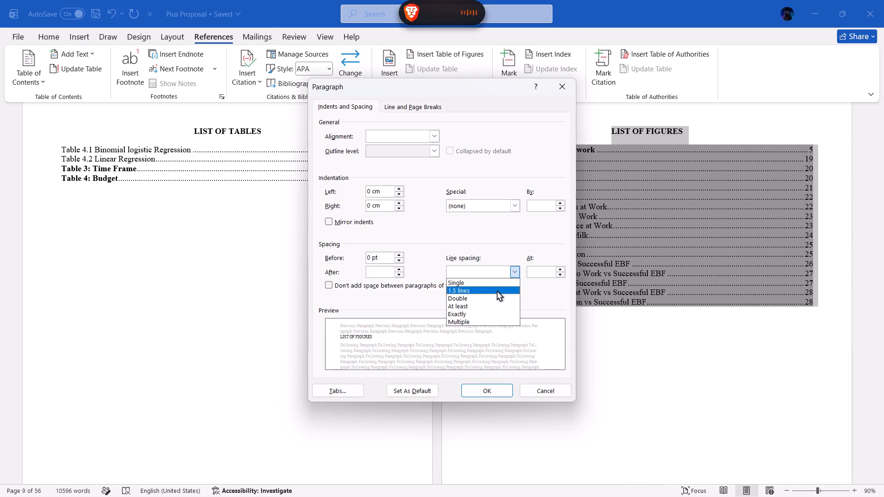
click(497, 291)
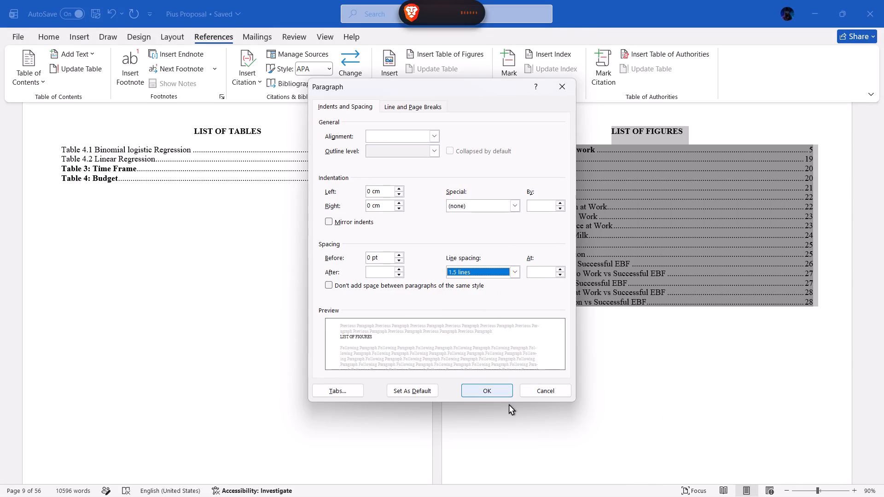
click(492, 387)
click(542, 447)
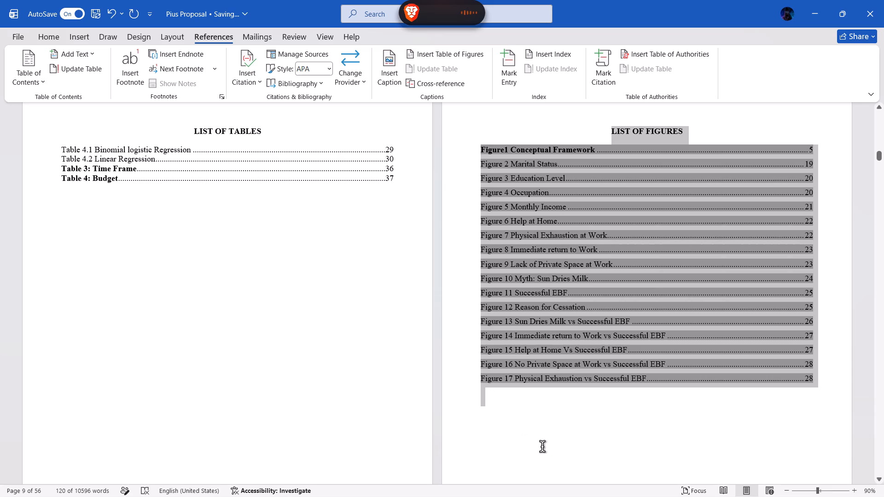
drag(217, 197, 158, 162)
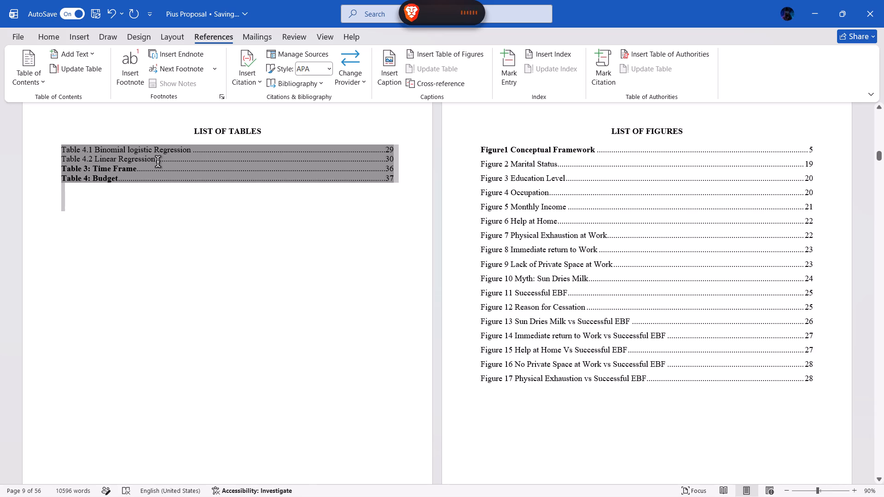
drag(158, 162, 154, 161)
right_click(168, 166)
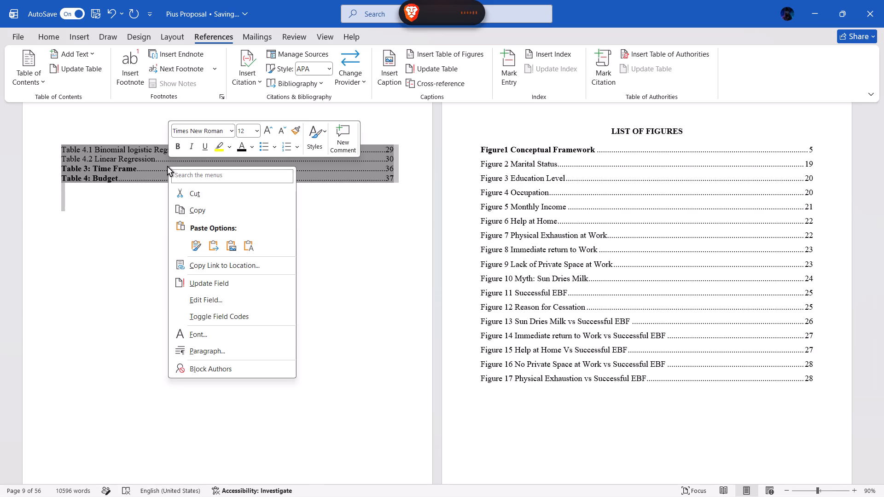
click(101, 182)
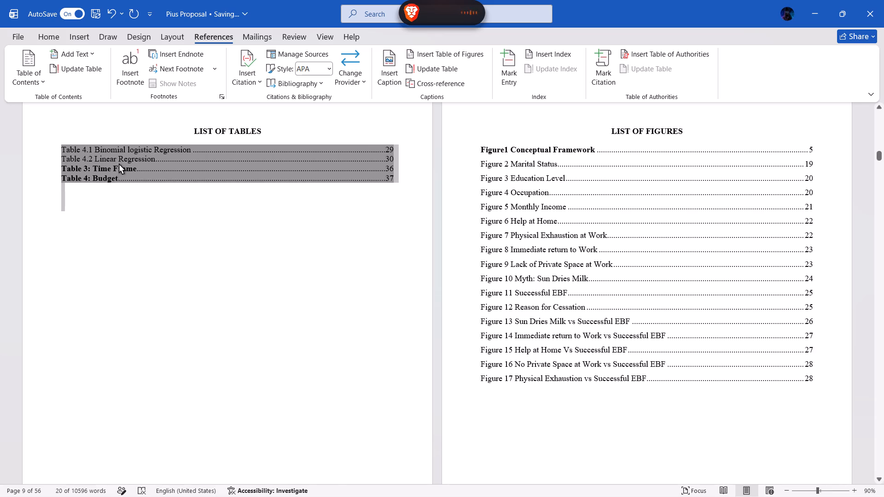
Make the Table 1 Binomial logistic Regression and Table 2 Linear Regression captions in Chapter Four bold.
click(128, 147)
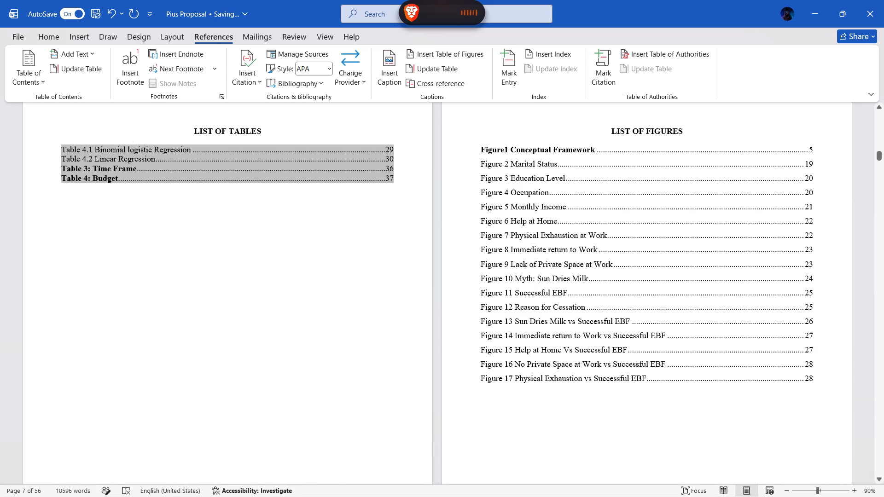
ctrl+click(128, 147)
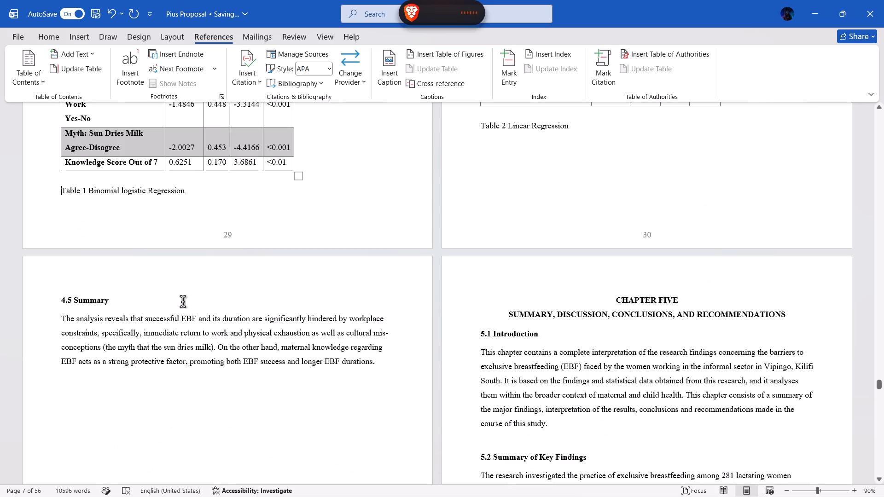
triple_click(106, 193)
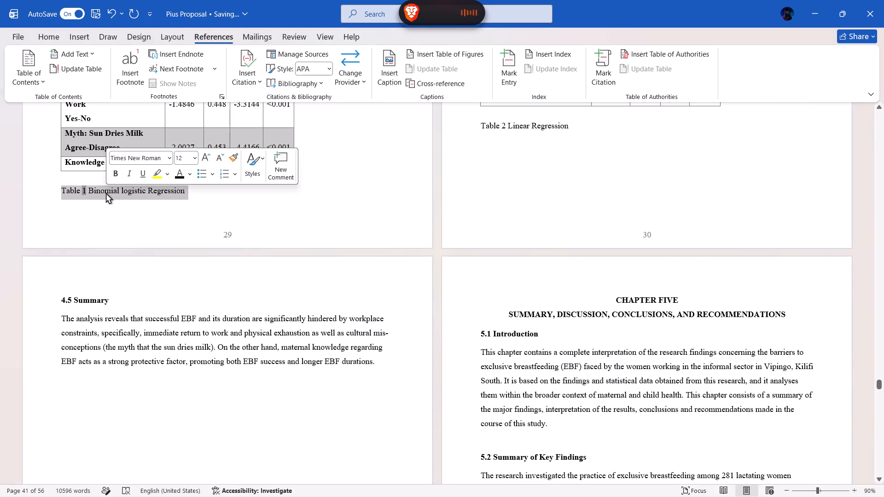
key(ctrl+b)
triple_click(516, 126)
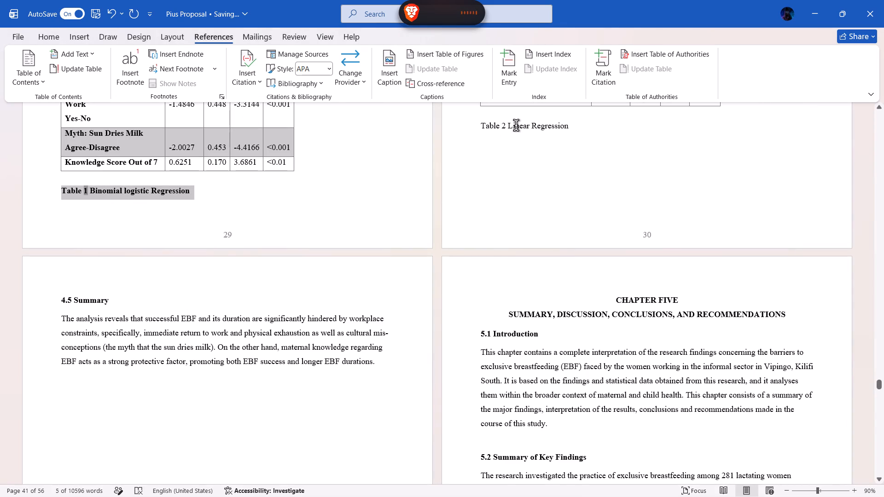
key(ctrl+b)
scroll(535, 210, up, 2)
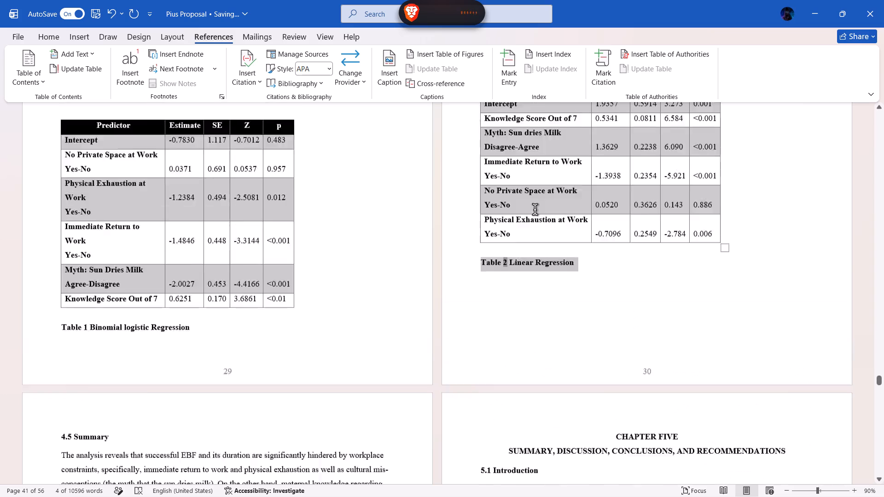
Make the captions of Figures 14, 15, 16 and 17, the charts against Successful EBF, bold.
scroll(535, 210, up, 3)
triple_click(547, 210)
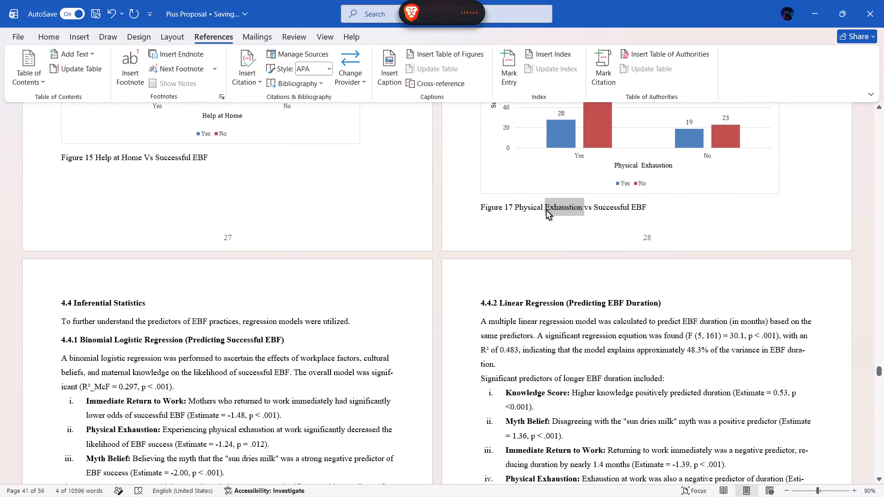
key(ctrl+b)
triple_click(173, 156)
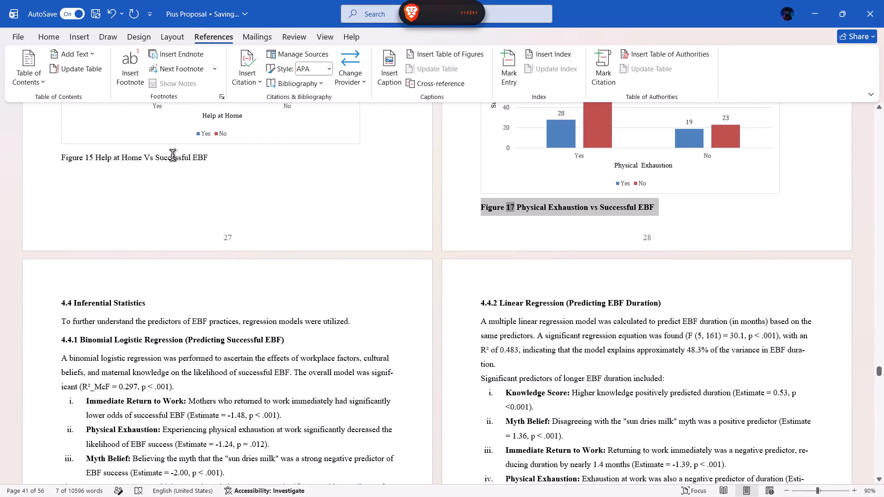
key(ctrl+b)
scroll(177, 174, up, 3)
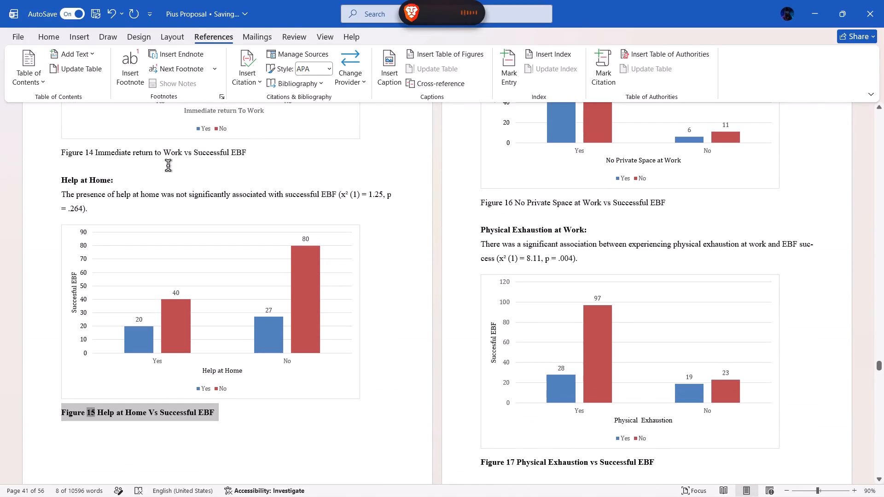
triple_click(161, 155)
key(ctrl+b)
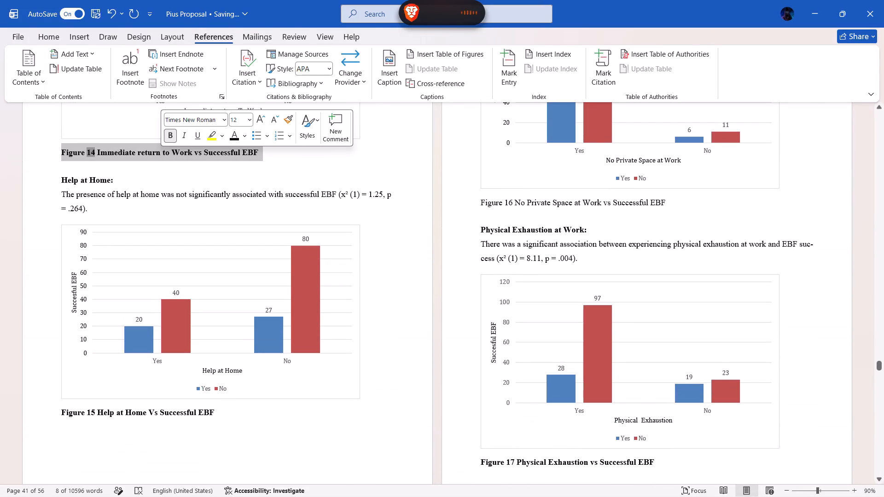
triple_click(623, 202)
key(ctrl+b)
Make the Figure 11 Successful EBF, Figure 12 Reason for Cessation and Figure 13 Sun Dries Milk vs Successful EBF captions bold.
scroll(623, 202, up, 1)
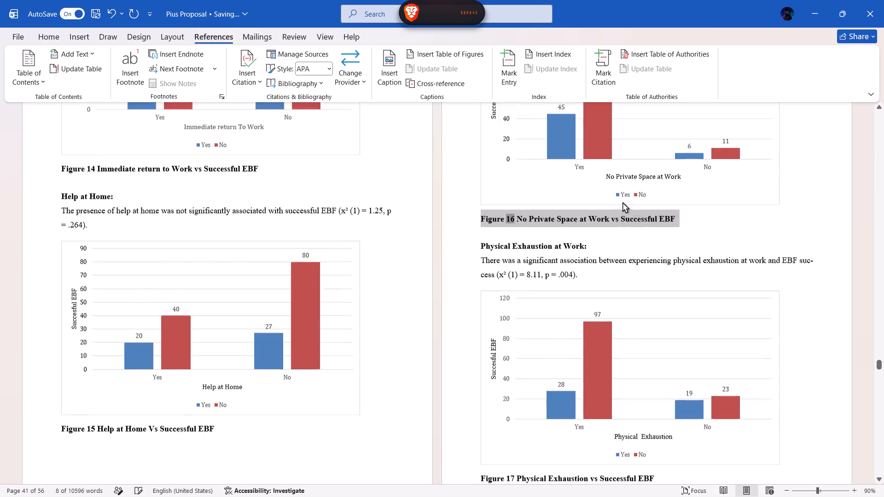
scroll(623, 202, up, 2)
scroll(287, 207, up, 1)
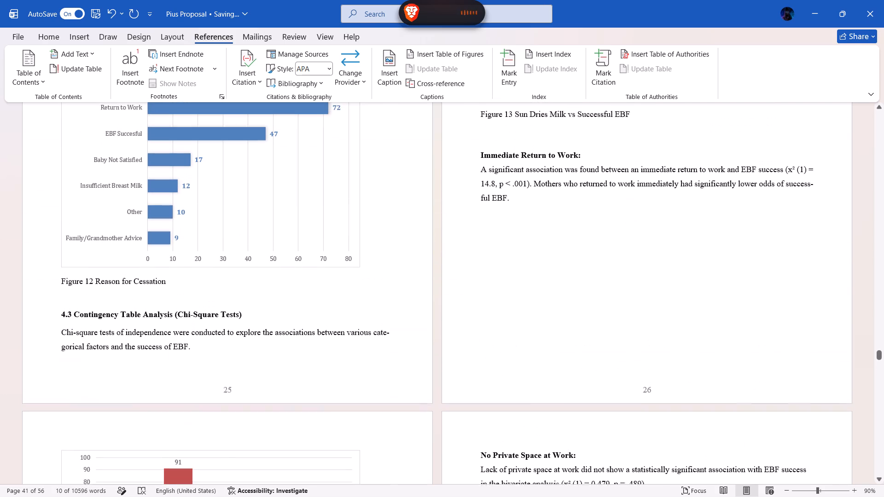
triple_click(134, 278)
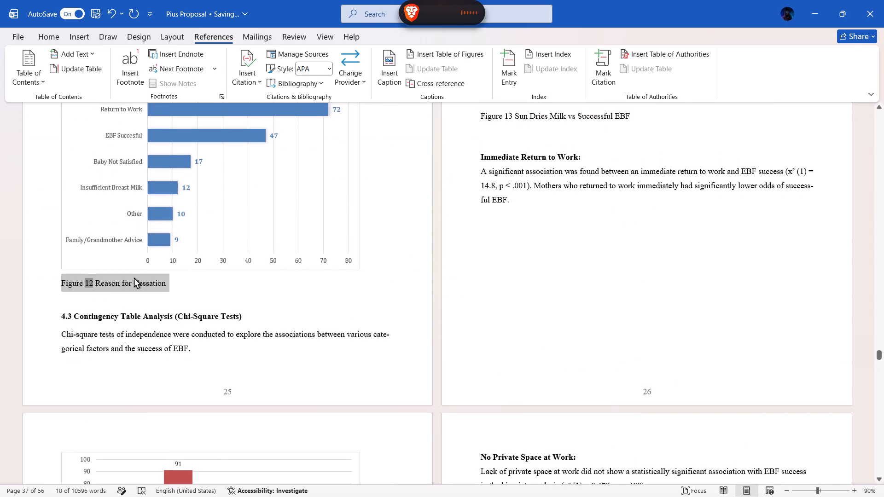
key(ctrl+b)
scroll(134, 278, up, 4)
scroll(451, 389, down, 1)
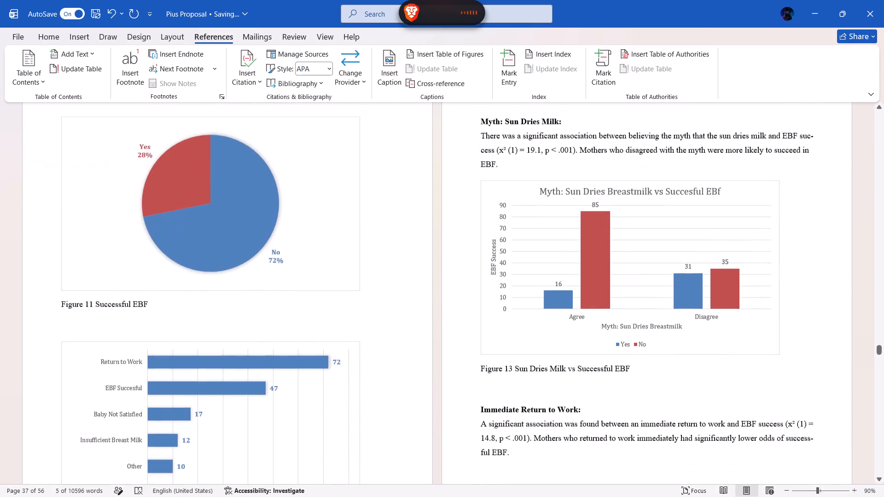
triple_click(523, 361)
key(ctrl+b)
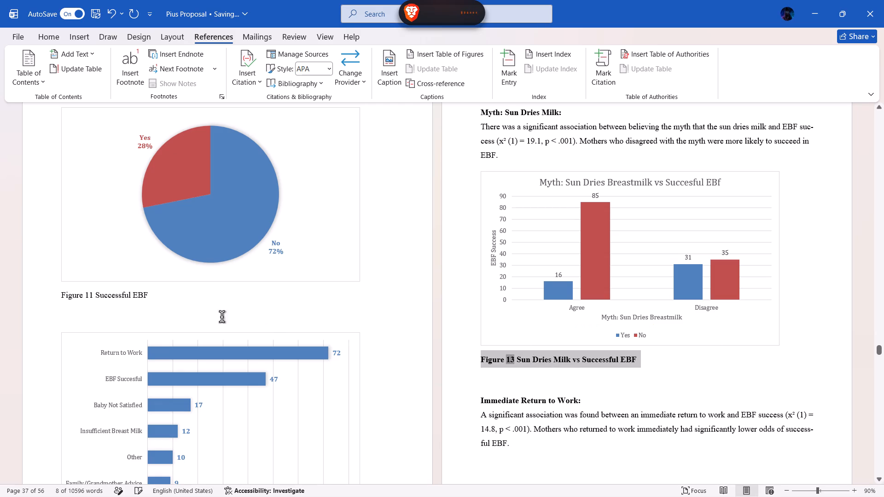
triple_click(104, 289)
key(ctrl+b)
Make the Figure 8 Immediate return to Work, Figure 9 Lack of Private Space at Work and Figure 10 Myth: Sun Dries Milk captions bold.
scroll(104, 289, up, 1)
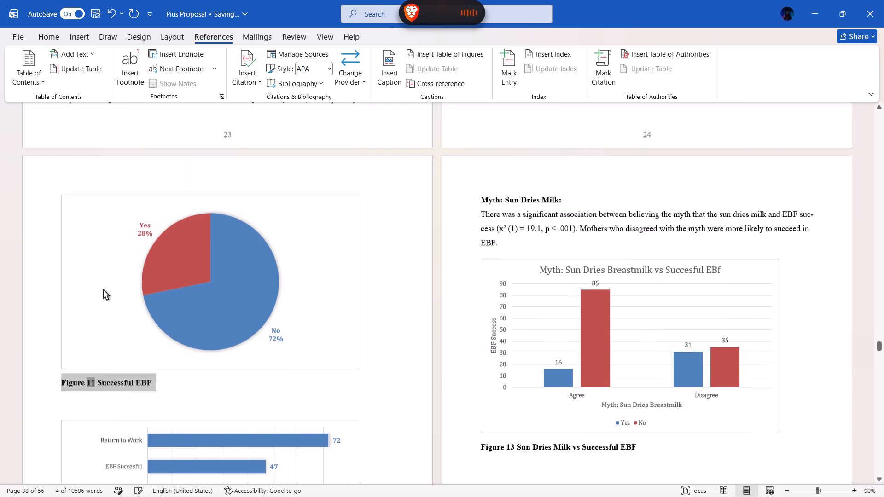
scroll(104, 289, up, 2)
triple_click(147, 309)
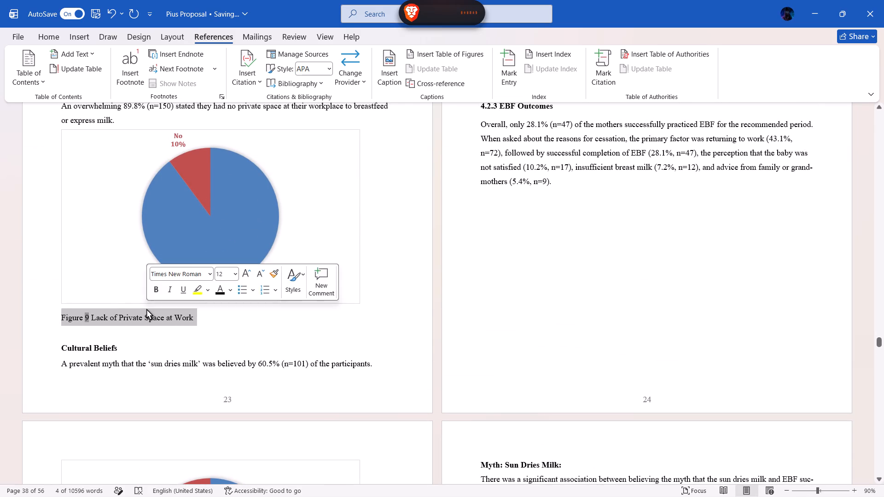
key(ctrl+b)
scroll(320, 267, up, 1)
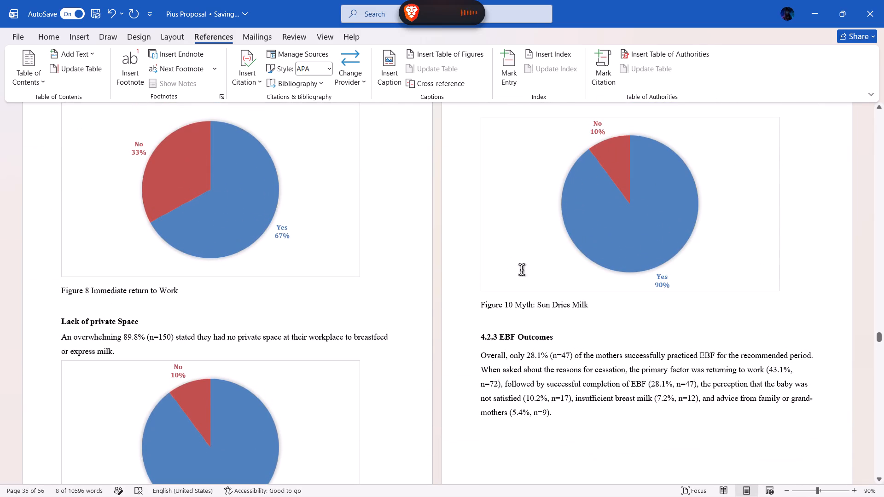
triple_click(534, 307)
key(ctrl+b)
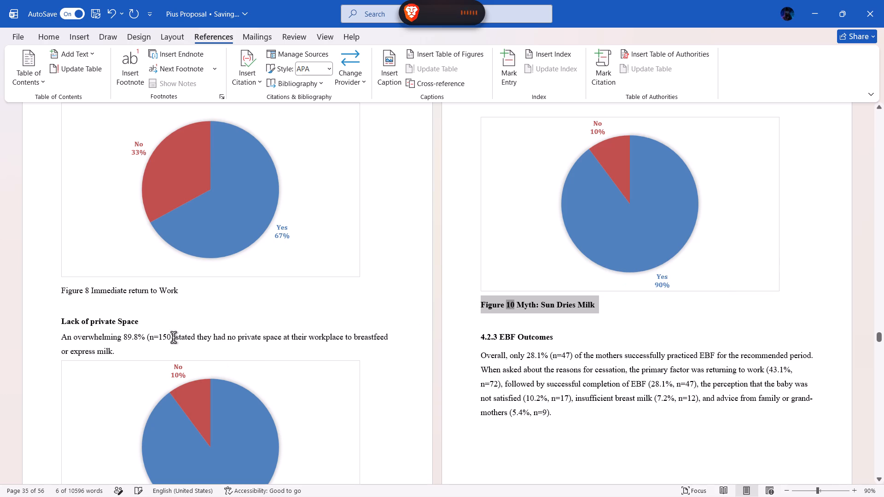
triple_click(130, 295)
key(ctrl+b)
Make the Figure 5 Monthly Income, Figure 6 Help at Home and Figure 7 Physical Exhaustion at Work captions bold.
scroll(158, 240, up, 1)
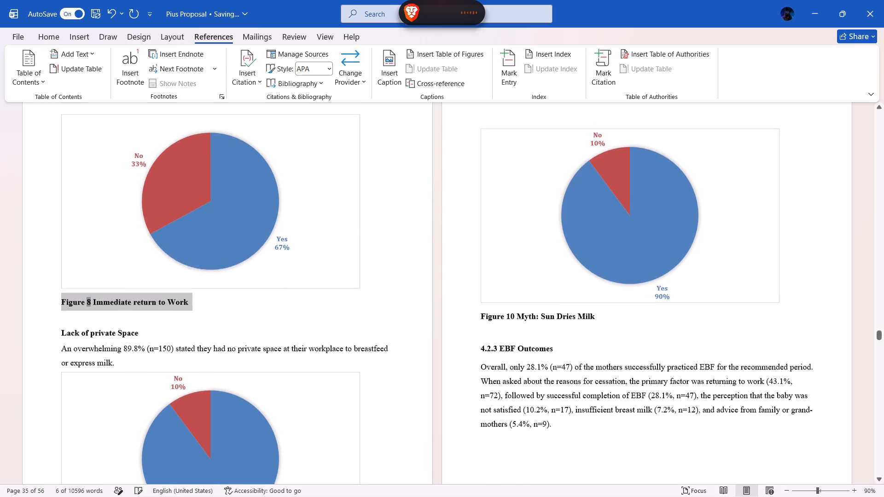
scroll(158, 240, up, 3)
triple_click(533, 295)
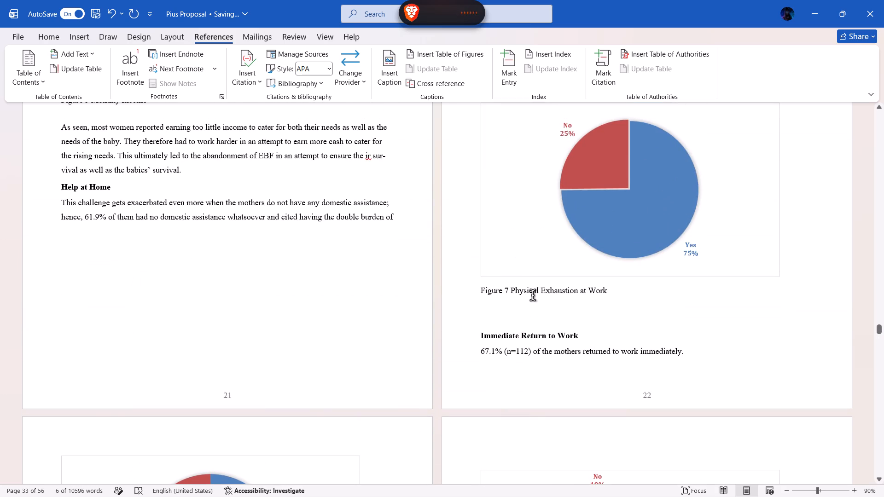
key(ctrl+b)
scroll(346, 245, up, 2)
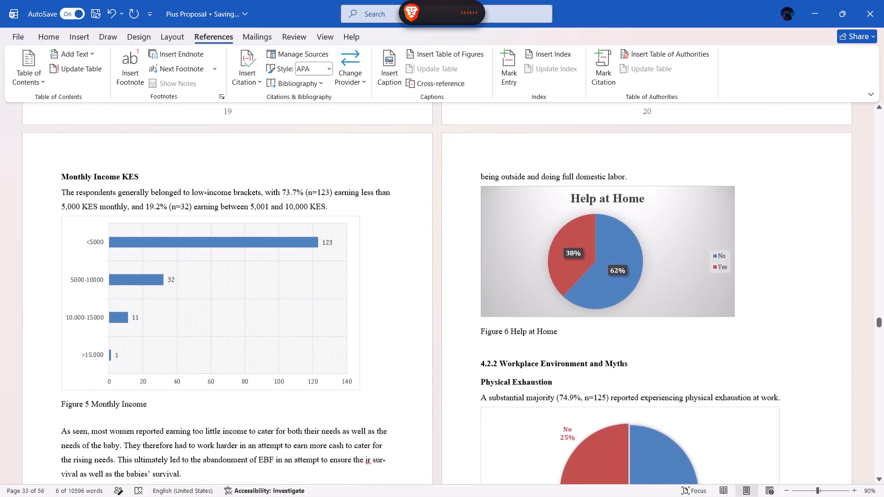
scroll(263, 312, down, 1)
triple_click(123, 338)
key(ctrl+b)
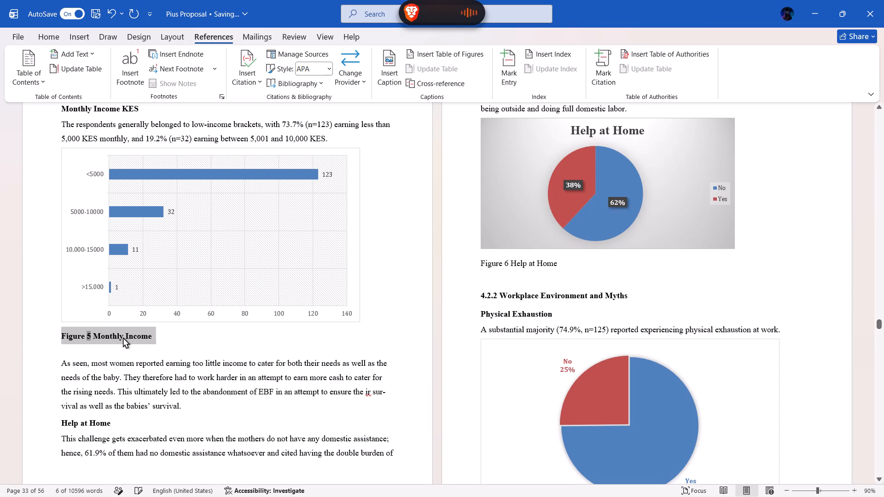
triple_click(527, 260)
key(ctrl+b)
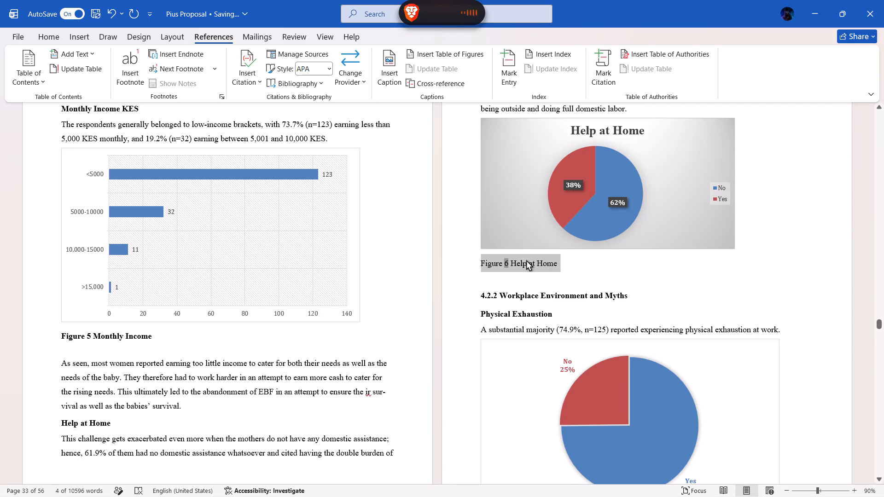
Make the whole Figure 4 Occupation caption below the occupation pie chart bold.
scroll(432, 290, up, 2)
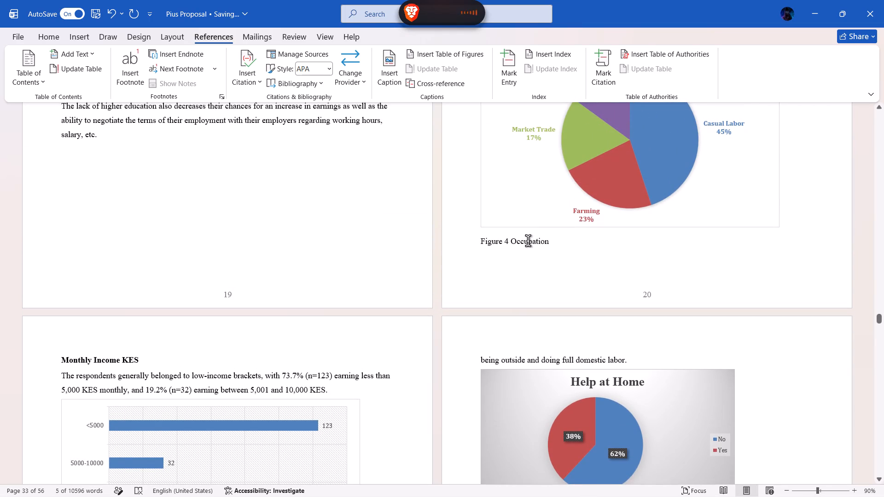
double_click(528, 241)
key(ctrl+b)
scroll(528, 241, up, 3)
scroll(480, 327, down, 1)
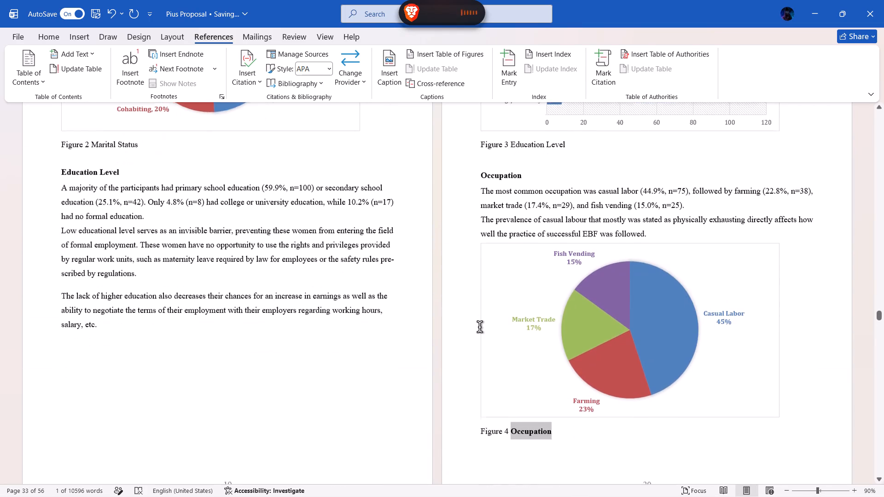
scroll(480, 327, down, 1)
triple_click(501, 369)
key(ctrl+b)
Make the Figure 3 Education Level and Figure 2 Marital Status captions in the Demographic Profile section bold.
scroll(501, 369, down, 1)
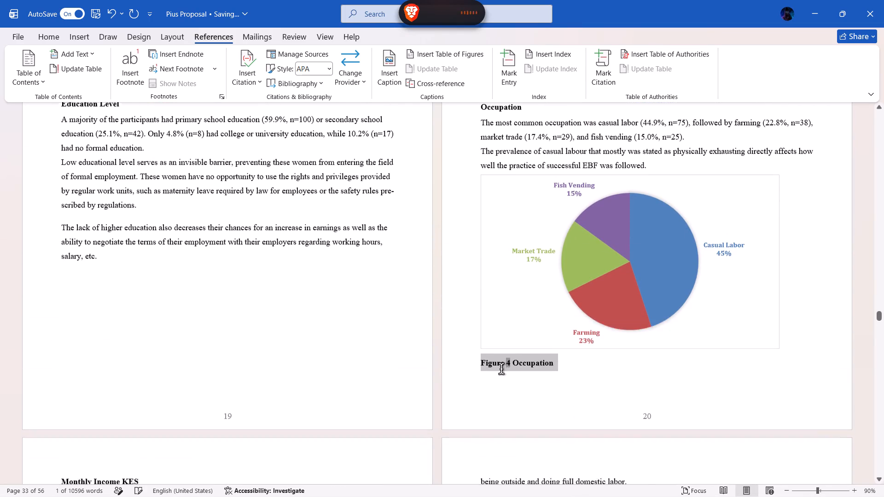
scroll(501, 369, down, 1)
scroll(501, 369, up, 3)
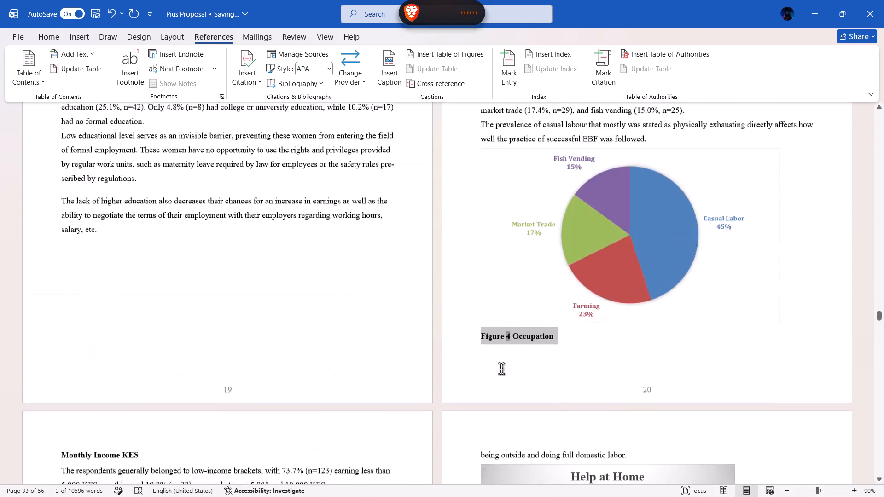
scroll(501, 369, up, 1)
triple_click(523, 185)
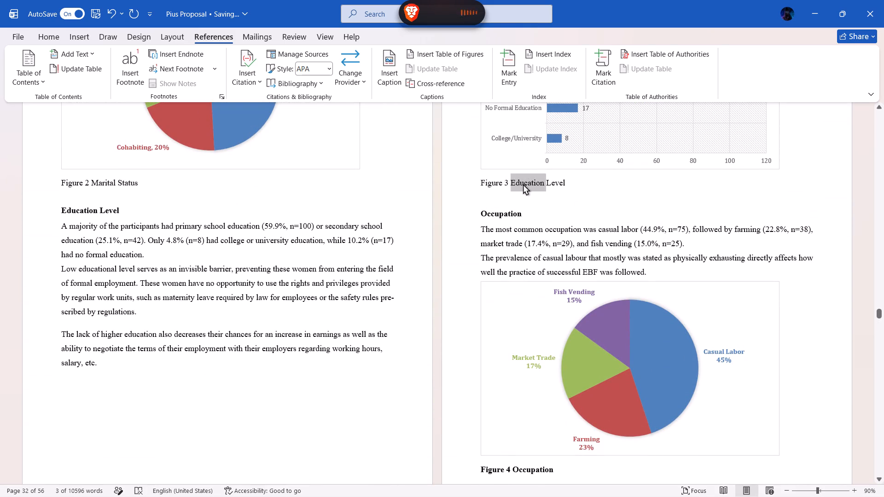
key(ctrl+b)
triple_click(119, 179)
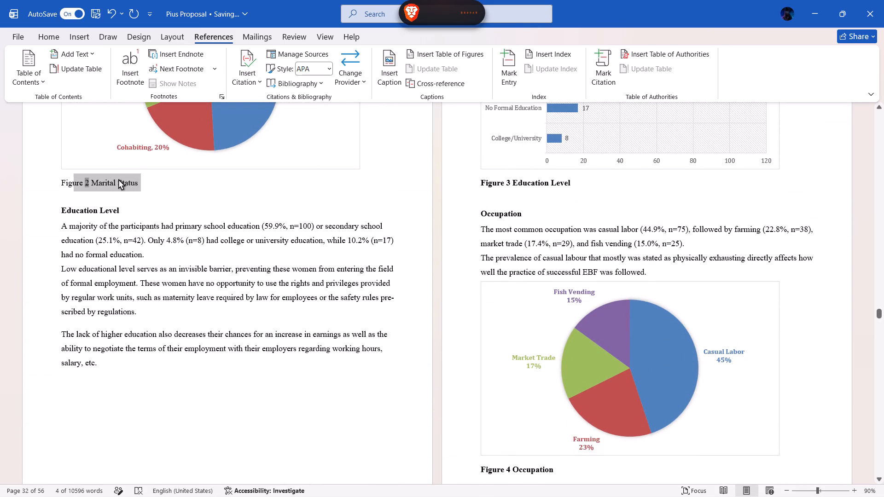
key(ctrl+b)
Make the whole Figure 1 Conceptual Framework caption under section 1.6 bold and leave its text box.
scroll(119, 179, up, 20)
scroll(119, 179, up, 20)
scroll(119, 179, up, 20)
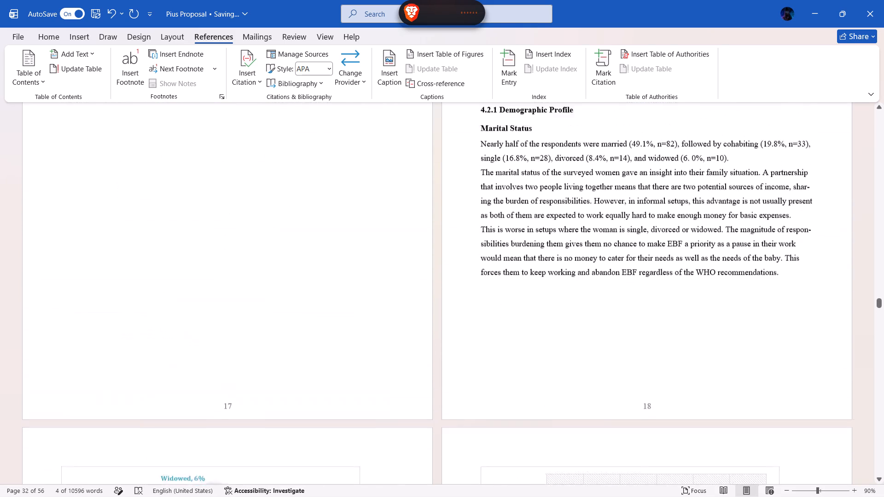
scroll(119, 179, up, 20)
scroll(119, 179, up, 20)
scroll(119, 179, up, 20)
scroll(119, 179, up, 2)
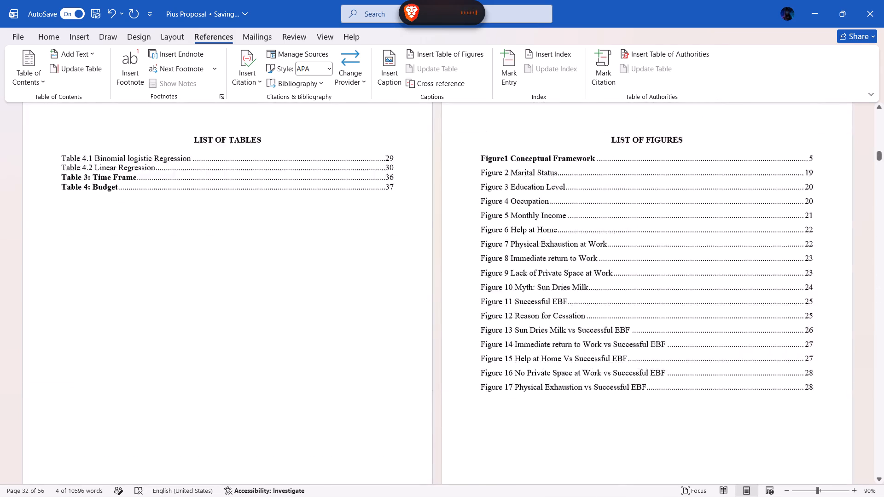
scroll(119, 179, up, 9)
scroll(119, 179, down, 5)
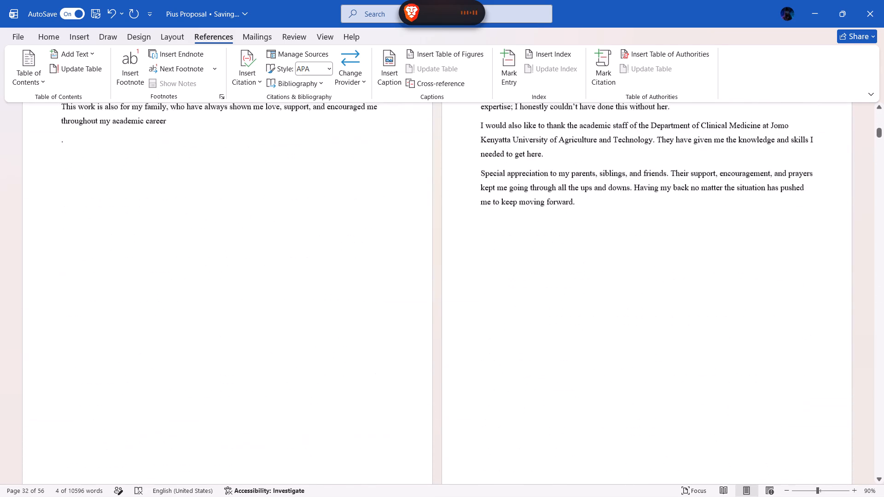
scroll(119, 179, down, 9)
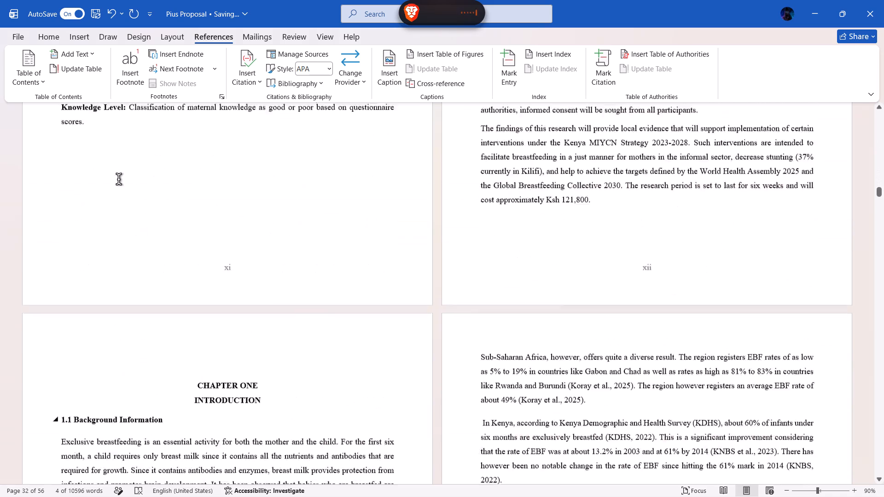
scroll(119, 179, down, 9)
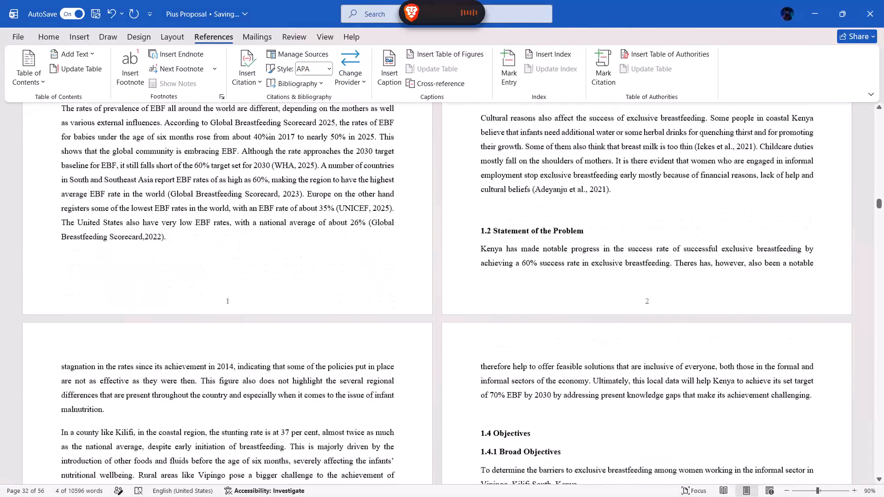
scroll(275, 233, down, 5)
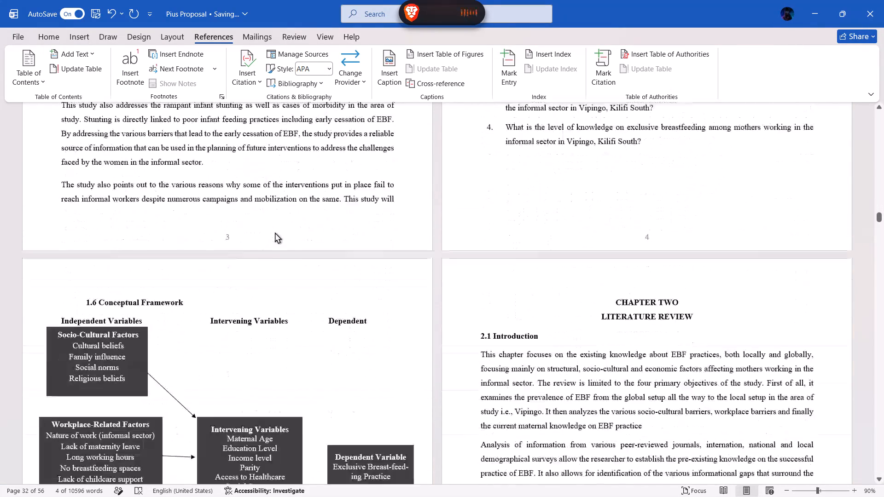
scroll(275, 233, down, 2)
triple_click(114, 423)
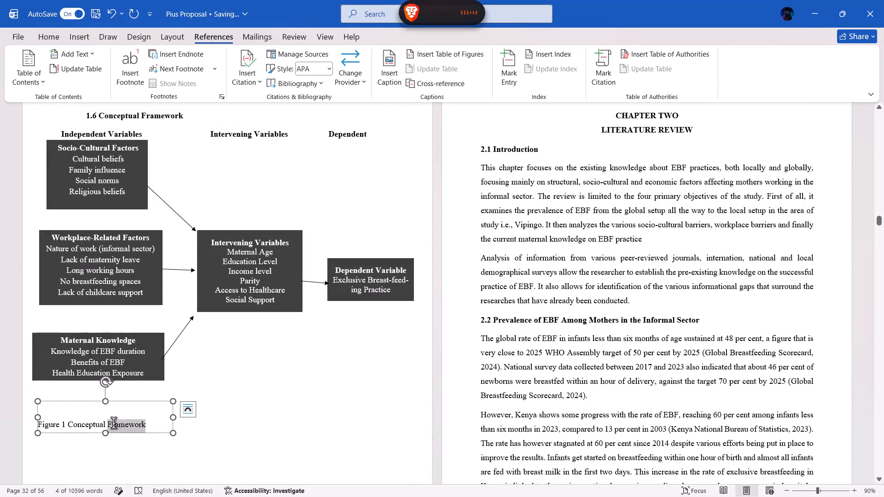
click(114, 423)
key(ctrl+b)
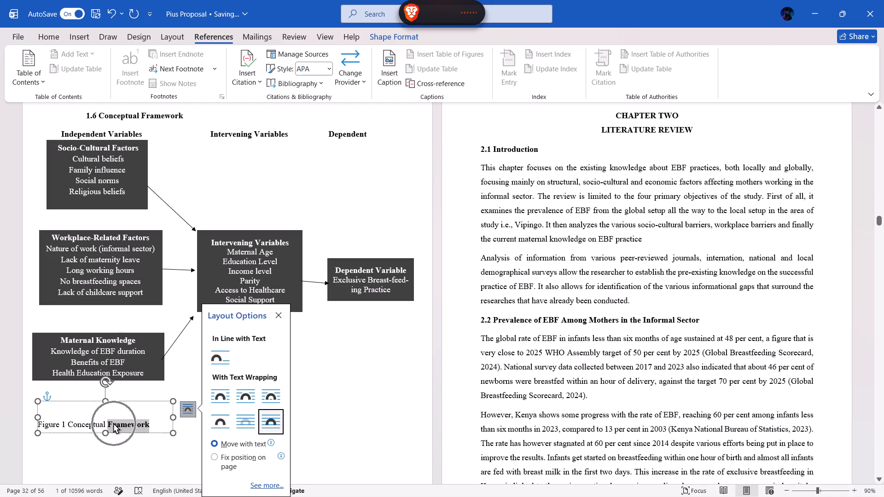
triple_click(114, 423)
key(ctrl+b)
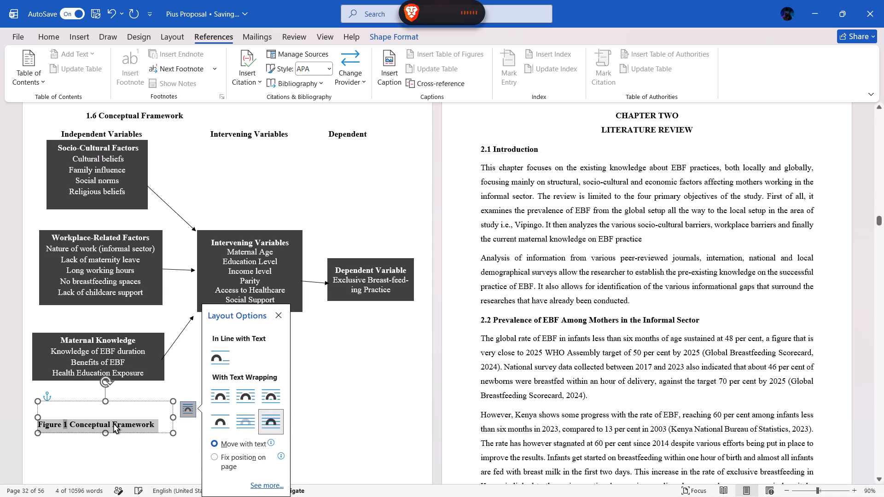
click(335, 382)
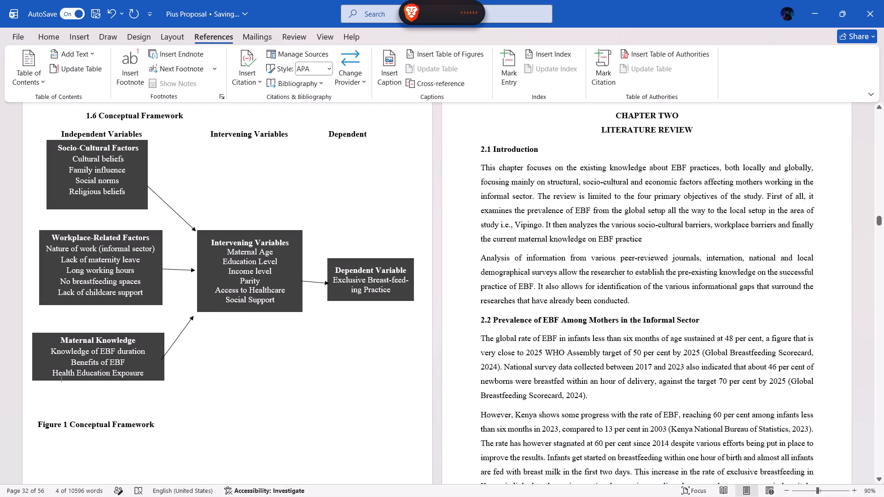
click(71, 401)
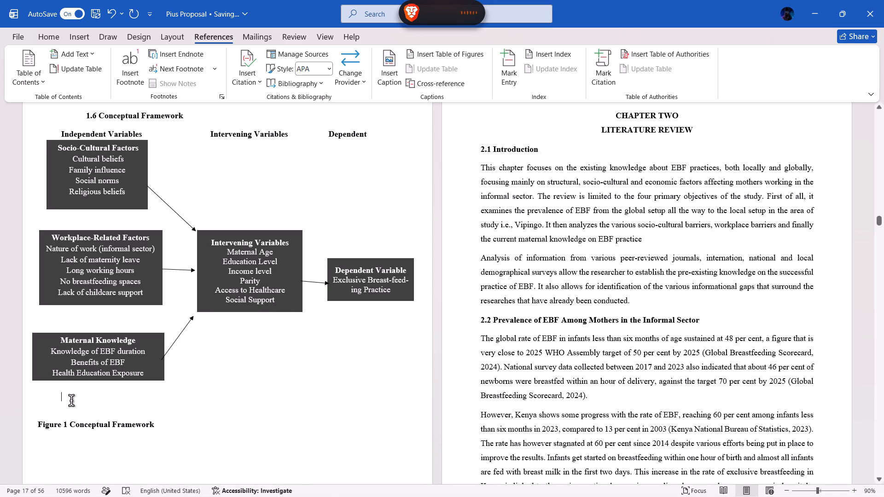
Save the document with the bold caption changes.
click(232, 358)
scroll(291, 365, up, 1)
key(ctrl+s)
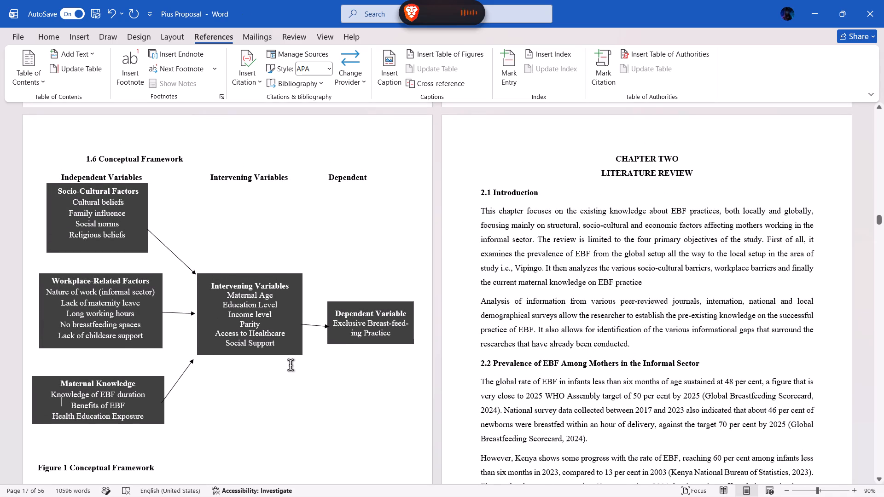
Update the entire List of Figures so its entries match the revised captions.
ctrl+click(291, 365)
scroll(466, 217, up, 5)
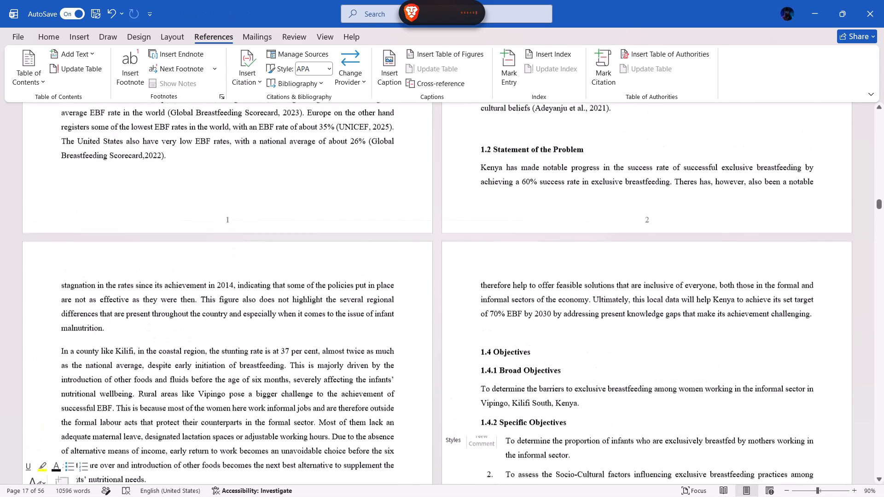
scroll(466, 217, up, 8)
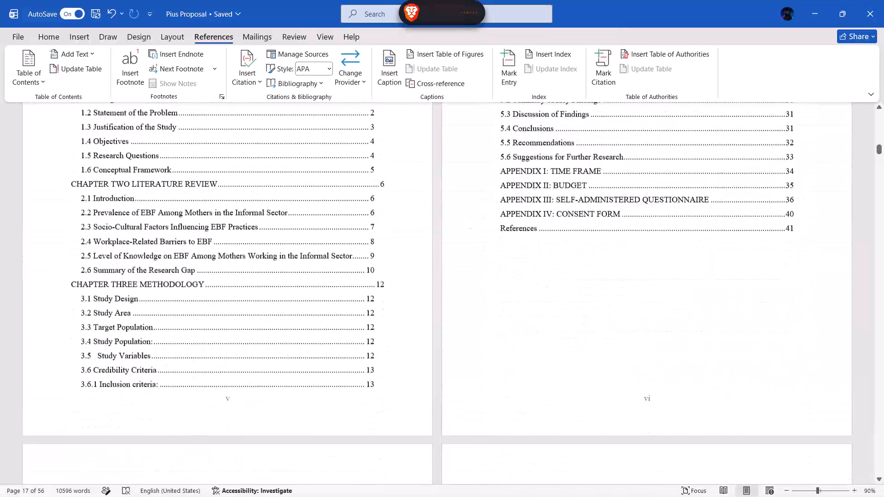
scroll(466, 217, up, 1)
scroll(522, 210, up, 1)
scroll(522, 210, down, 1)
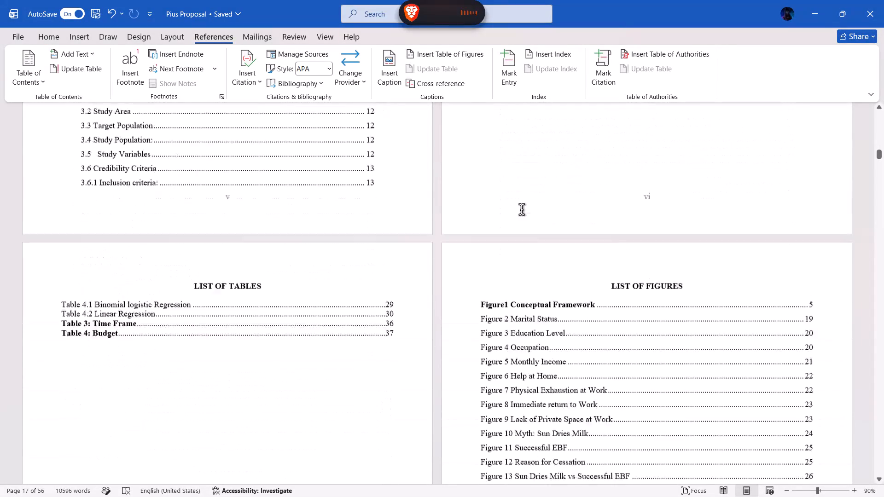
scroll(522, 210, down, 1)
click(534, 239)
right_click(534, 239)
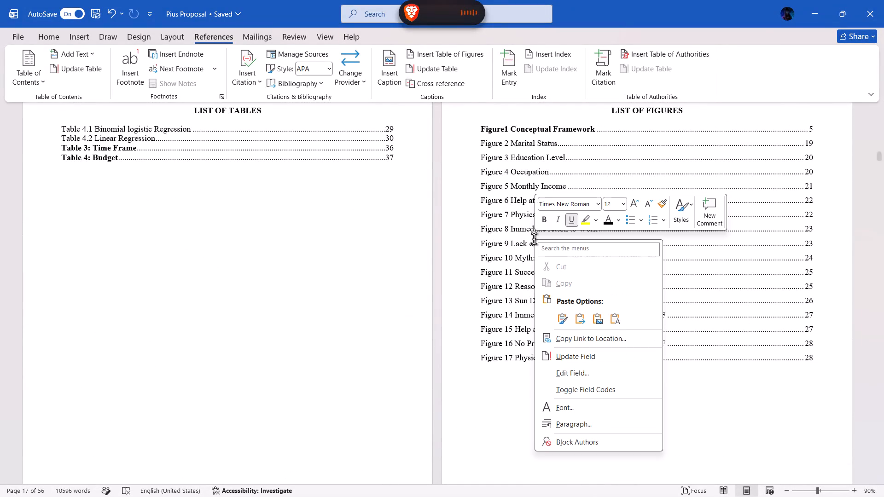
click(582, 358)
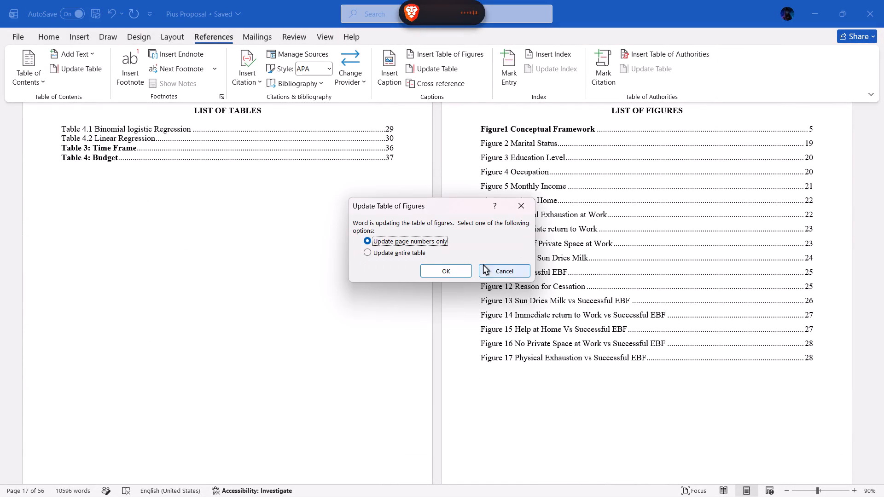
click(415, 254)
click(451, 272)
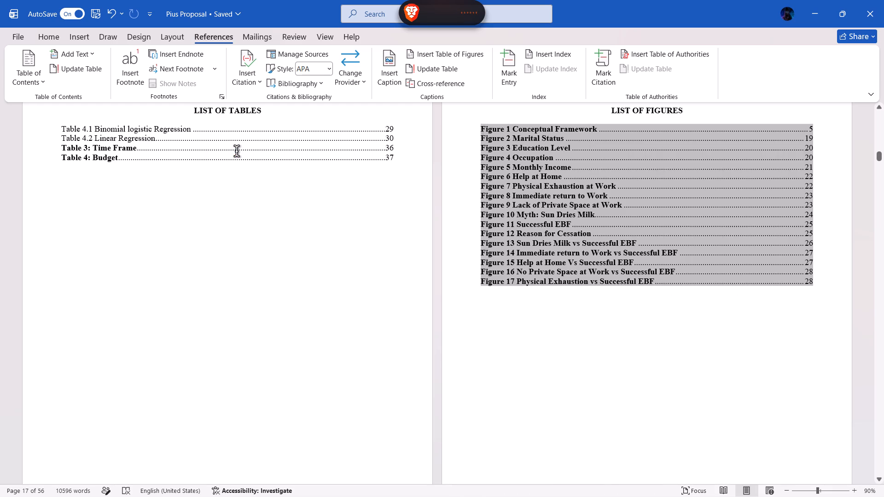
Update the entire List of Tables so its entries match the revised captions.
click(214, 135)
click(214, 148)
right_click(214, 148)
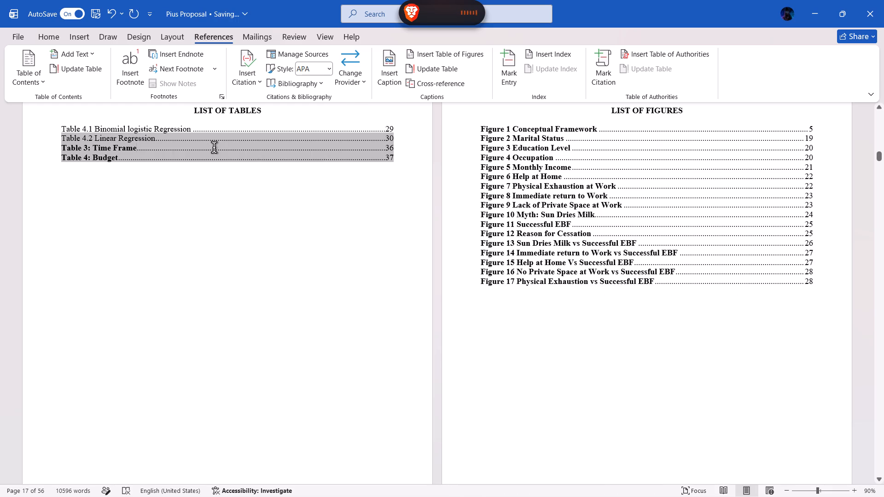
click(265, 267)
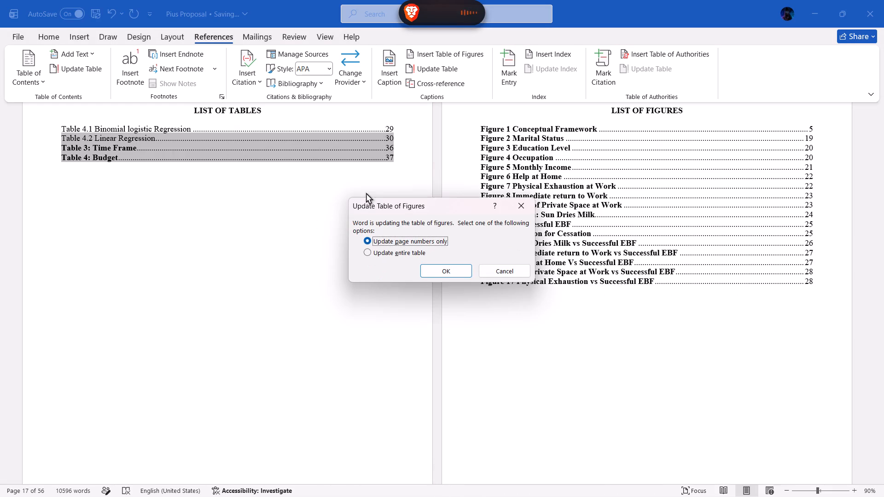
click(396, 248)
click(450, 274)
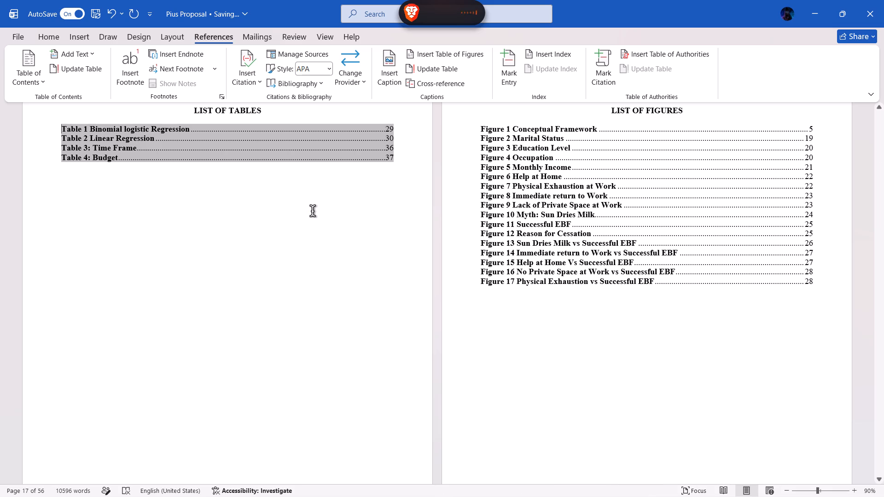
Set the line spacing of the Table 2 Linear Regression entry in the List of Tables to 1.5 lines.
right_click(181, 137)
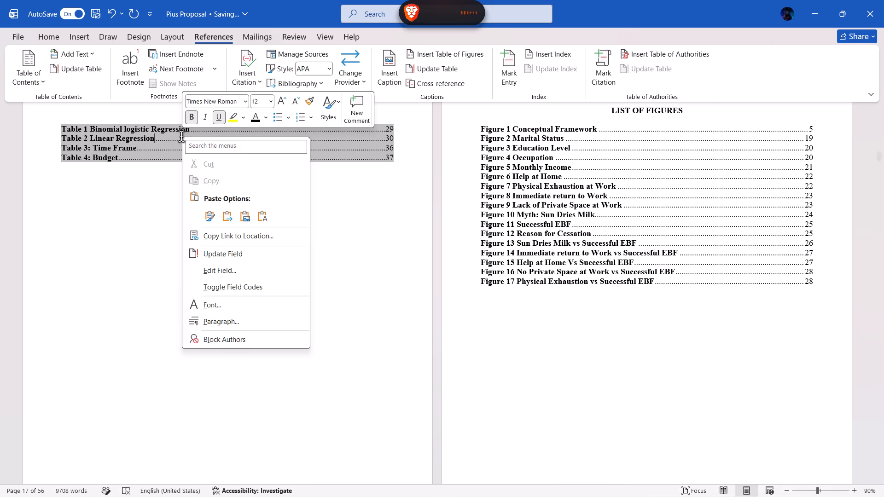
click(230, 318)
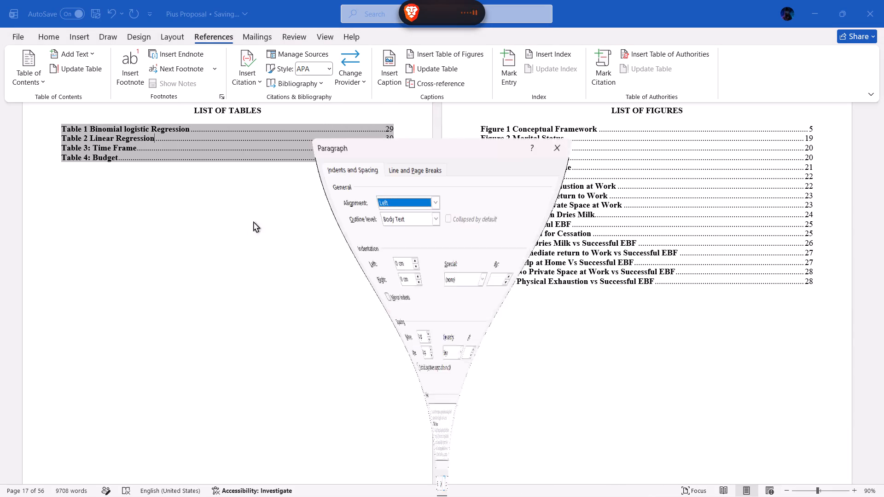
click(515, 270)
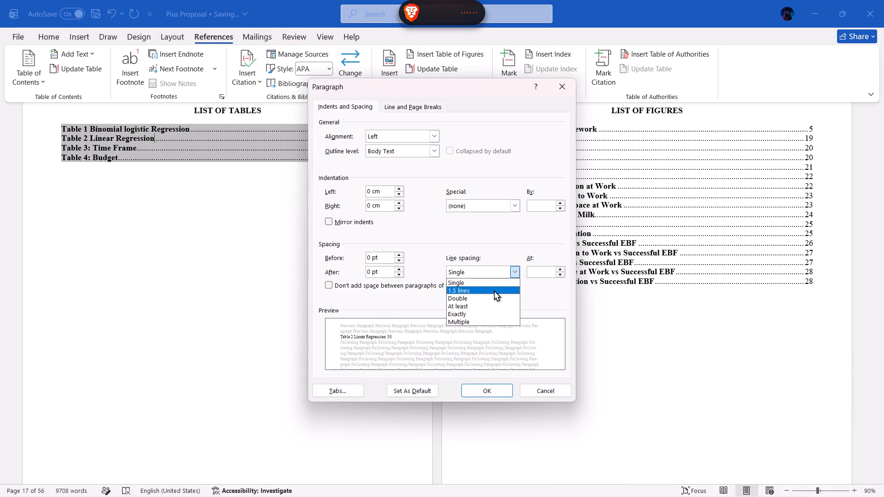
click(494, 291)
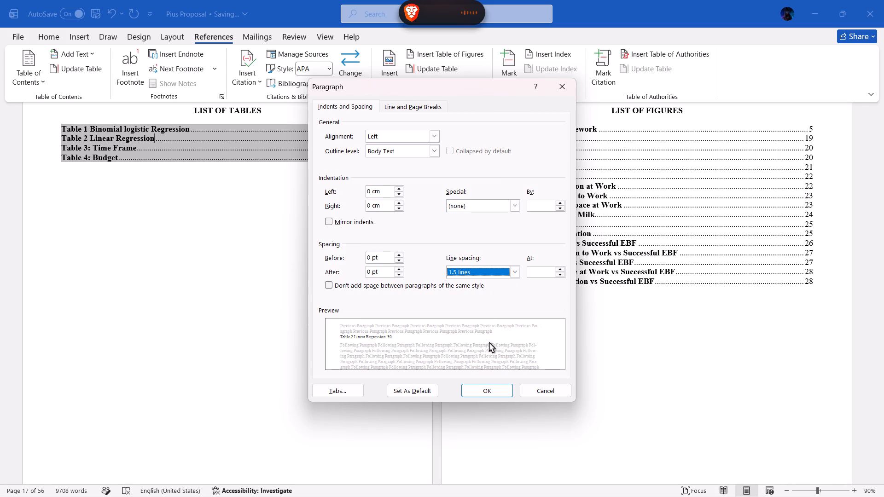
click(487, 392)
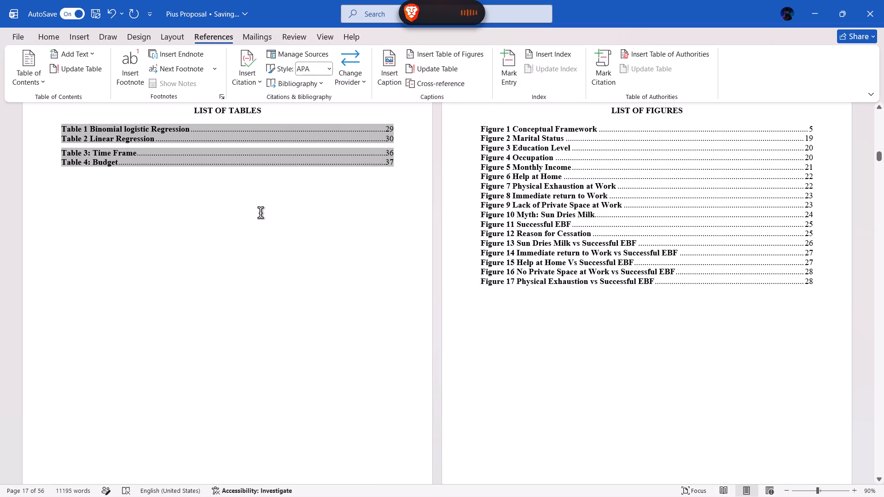
Set the line spacing of the whole List of Tables and List of Figures to 1.5 lines.
click(261, 213)
drag(261, 213, 190, 127)
click(214, 175)
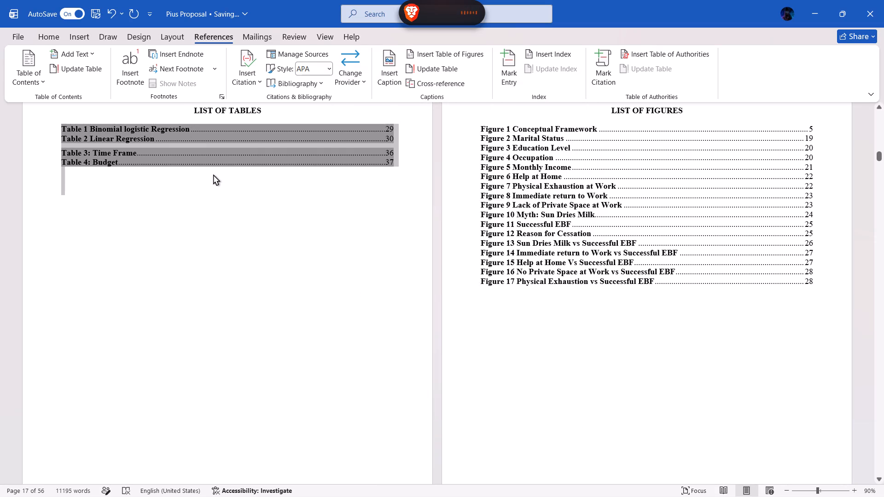
drag(179, 171, 122, 116)
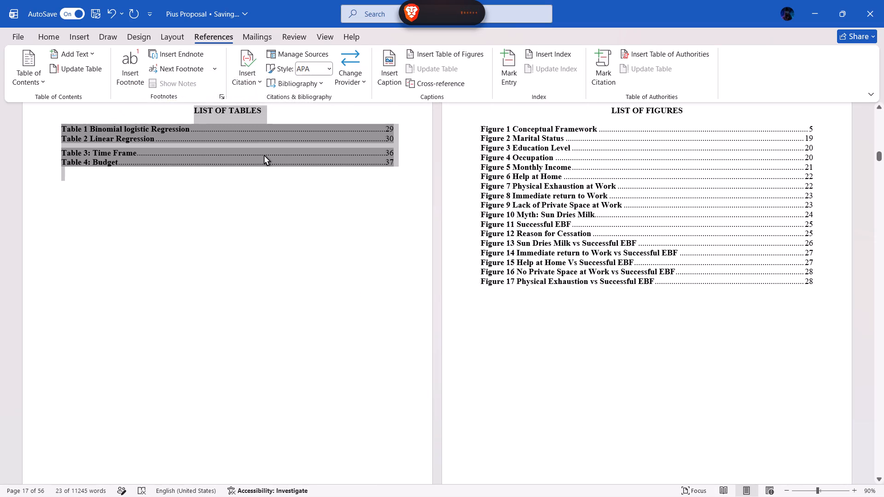
click(264, 155)
drag(262, 174, 245, 144)
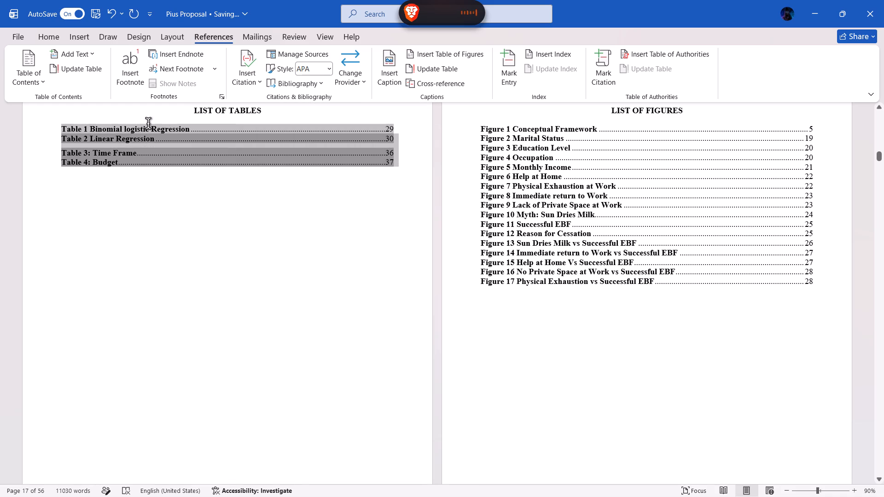
click(148, 123)
drag(143, 121, 512, 203)
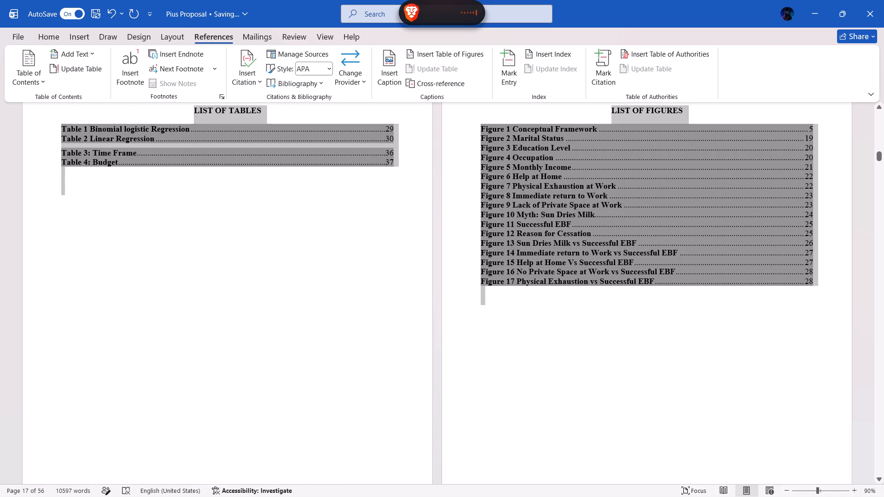
drag(512, 203, 546, 328)
right_click(537, 243)
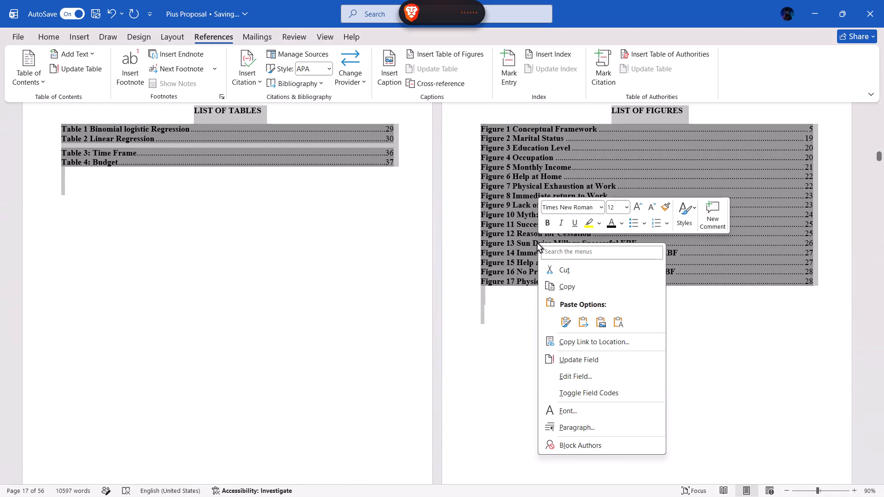
click(591, 425)
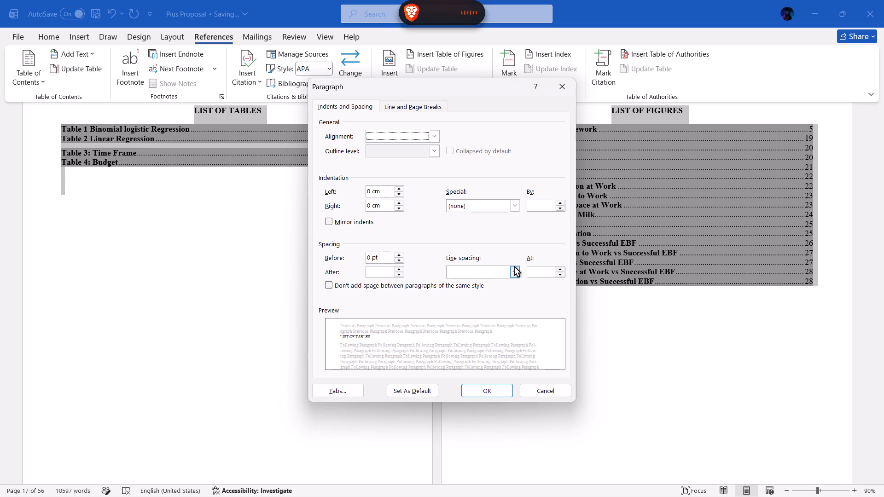
click(515, 266)
click(483, 292)
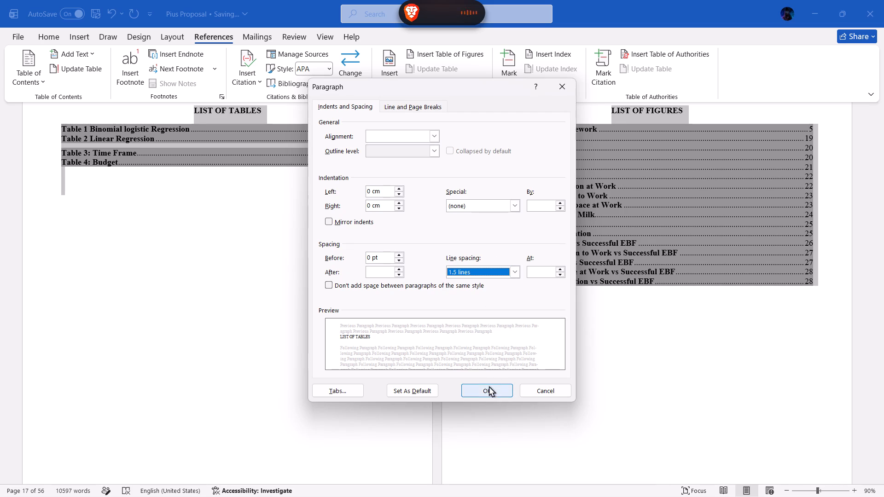
click(488, 392)
click(331, 331)
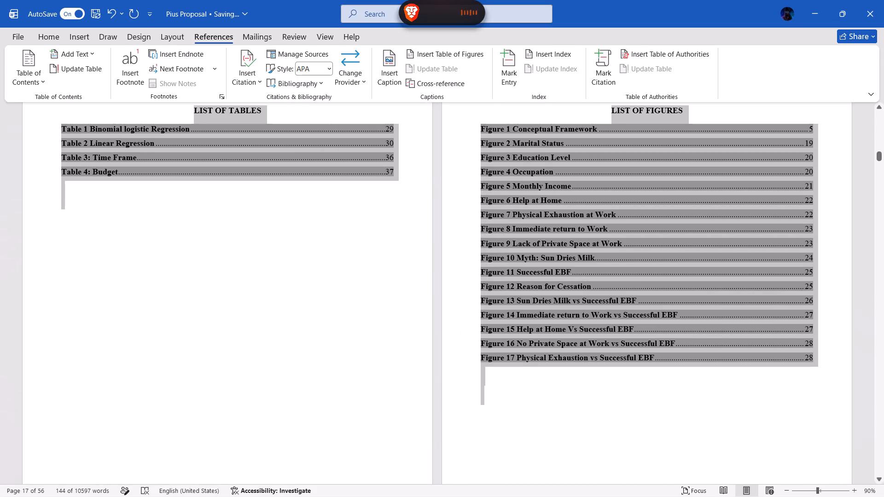
Follow the Table 1 entry in the List of Tables to its caption and add a colon after the number 1.
scroll(546, 377, up, 1)
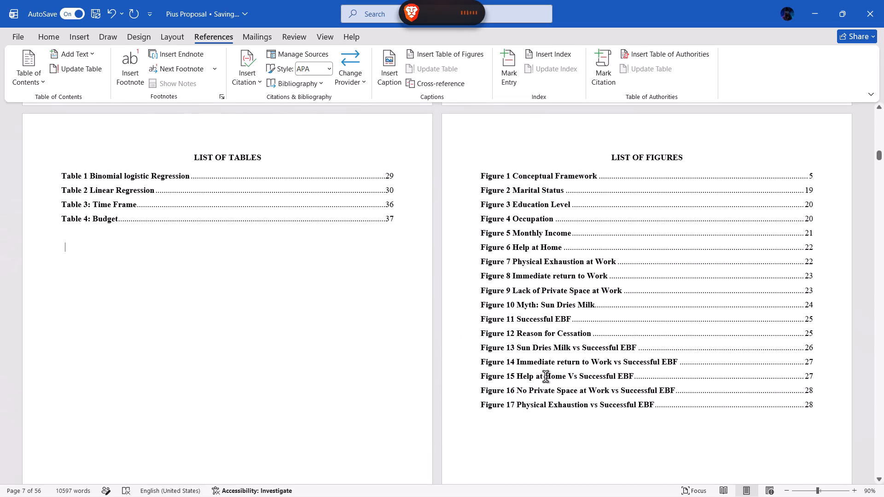
scroll(546, 377, up, 1)
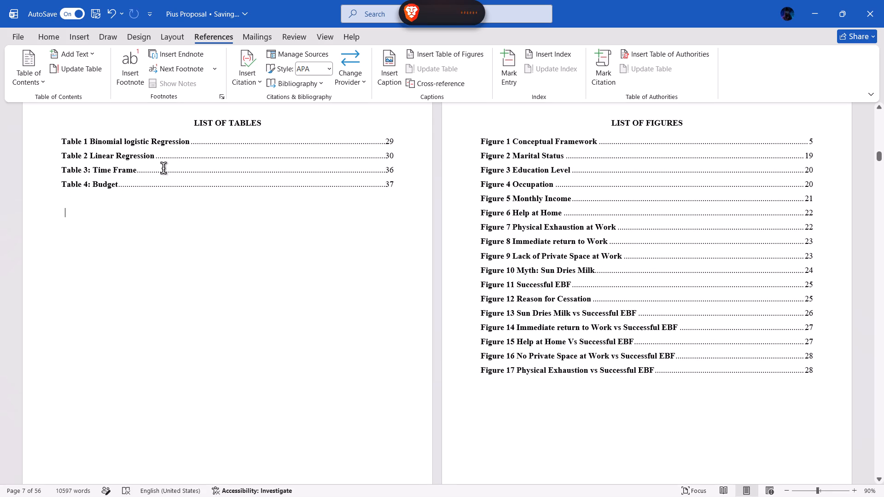
click(140, 140)
ctrl+click(140, 140)
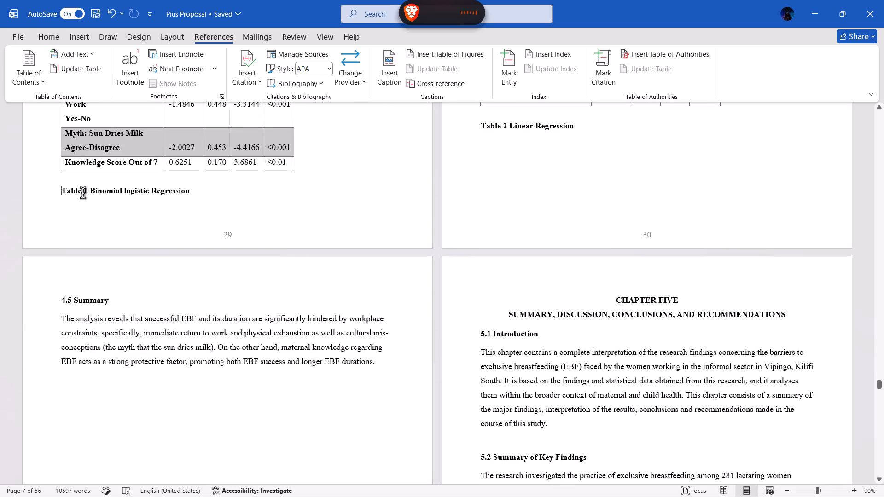
click(86, 192)
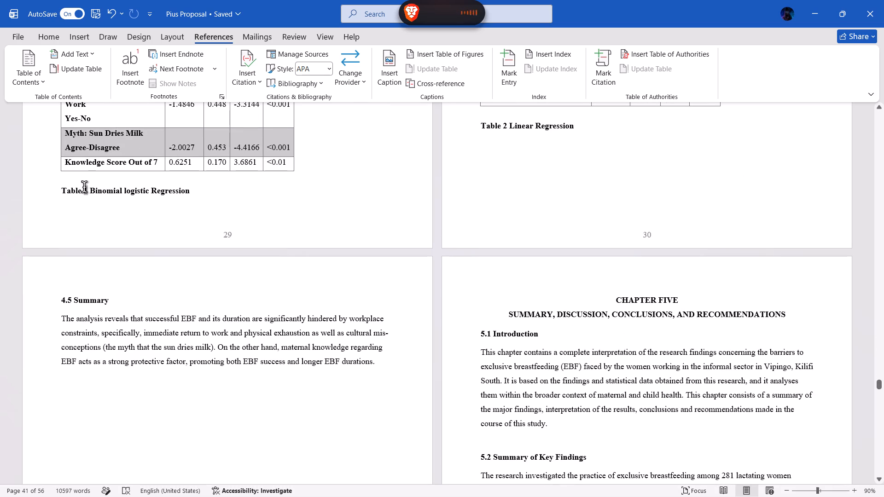
click(87, 189)
key(shift+colon)
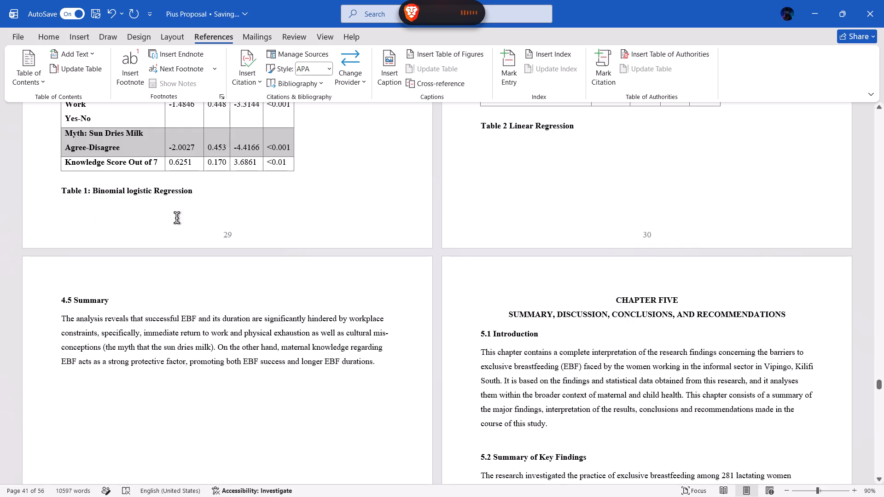
Add a colon after the number 2 in the Table 2 Linear Regression caption.
click(509, 124)
key(Left)
key(shift+colon)
Add a colon after the figure number in the Figure 2 Marital Status and Figure 3 Education Level captions.
scroll(544, 204, down, 1)
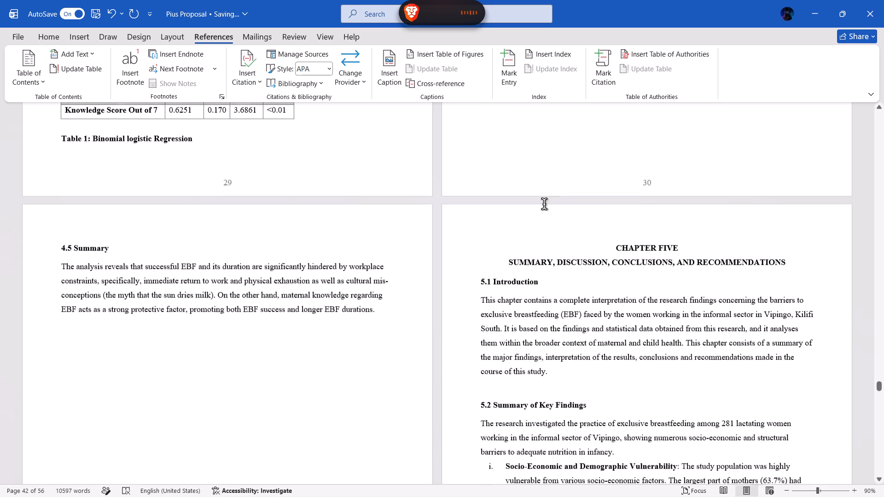
scroll(544, 204, down, 2)
scroll(544, 204, up, 8)
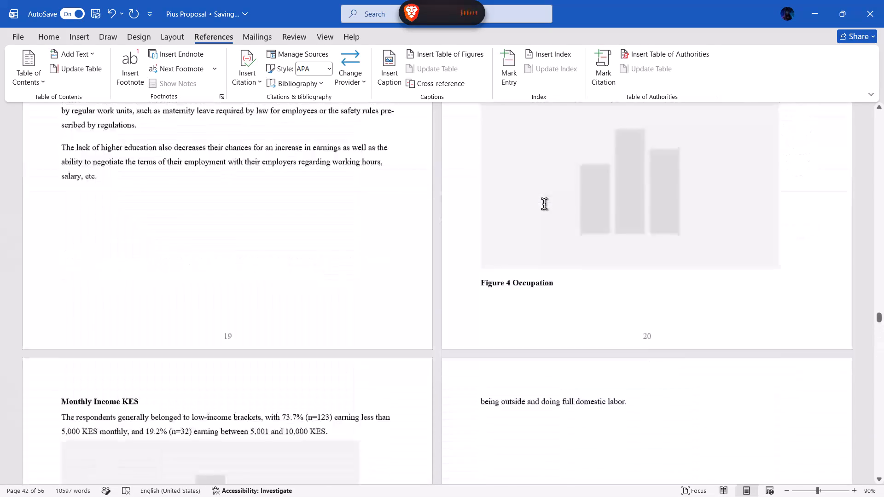
scroll(544, 204, down, 7)
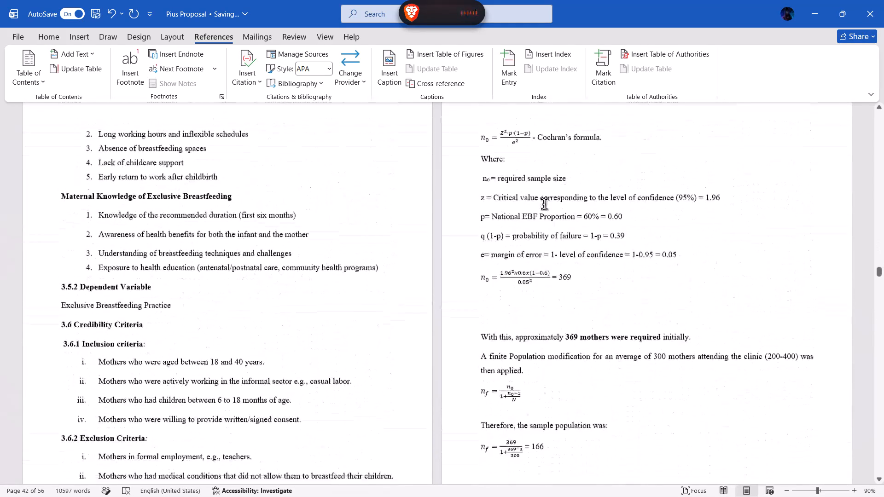
scroll(544, 204, down, 4)
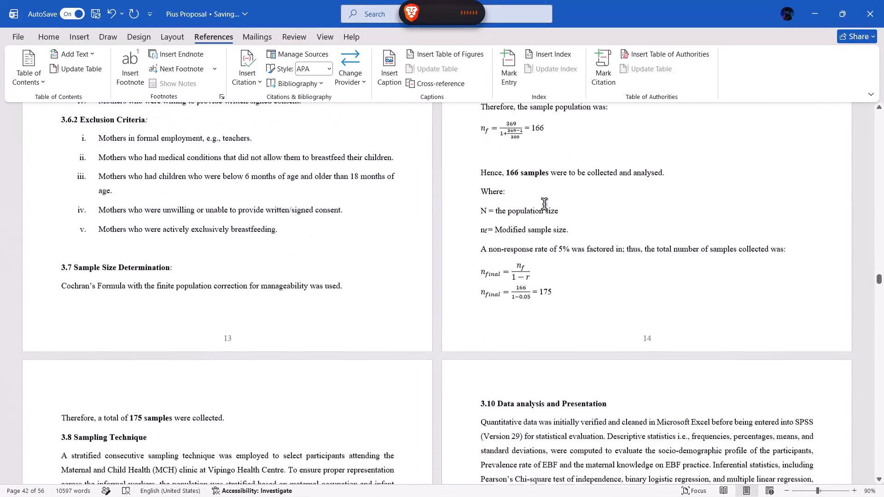
scroll(544, 204, down, 3)
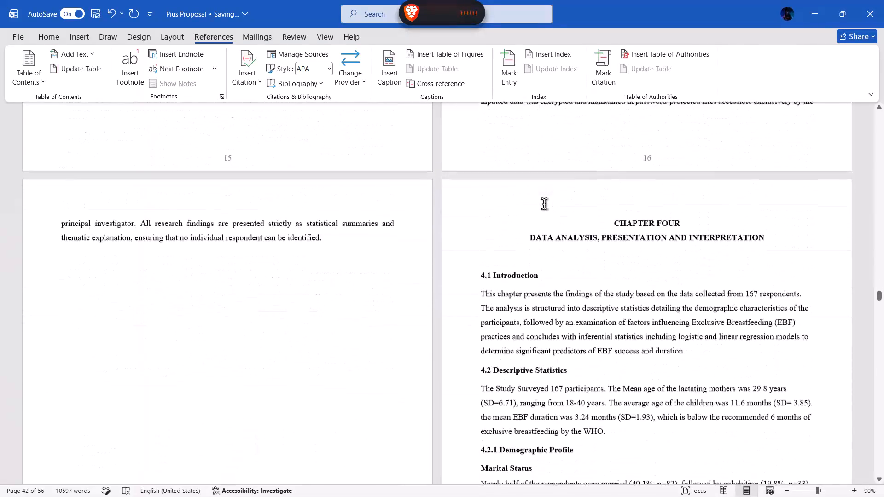
scroll(544, 204, down, 3)
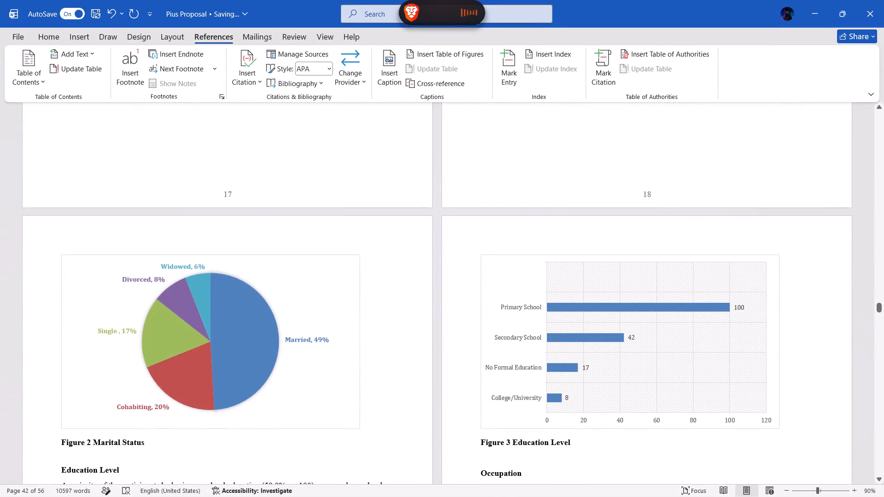
click(91, 440)
key(shift+colon)
scroll(121, 467, down, 1)
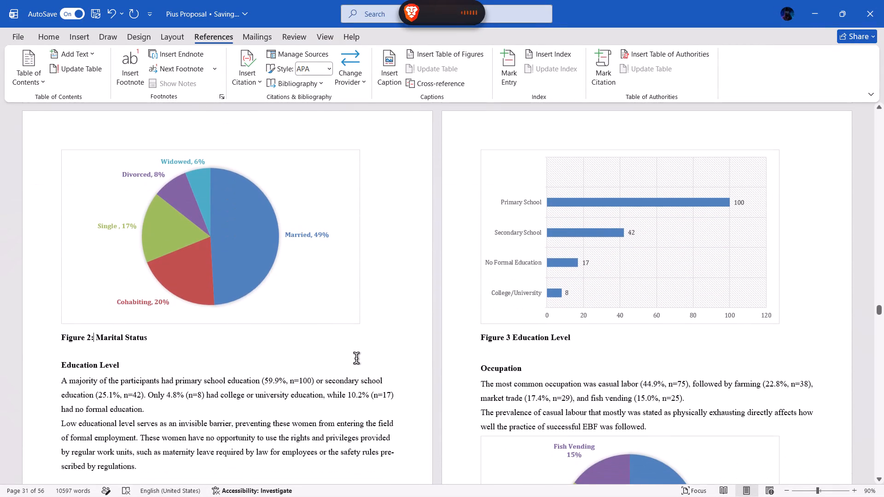
click(510, 336)
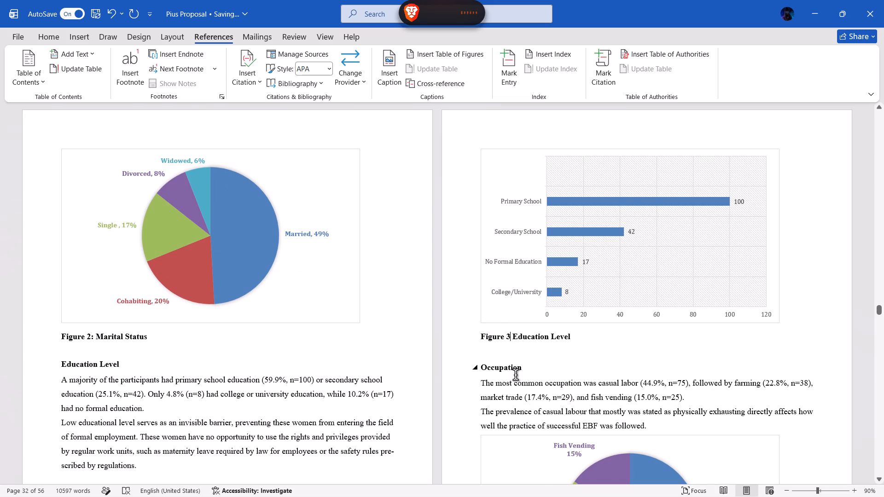
key(shift+colon)
Add a colon after the figure number in the Figure 4 Occupation and Figure 5 Monthly Income captions.
scroll(516, 375, down, 2)
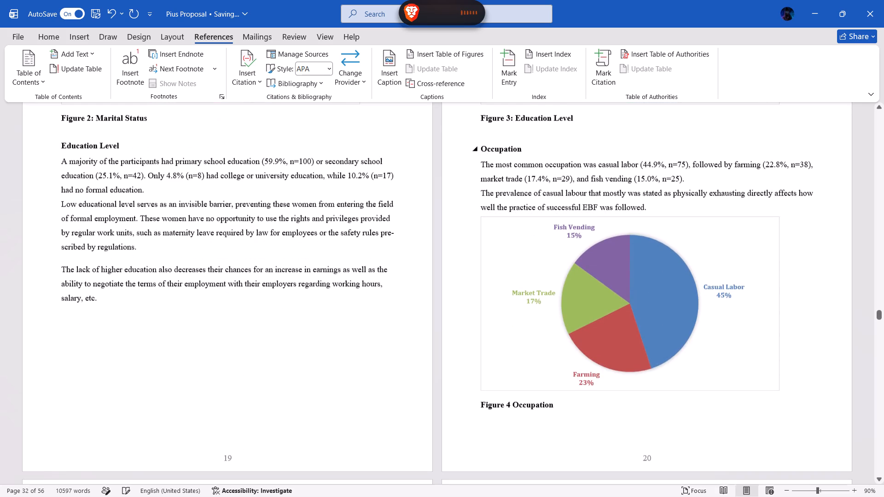
click(512, 396)
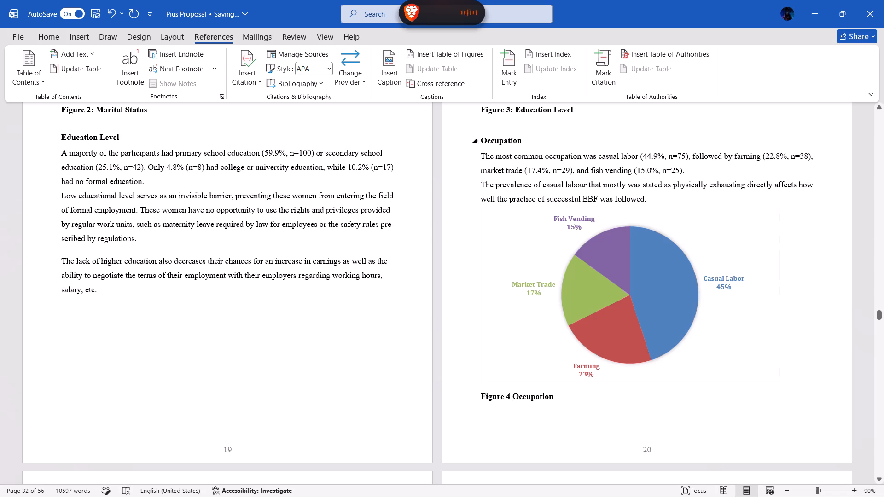
key(Left)
key(shift+colon)
scroll(509, 410, down, 3)
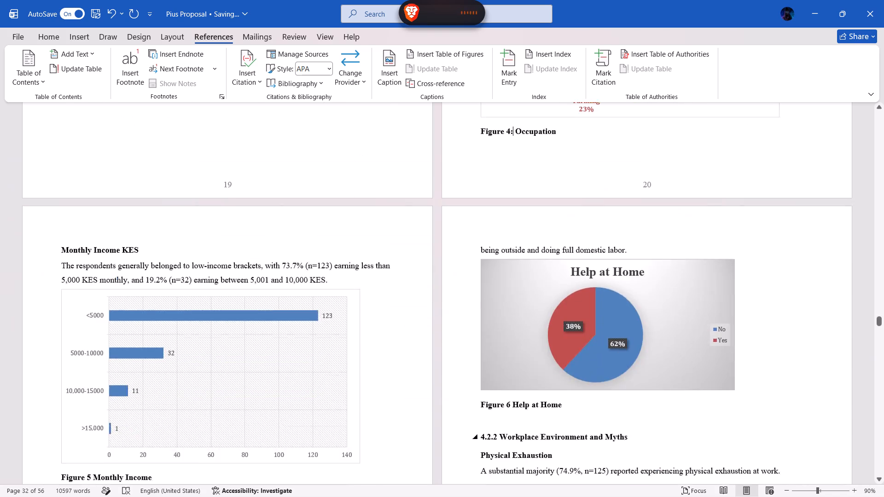
scroll(509, 410, down, 2)
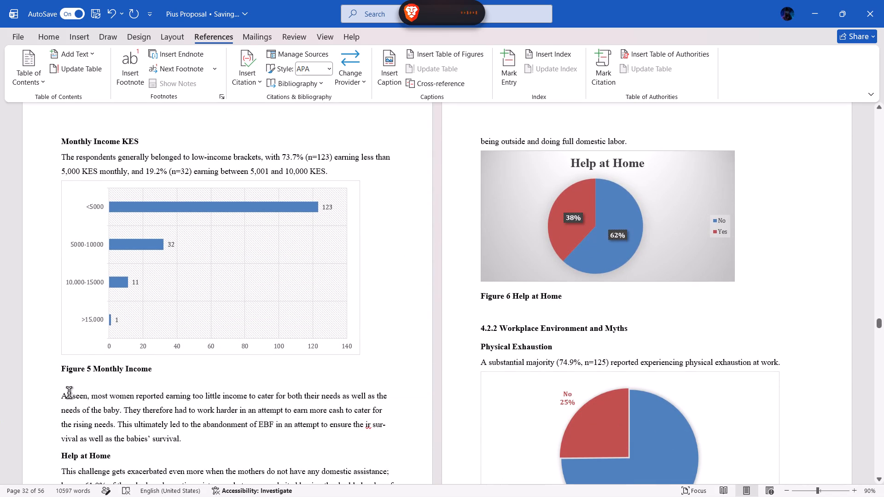
click(88, 371)
key(Right)
key(shift+colon)
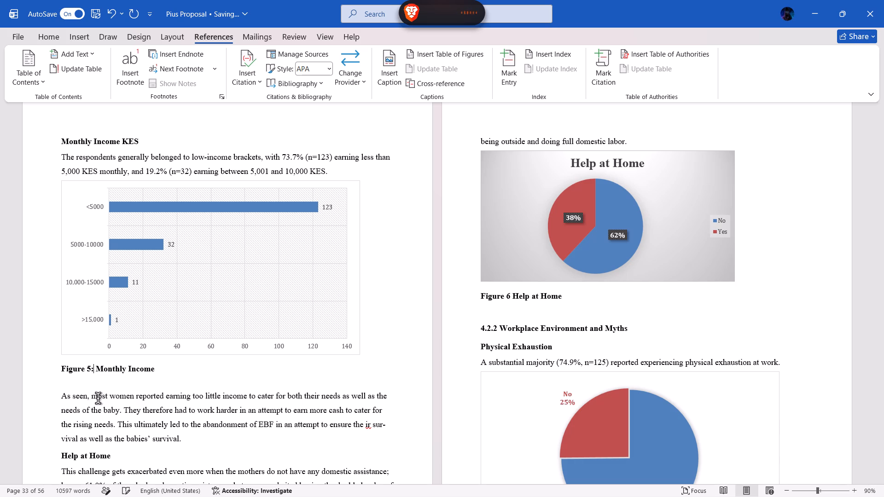
Add a colon after the figure number in the Figure 6 Help at Home and Figure 7 Physical Exhaustion at Work captions.
click(509, 296)
key(shift+colon)
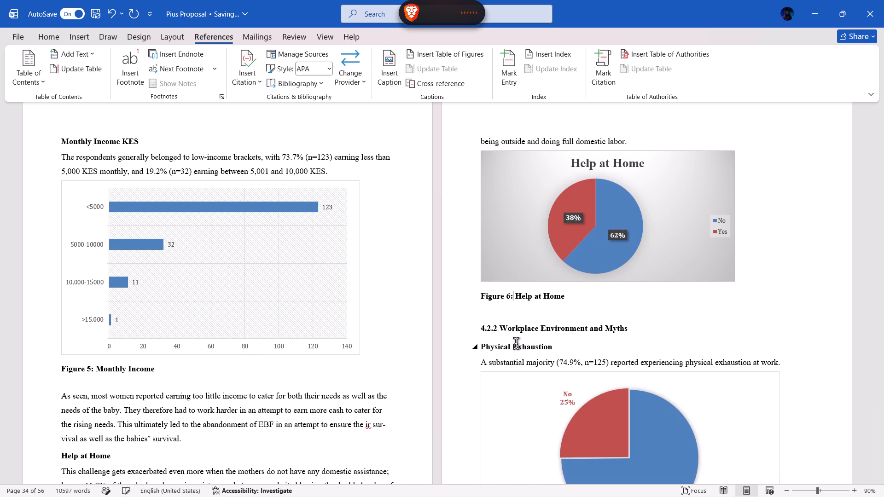
scroll(516, 344, down, 2)
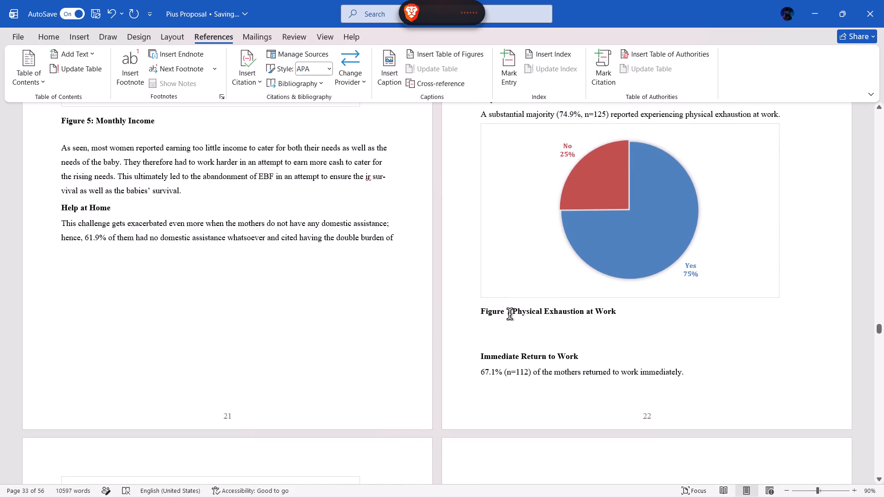
click(510, 314)
key(shift+colon)
Add a colon after the figure number in the Figure 10 Myth: Sun Dries Milk and Figure 8 Immediate return to Work captions.
scroll(510, 314, down, 1)
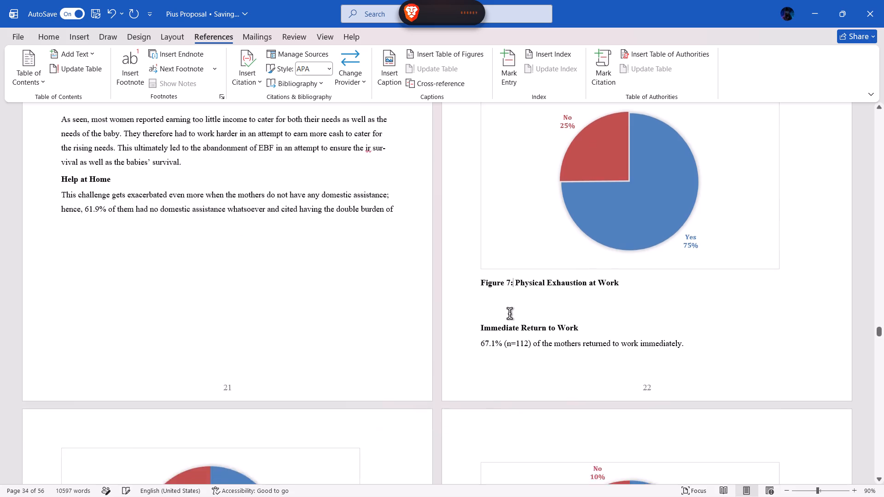
scroll(510, 314, down, 1)
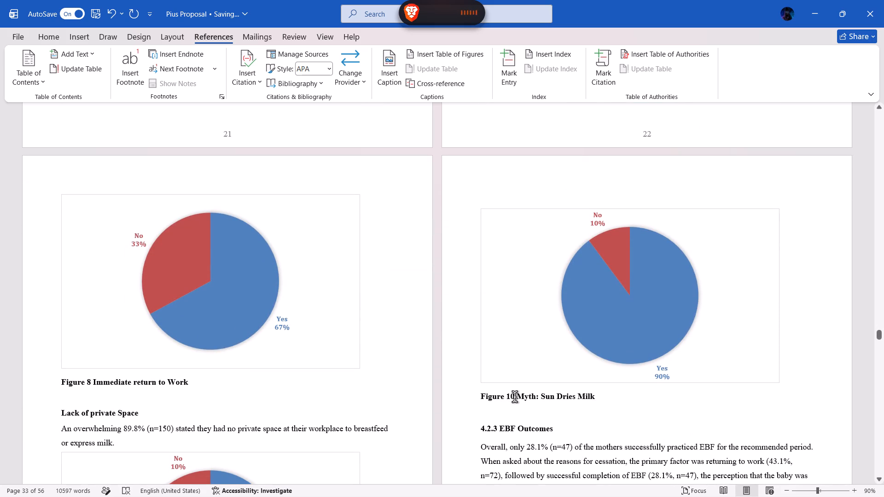
click(515, 397)
key(shift+colon)
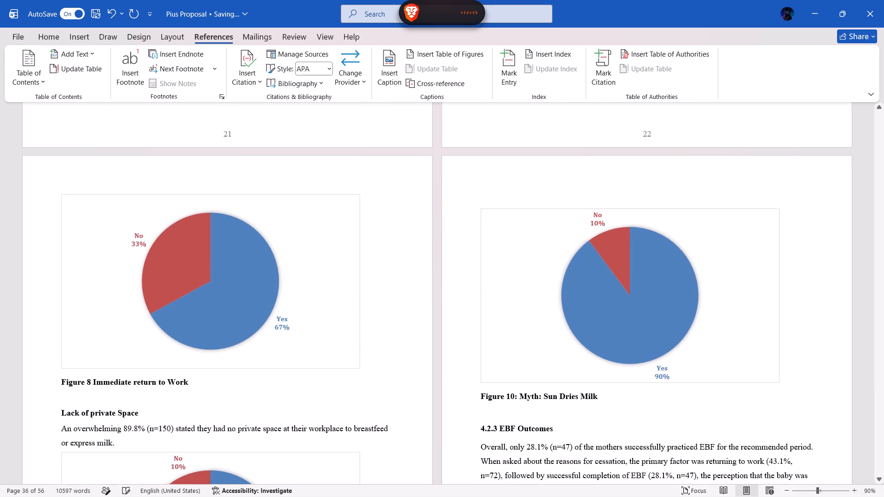
click(90, 382)
key(shift+colon)
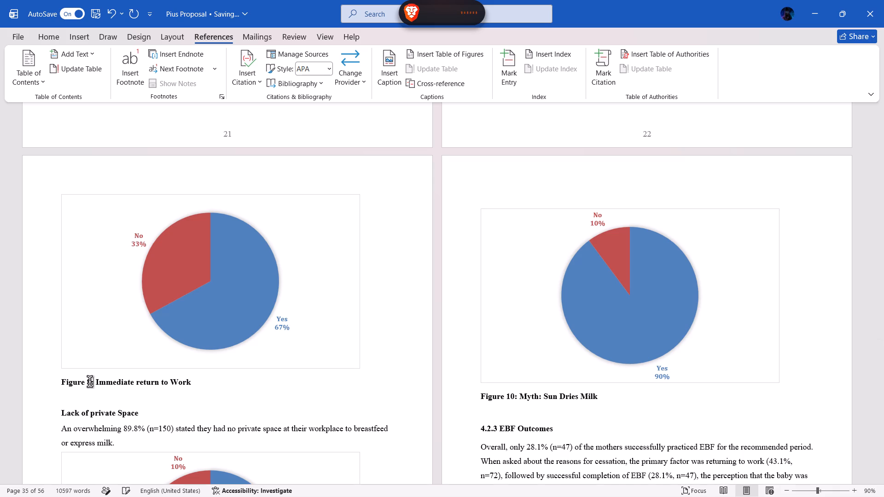
Add a colon after the figure number in the Figure 9 Lack of Private Space at Work and Figure 11 Successful EBF captions.
scroll(91, 384, down, 1)
scroll(100, 326, down, 2)
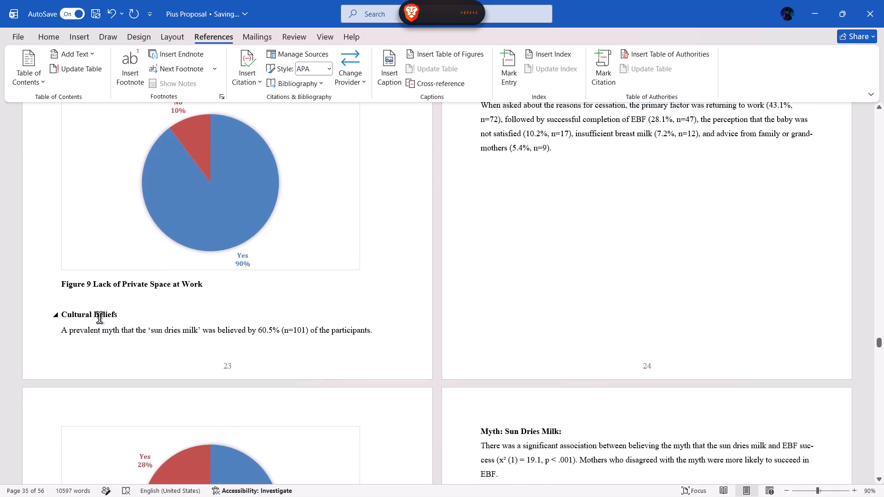
click(89, 286)
key(shift+colon)
scroll(208, 305, down, 4)
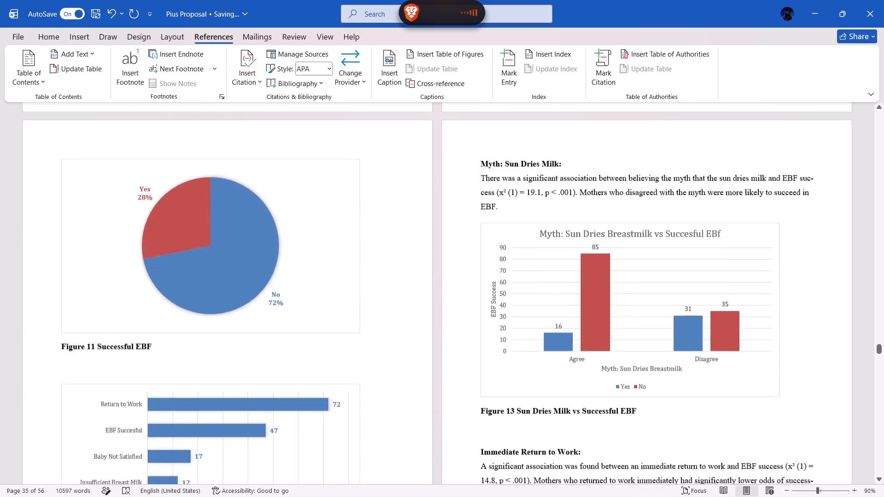
scroll(208, 305, down, 3)
click(93, 221)
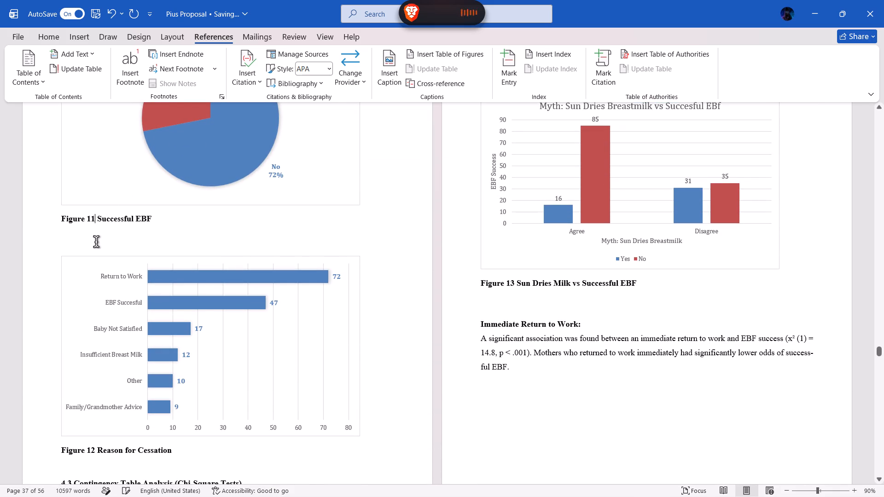
key(shift+colon)
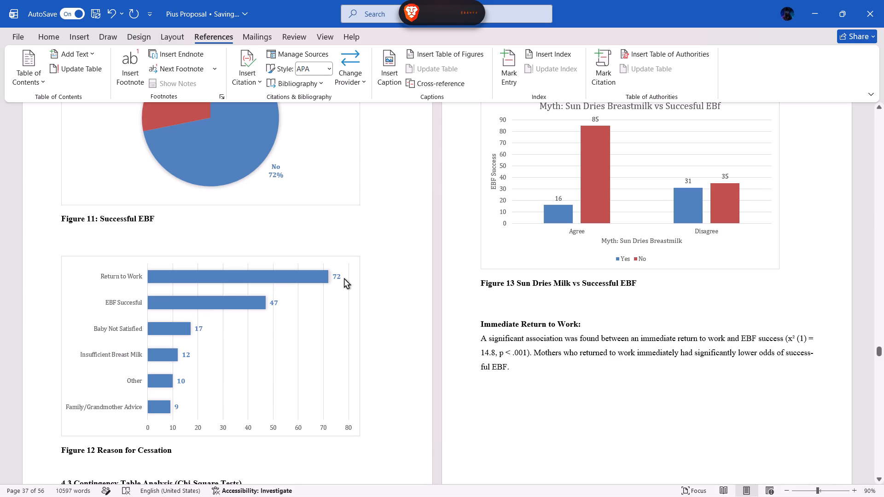
Add a colon after the figure number in the Figure 13 Sun Dries Milk vs Successful EBF and Figure 12 Reason for Cessation captions.
click(515, 283)
key(shift+colon)
click(95, 451)
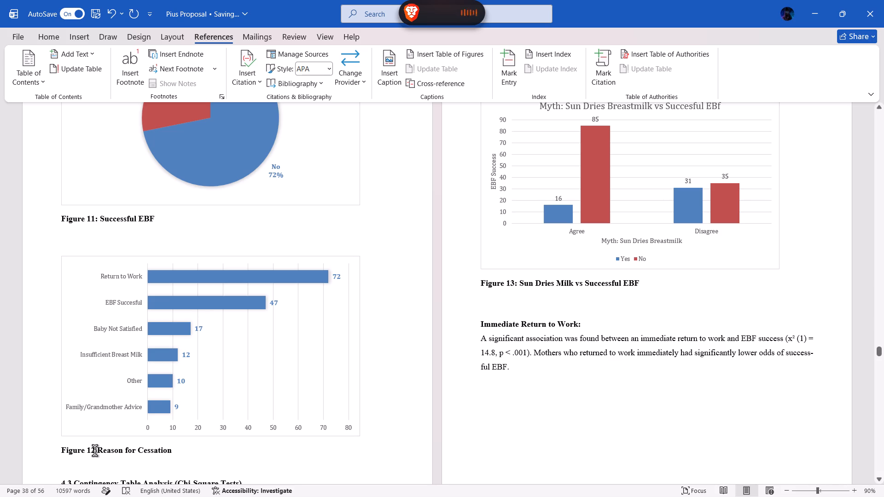
key(shift+colon)
Add a colon after the figure number in the Figure 14 Immediate return to Work and Figure 16 No Private Space at Work captions.
scroll(99, 480, down, 1)
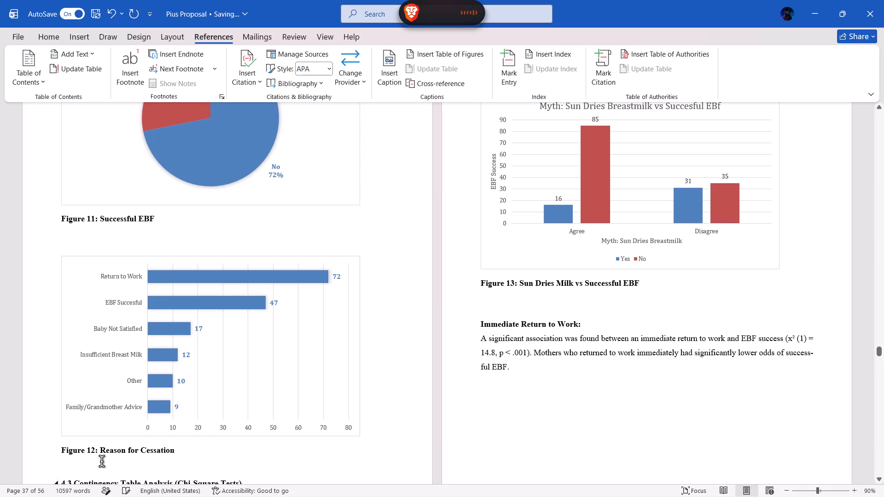
scroll(102, 462, down, 1)
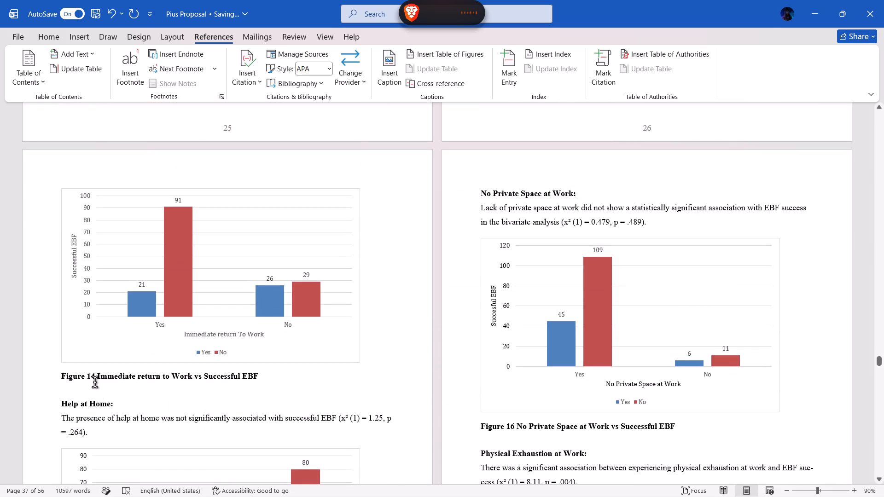
click(94, 382)
key(shift+colon)
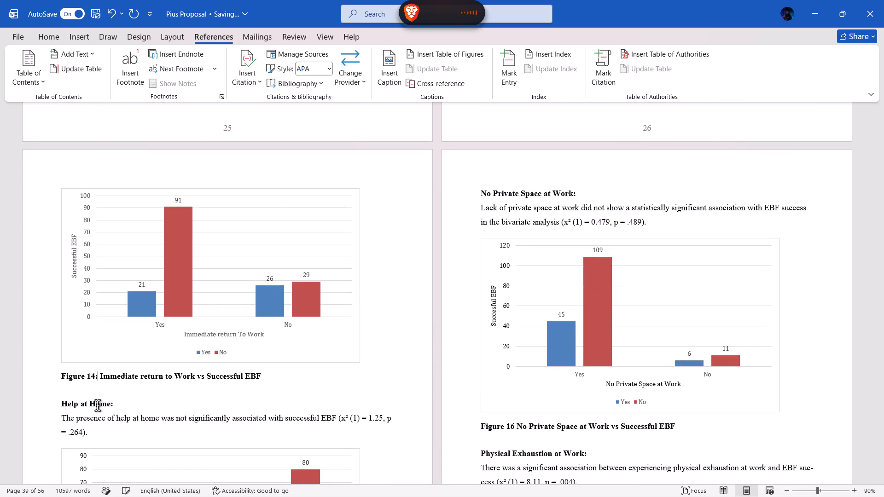
click(513, 429)
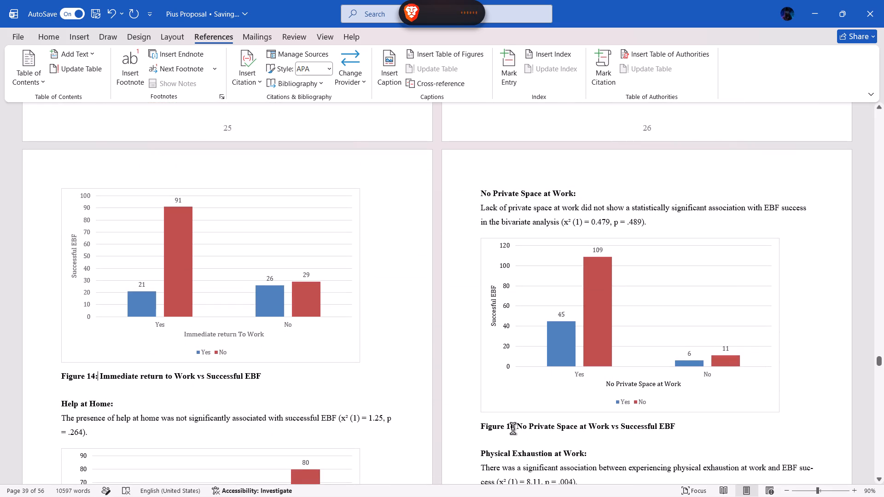
key(shift+colon)
Add a colon after the figure number in the Figure 15 Help at Home and Figure 17 Physical Exhaustion captions, and save the document.
scroll(519, 457, down, 3)
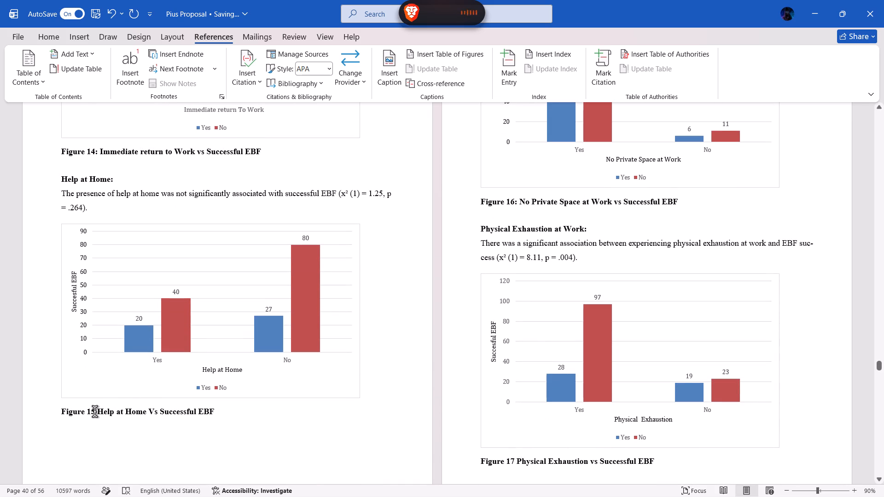
drag(95, 412, 98, 445)
click(96, 428)
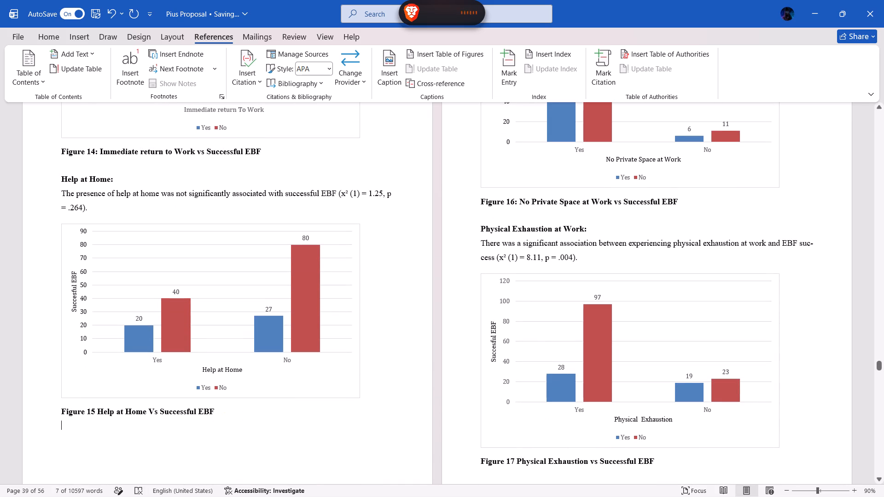
click(94, 409)
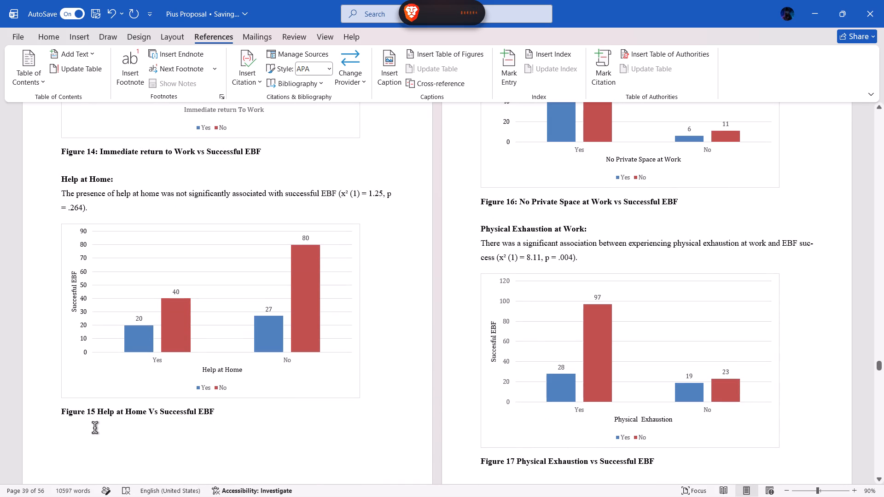
key(shift+colon)
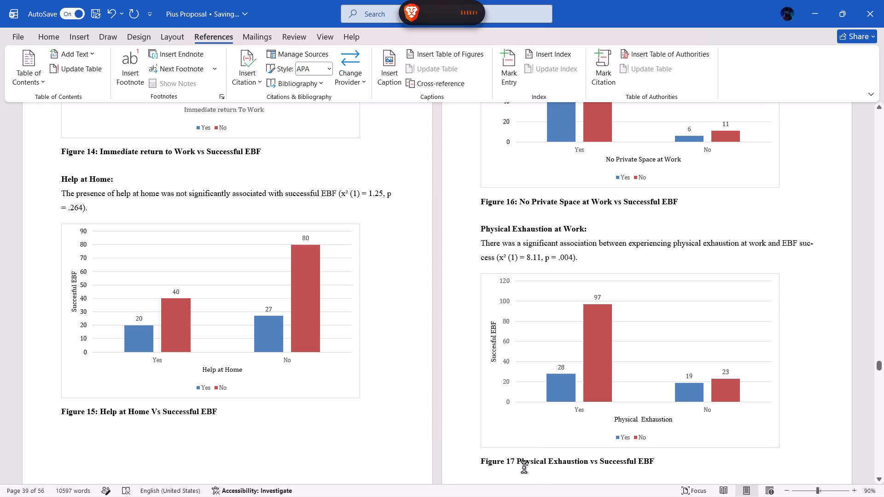
click(514, 463)
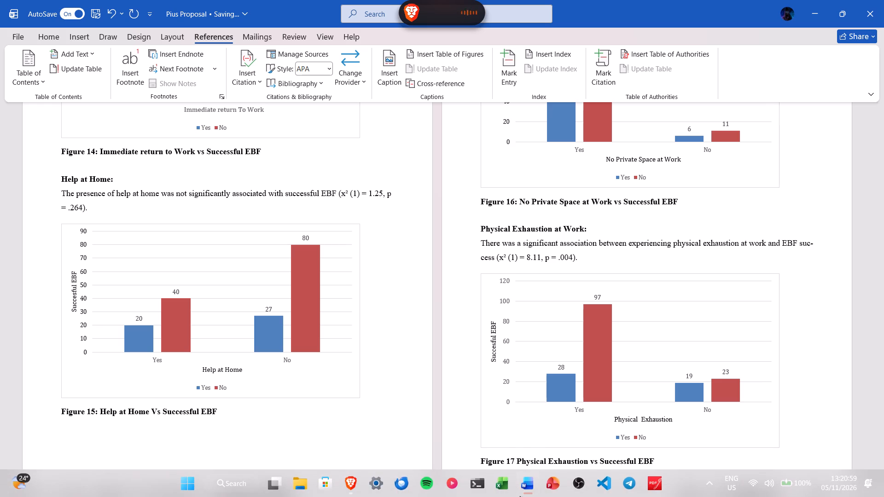
key(shift+colon)
scroll(520, 496, down, 1)
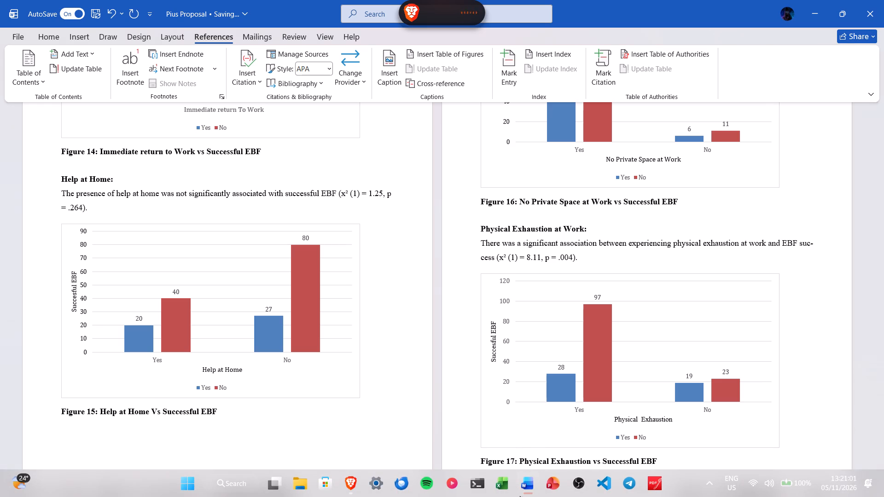
scroll(506, 379, down, 3)
scroll(465, 323, down, 1)
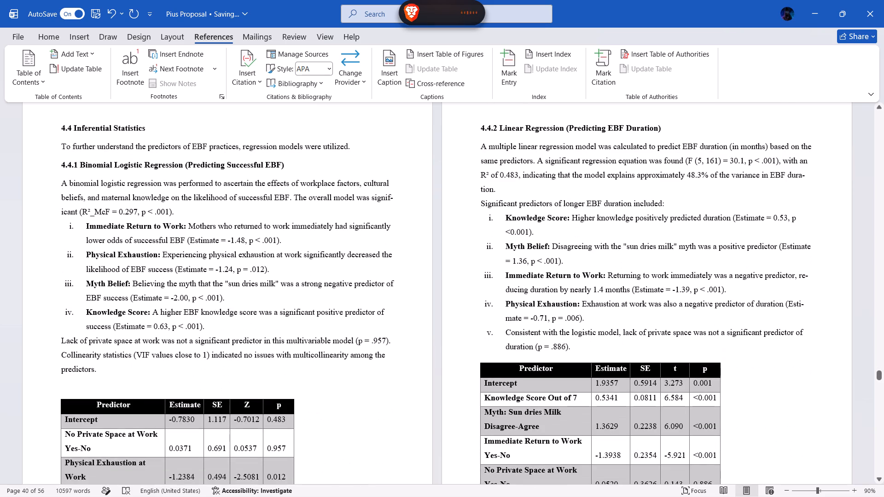
scroll(465, 323, down, 1)
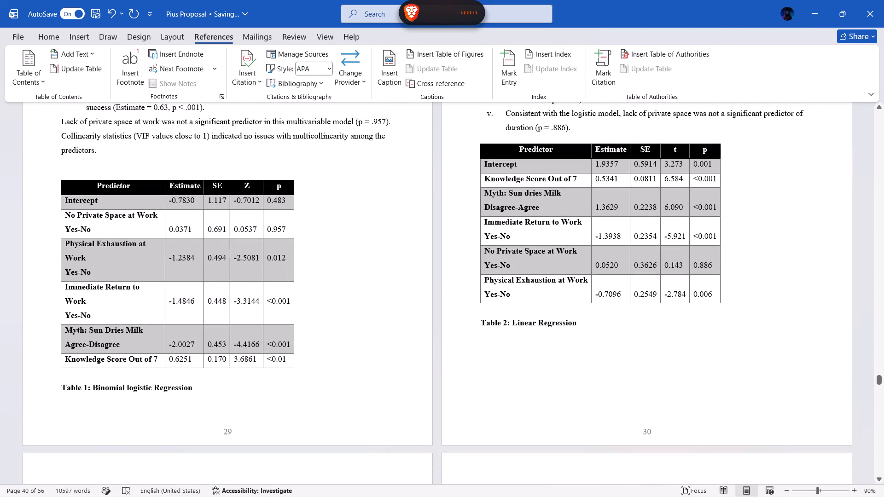
key(ctrl+s)
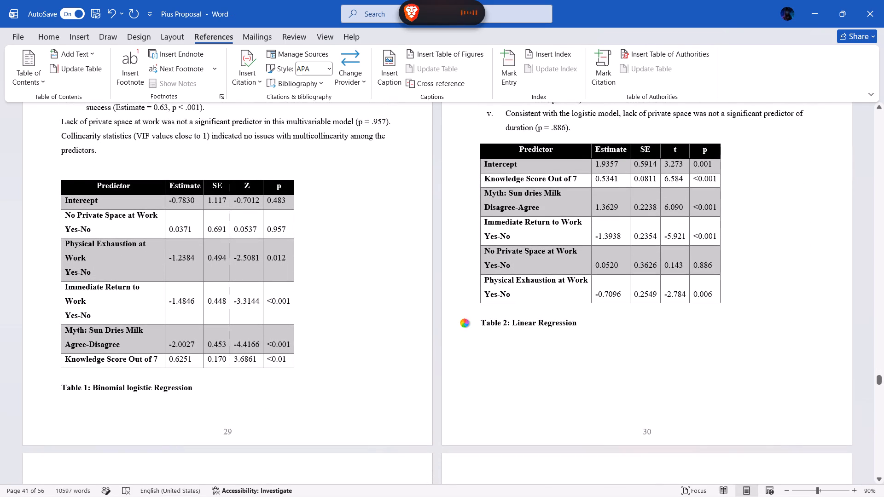
Look through the remaining pages and appendices, including the budget table, to check their captions, and save the document.
scroll(489, 274, down, 12)
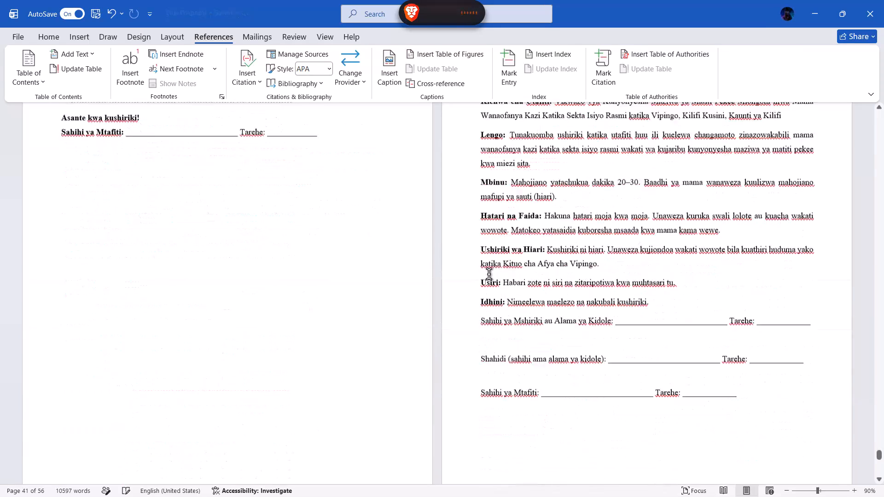
scroll(489, 274, up, 2)
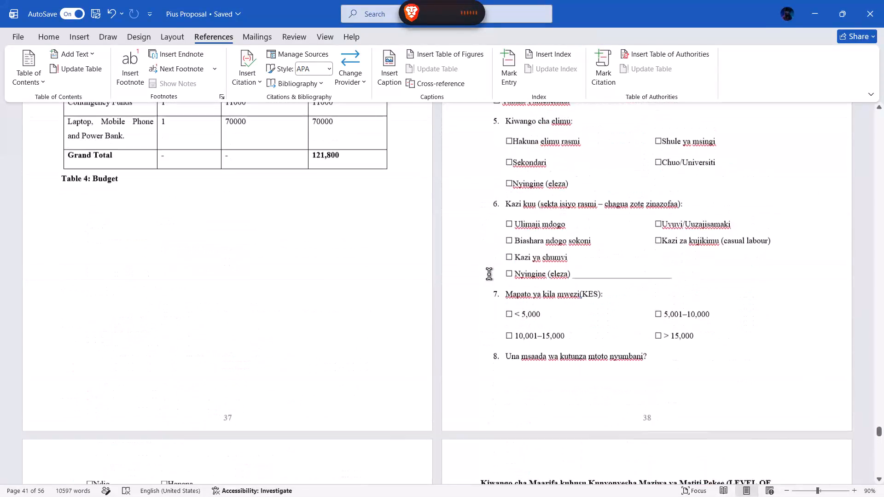
scroll(489, 274, up, 2)
scroll(154, 258, up, 2)
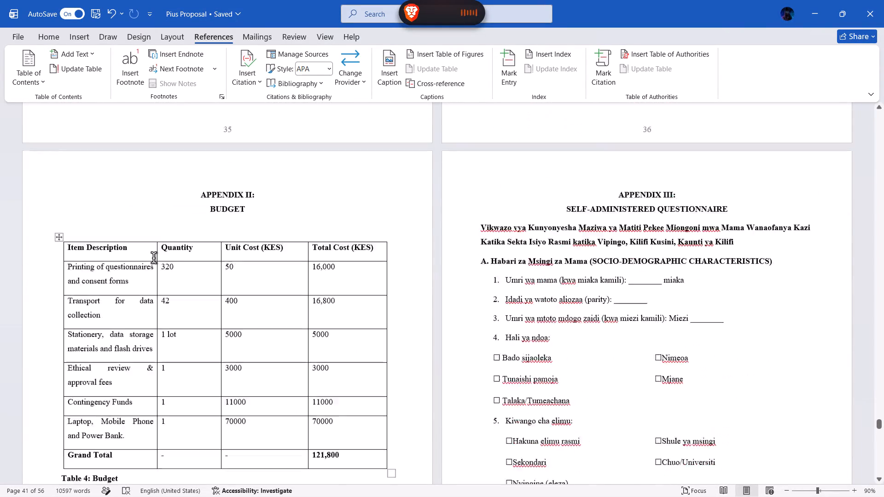
scroll(154, 258, up, 9)
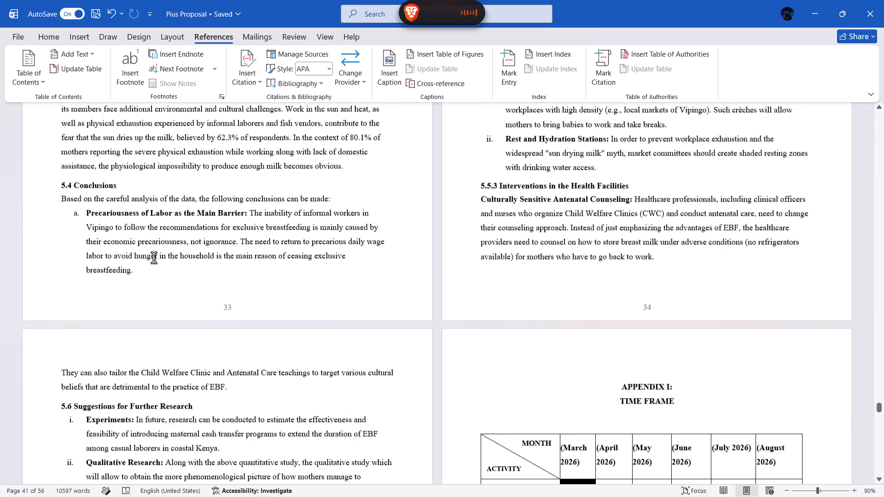
scroll(154, 258, up, 1)
key(ctrl+s)
Update the entire List of Figures so its entries match the edited captions.
scroll(465, 177, up, 20)
scroll(465, 177, up, 20)
scroll(465, 177, up, 20)
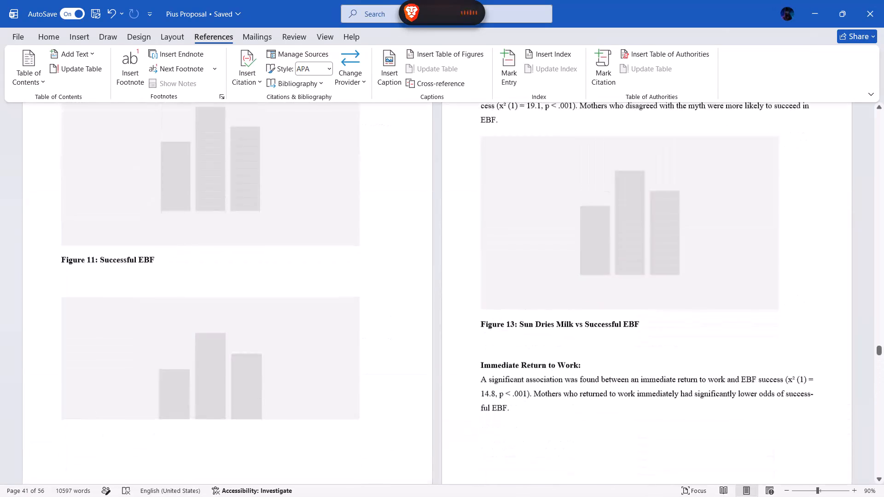
scroll(465, 177, up, 20)
scroll(465, 177, up, 20)
scroll(465, 177, up, 20)
scroll(465, 177, down, 1)
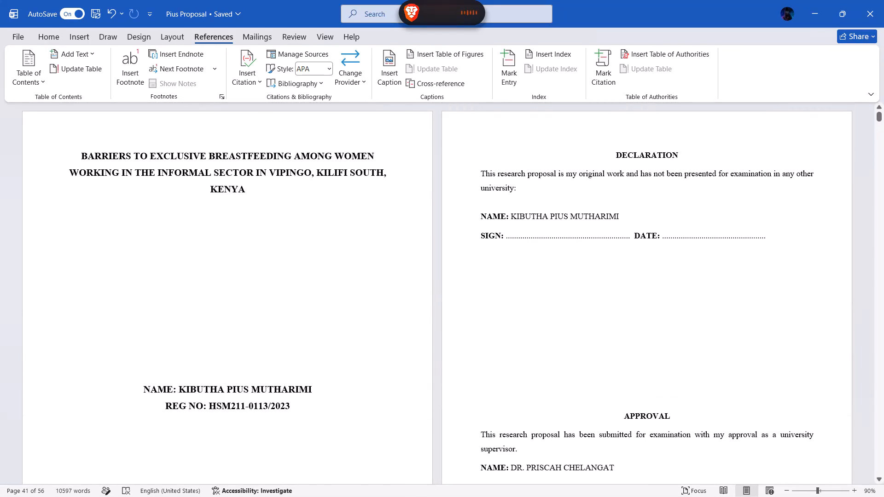
scroll(465, 177, down, 5)
scroll(465, 177, up, 1)
scroll(465, 177, down, 2)
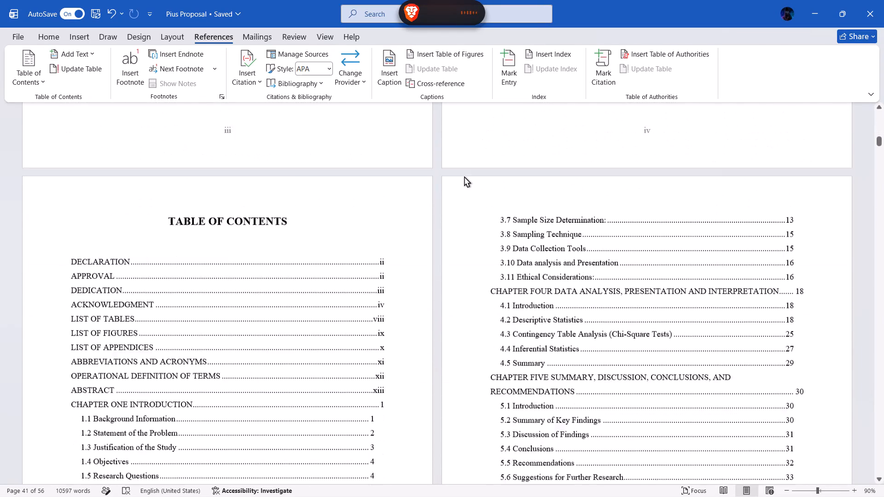
scroll(465, 177, down, 8)
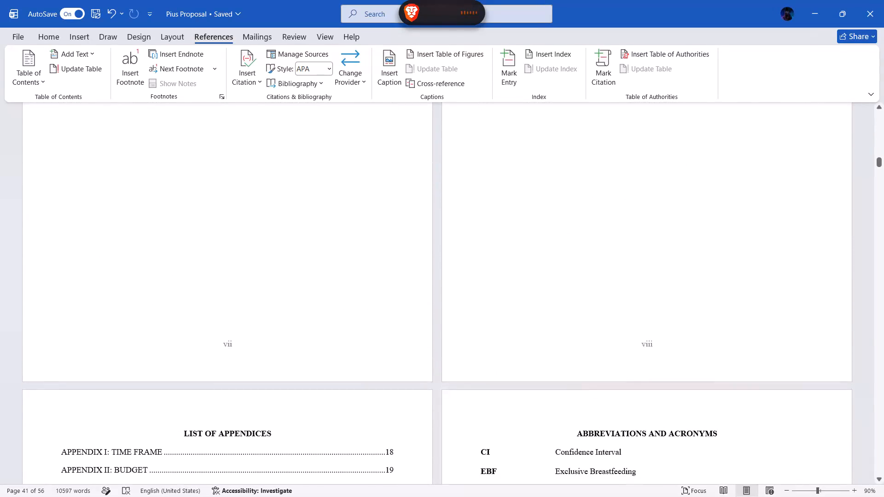
scroll(512, 191, up, 9)
click(535, 245)
right_click(535, 245)
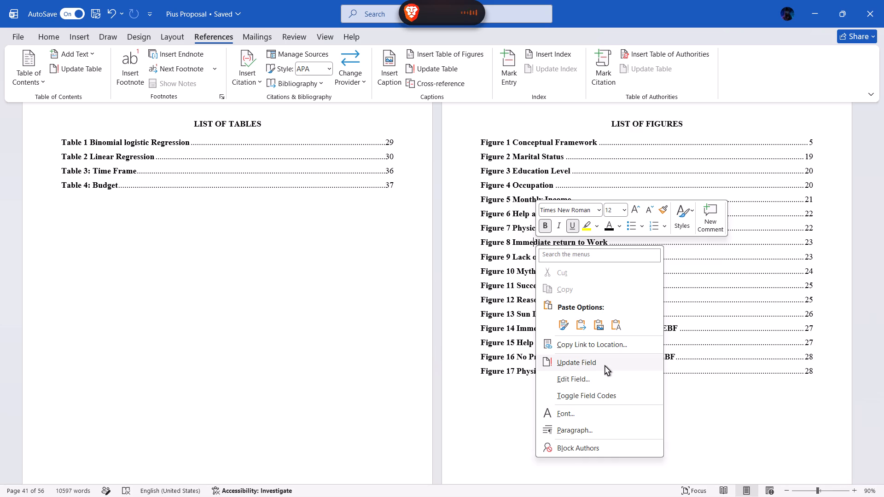
click(605, 365)
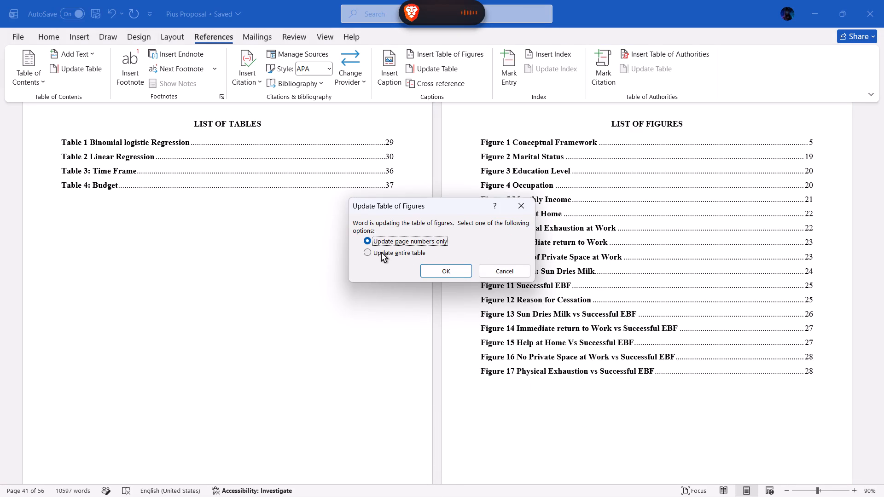
click(382, 252)
click(443, 271)
Update the entire List of Tables so its entries match the edited captions.
click(140, 154)
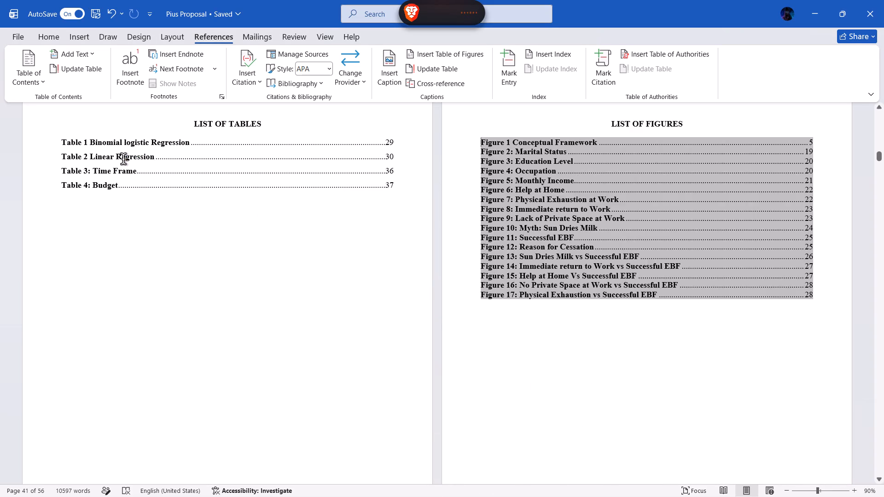
right_click(123, 159)
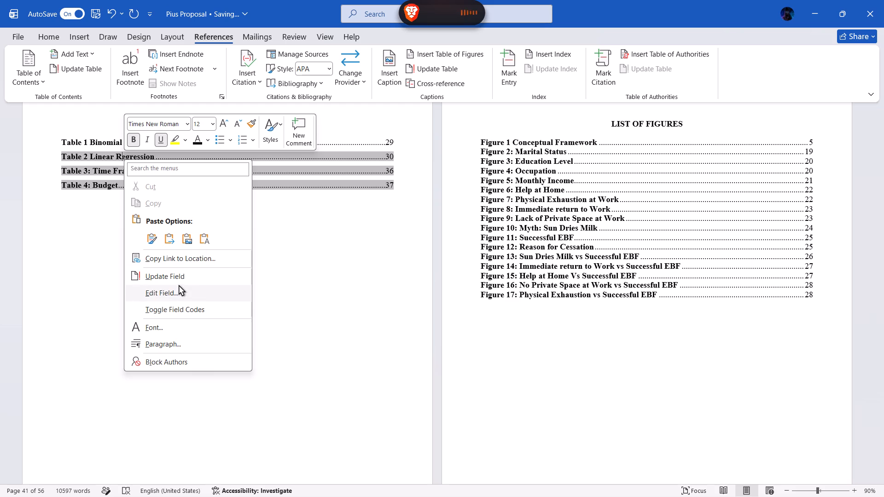
click(180, 279)
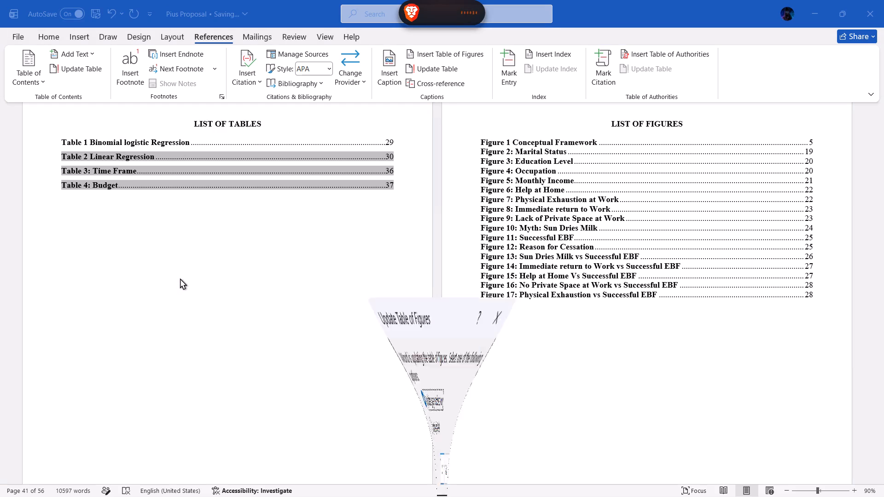
click(408, 259)
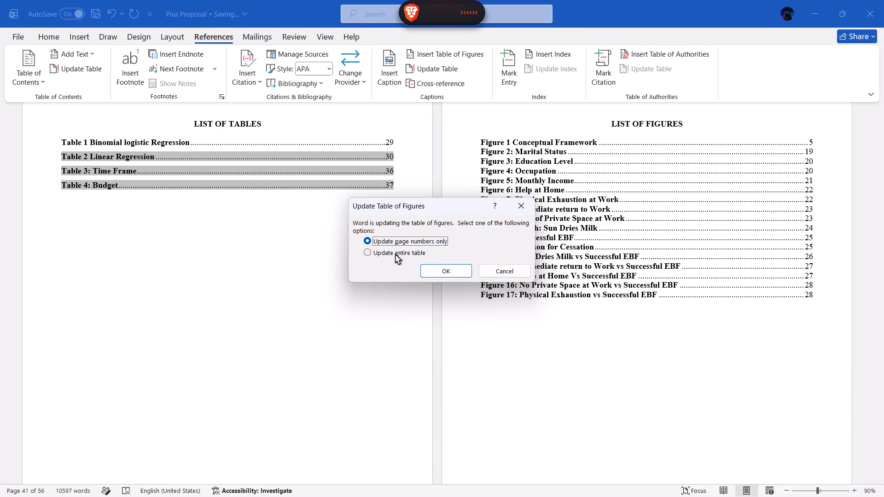
click(395, 254)
click(448, 268)
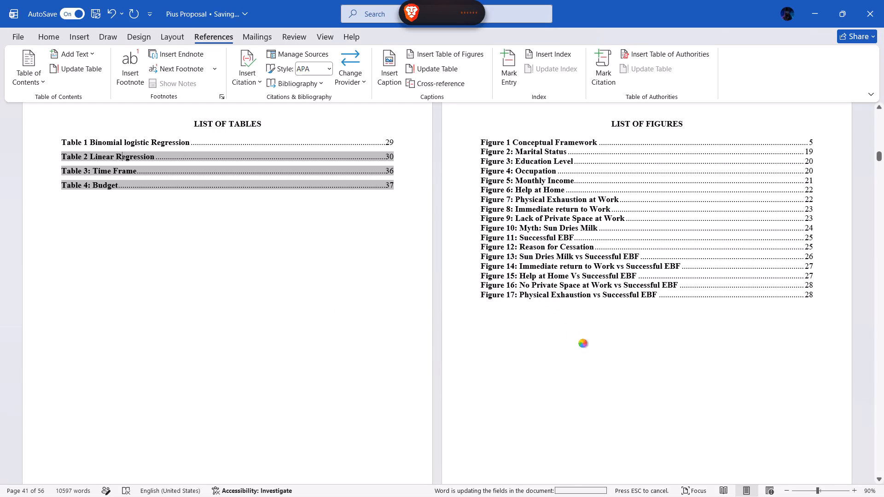
Add a colon after the figure number in the Figure 1 Conceptual Framework caption, reached from its List of Figures entry.
ctrl+click(521, 143)
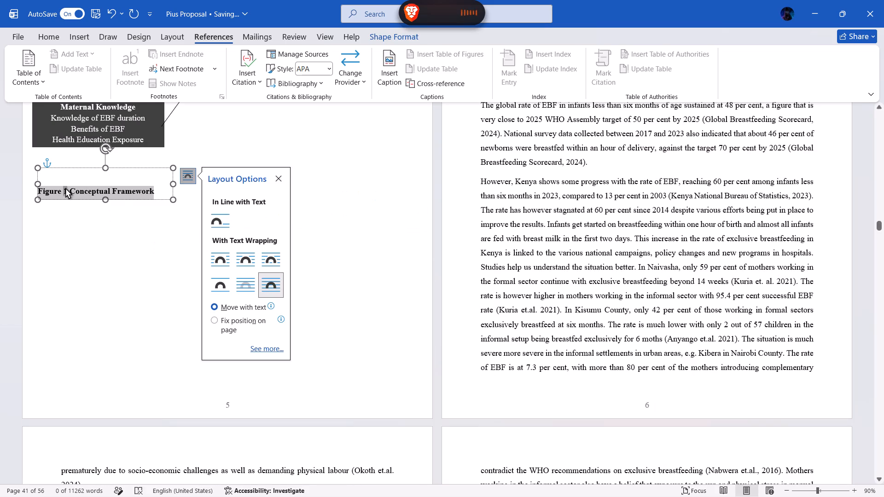
click(65, 190)
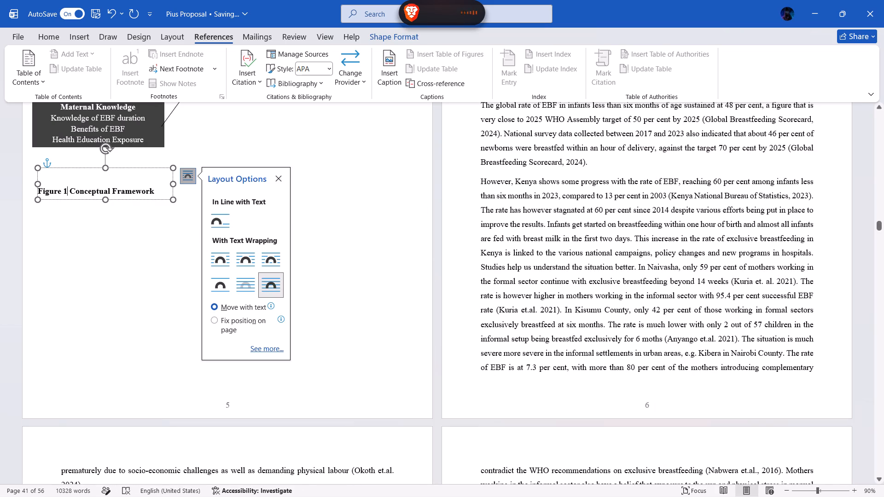
key(shift+colon)
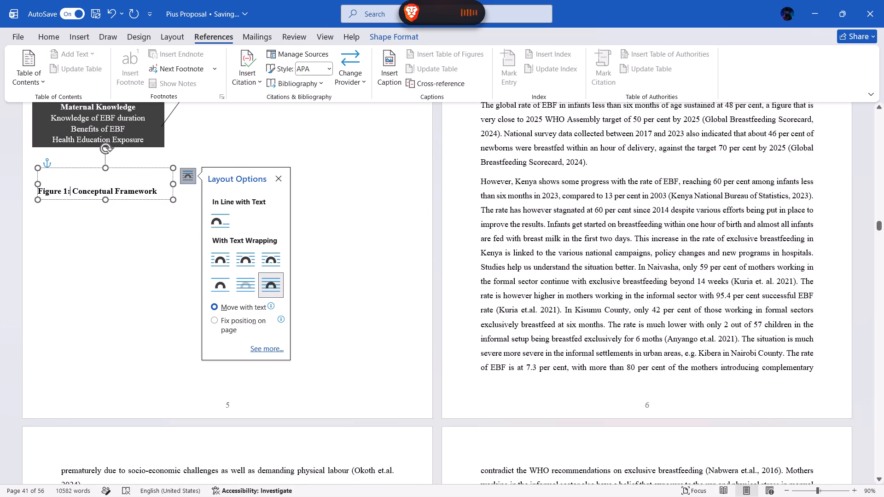
click(366, 170)
Update the entire List of Figures again to pick up the edited Figure 1 caption.
scroll(366, 170, up, 9)
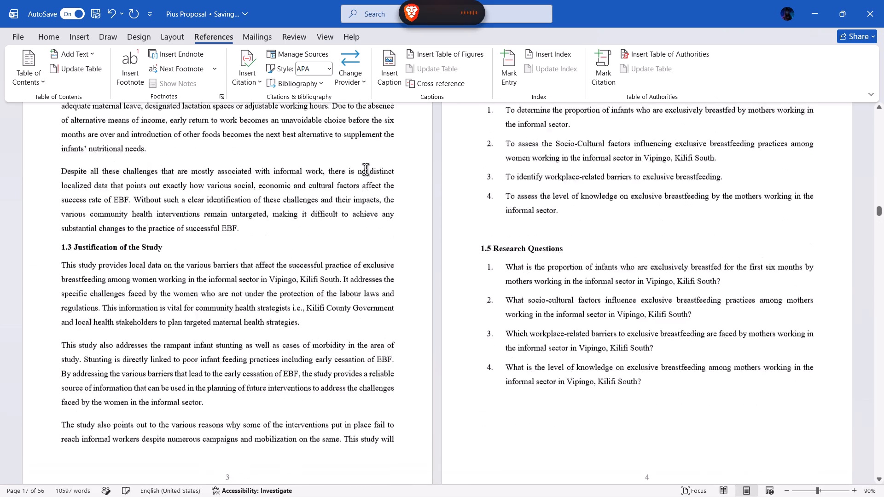
scroll(366, 170, up, 5)
scroll(381, 207, down, 1)
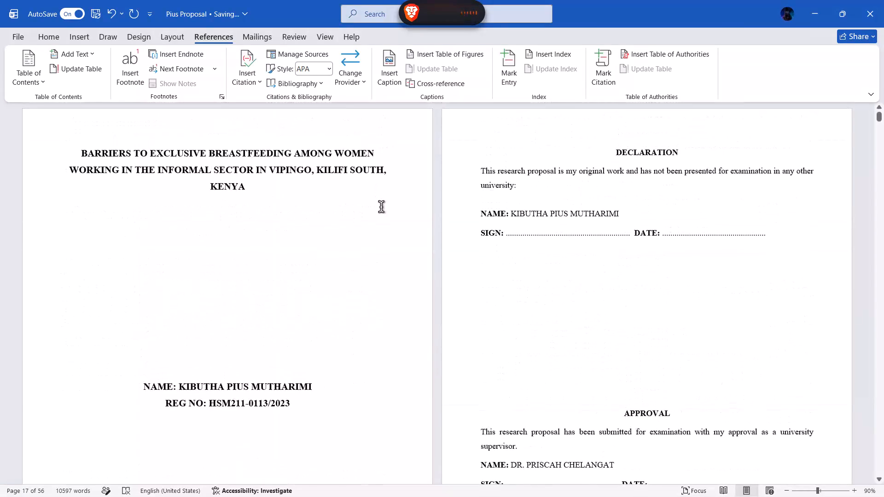
scroll(381, 207, down, 7)
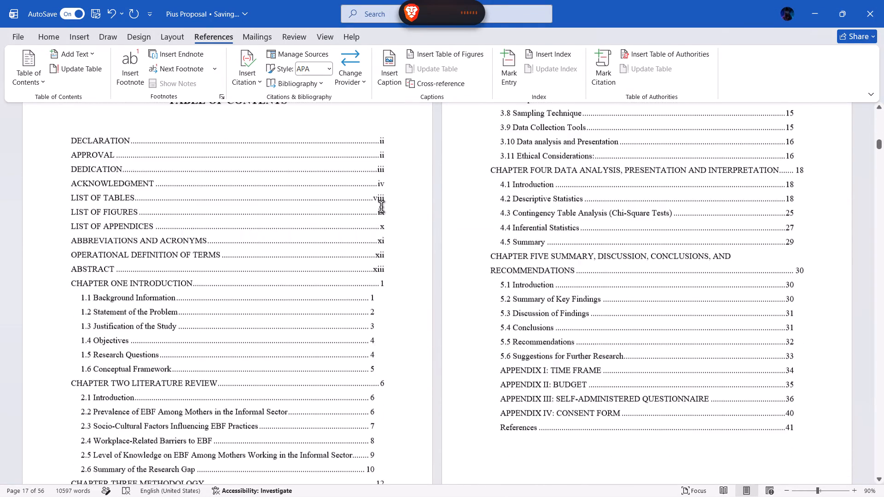
scroll(381, 207, down, 3)
scroll(381, 207, up, 1)
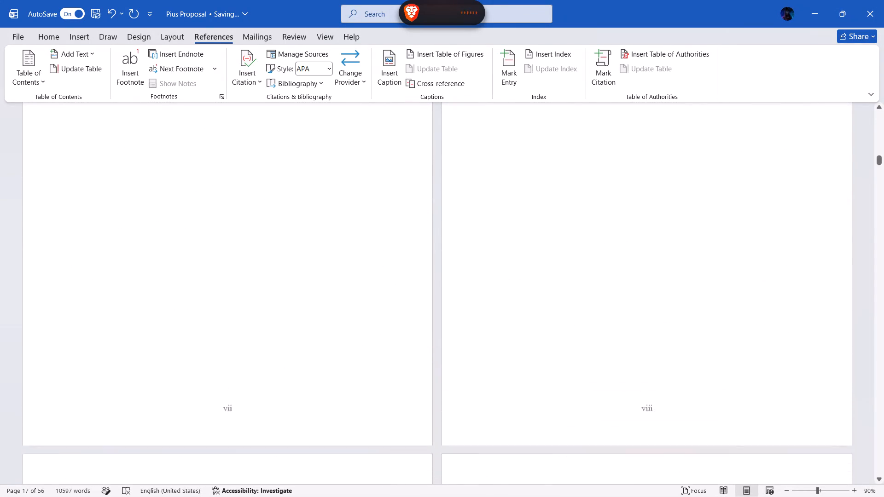
scroll(381, 207, up, 2)
right_click(560, 188)
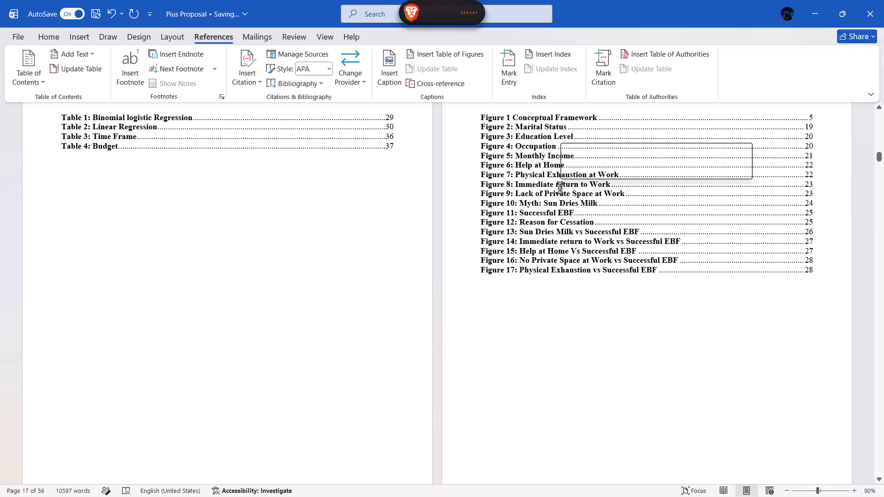
click(616, 303)
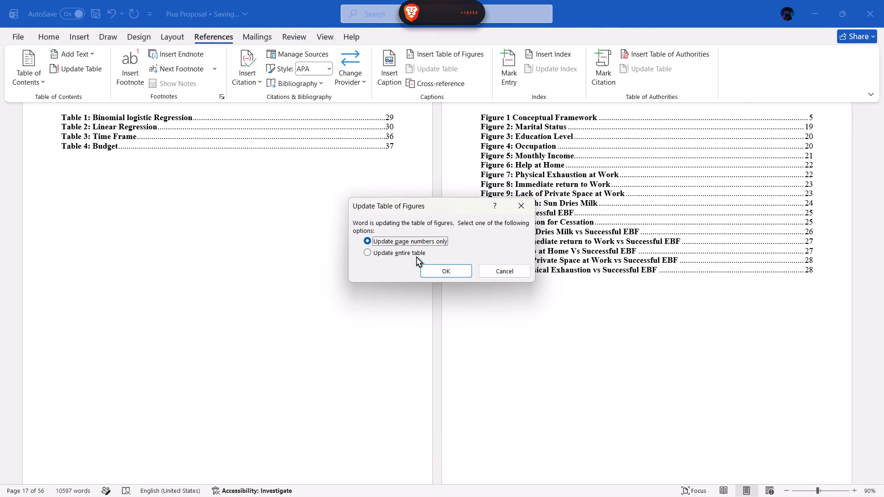
click(413, 255)
click(448, 266)
scroll(425, 215, up, 1)
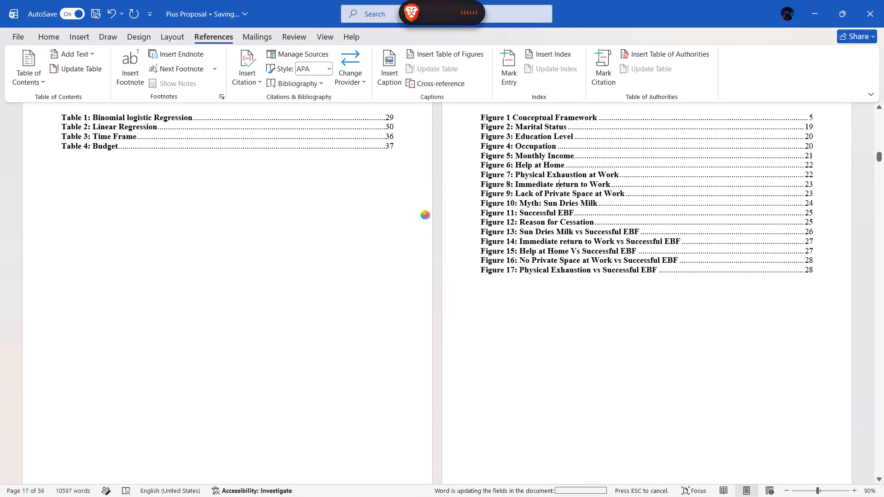
scroll(425, 215, up, 2)
Set the line spacing of the List of Tables and List of Figures pages to 1.5 lines, headings included.
scroll(425, 215, up, 1)
scroll(384, 243, up, 7)
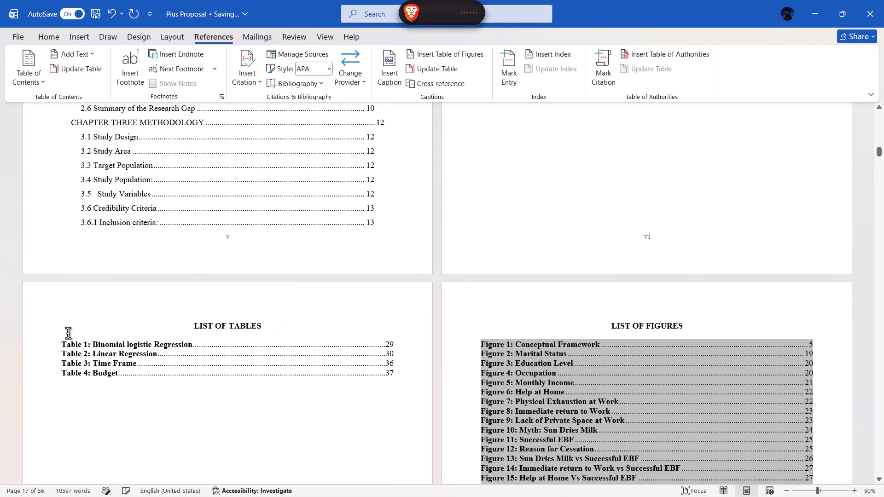
drag(50, 333, 542, 432)
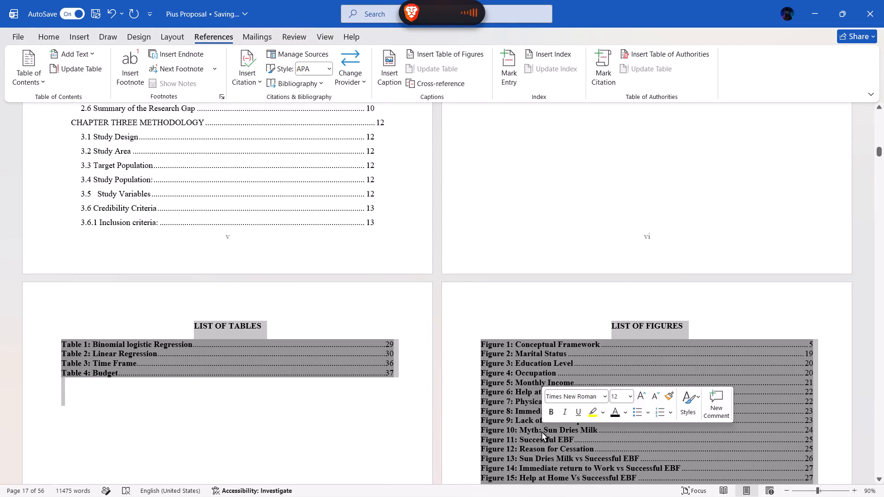
scroll(542, 432, down, 2)
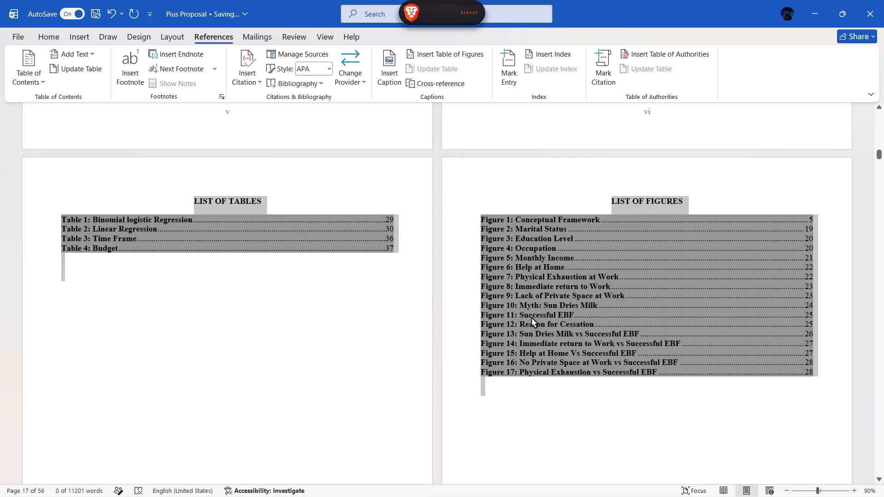
right_click(532, 318)
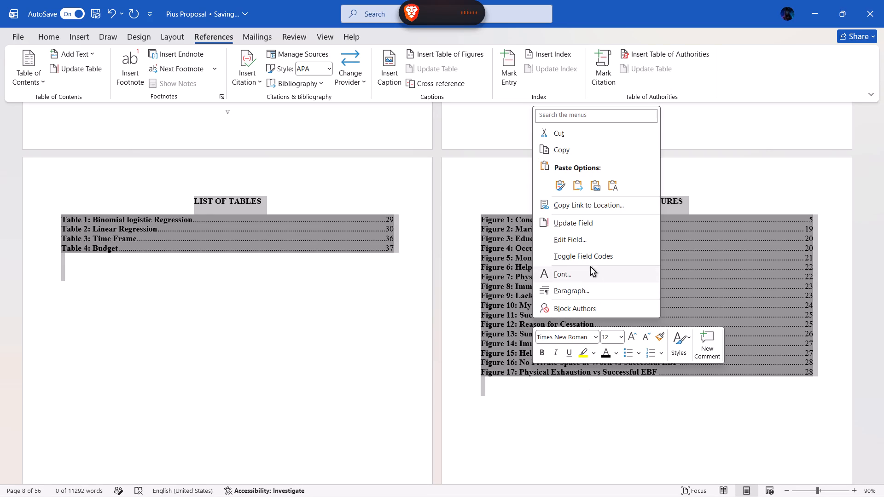
click(590, 286)
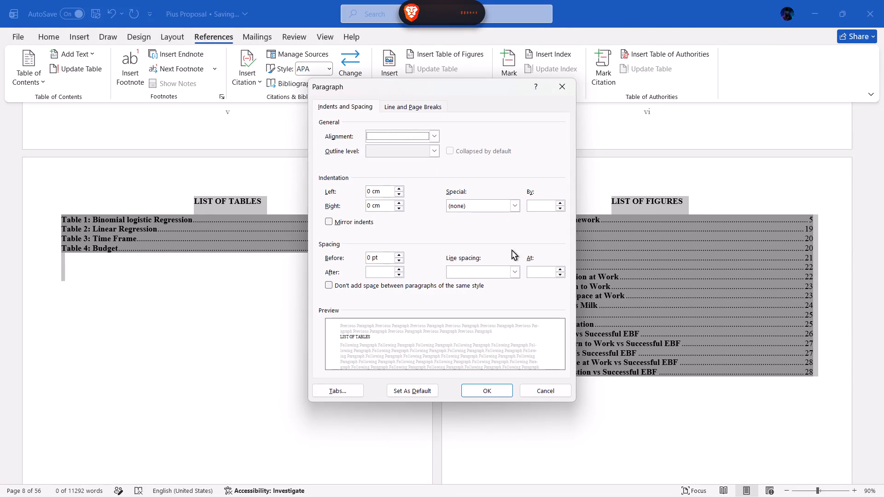
click(516, 269)
click(485, 292)
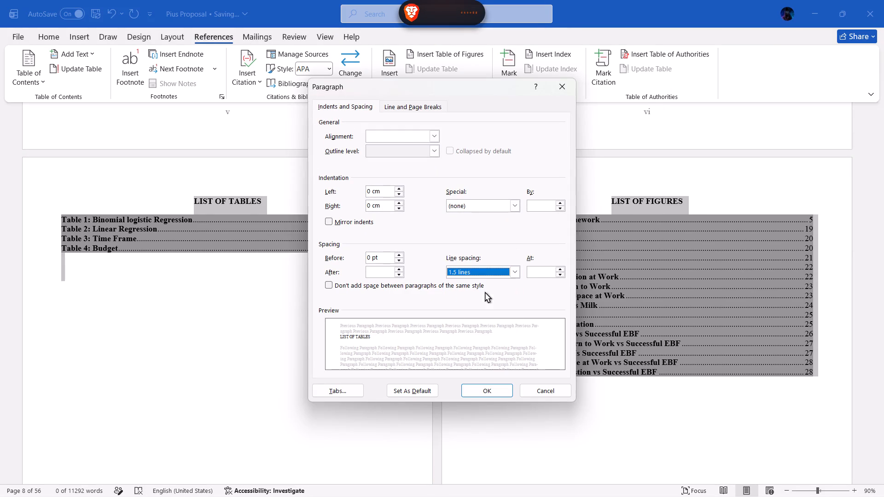
click(492, 391)
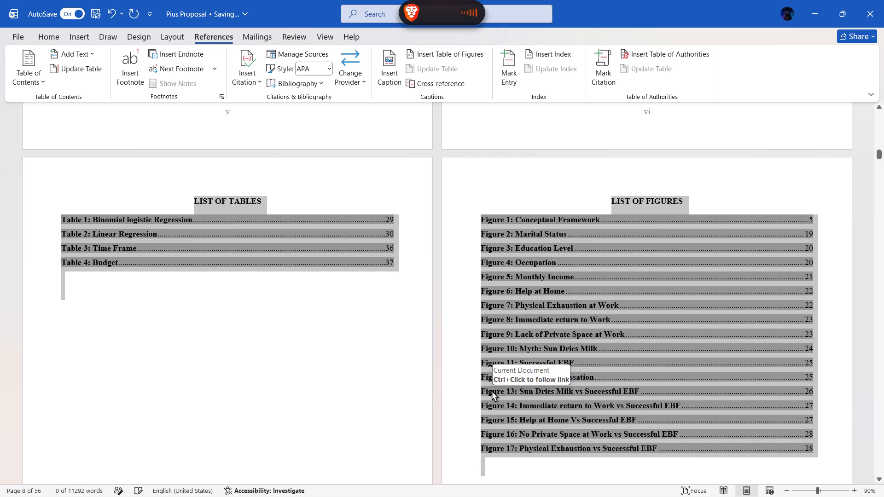
click(349, 367)
Examine the Table of Contents formatting against the List of Tables and List of Figures.
scroll(396, 291, down, 1)
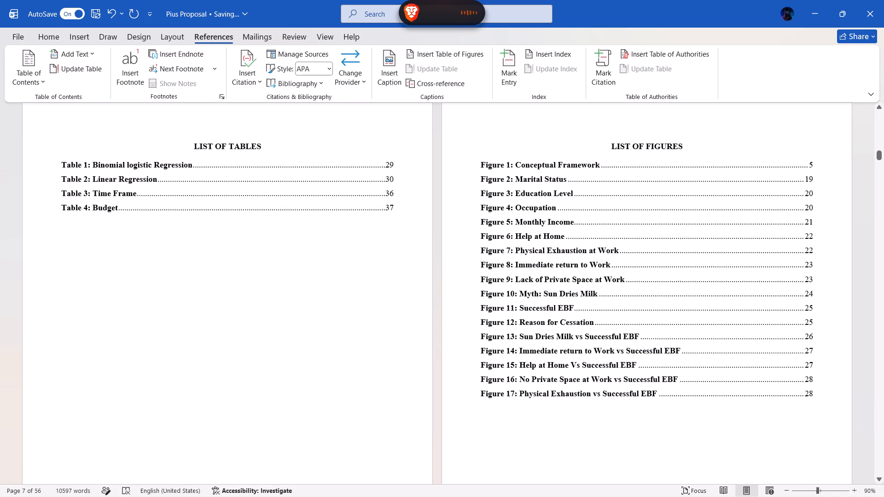
scroll(396, 291, down, 2)
scroll(396, 291, up, 2)
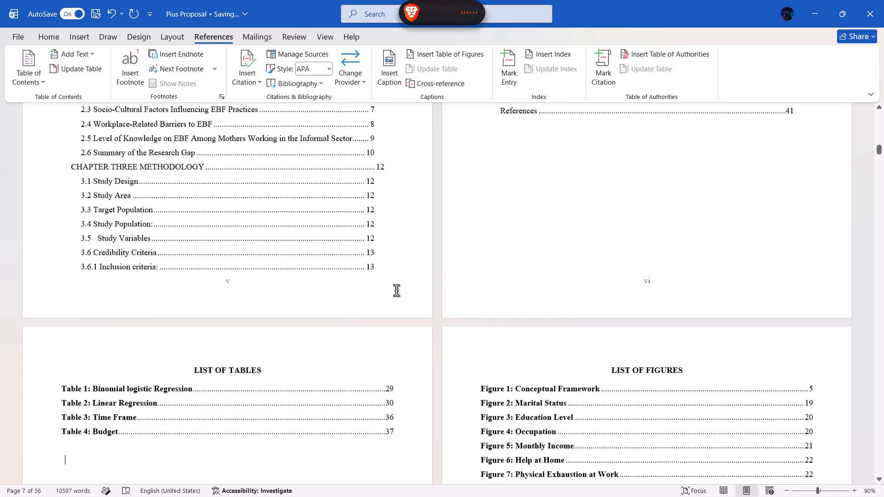
scroll(396, 291, up, 3)
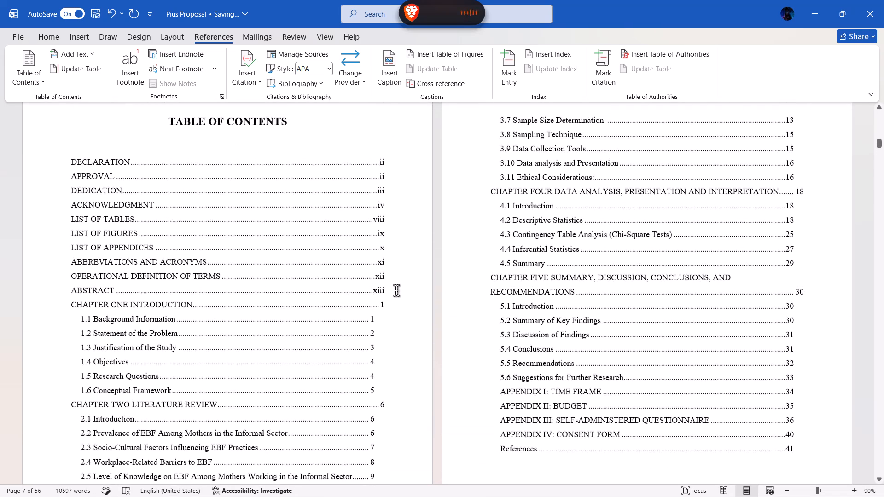
scroll(394, 307, down, 1)
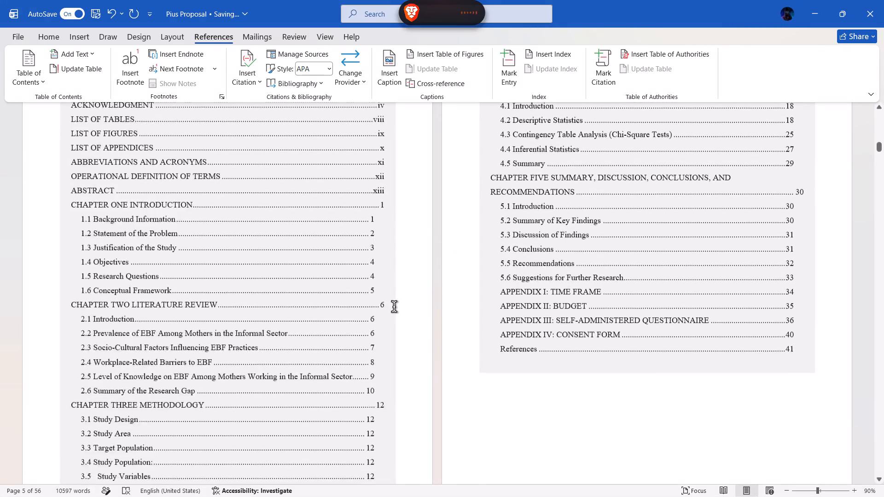
scroll(394, 307, down, 3)
scroll(525, 428, down, 1)
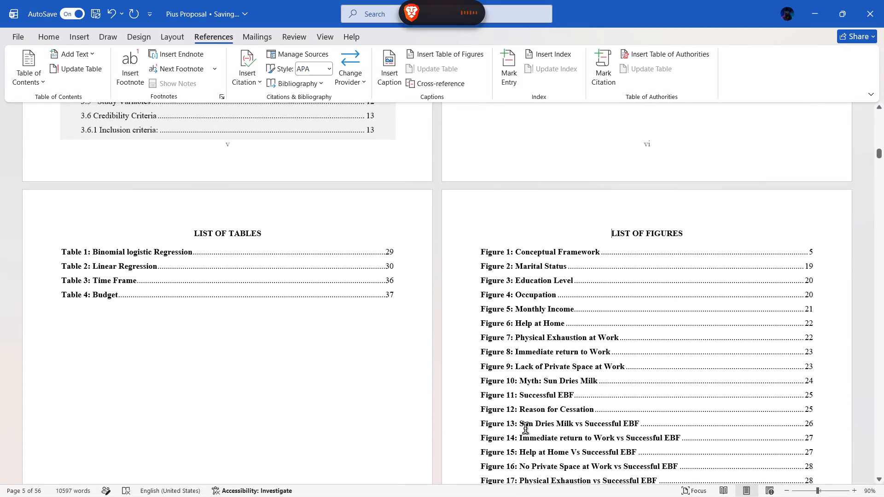
Remove the bold formatting from all entries in the List of Figures, Figure 1 through Figure 17.
scroll(525, 428, down, 1)
drag(554, 307, 493, 125)
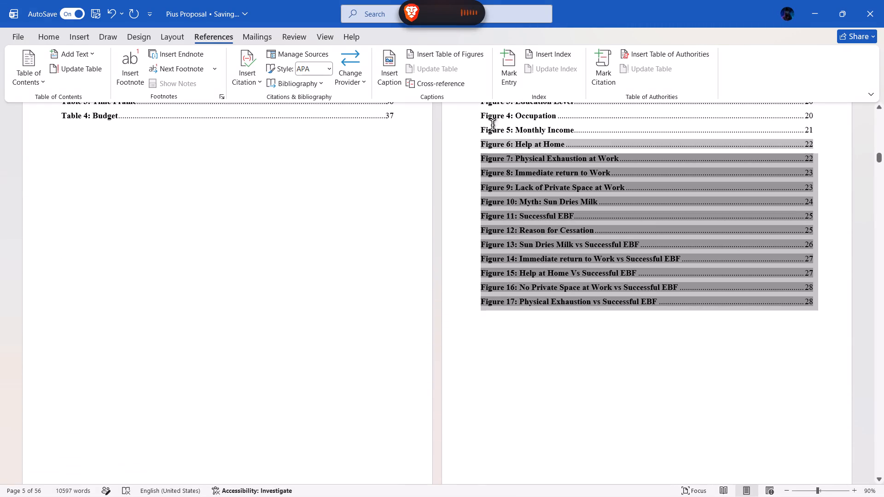
drag(493, 125, 493, 114)
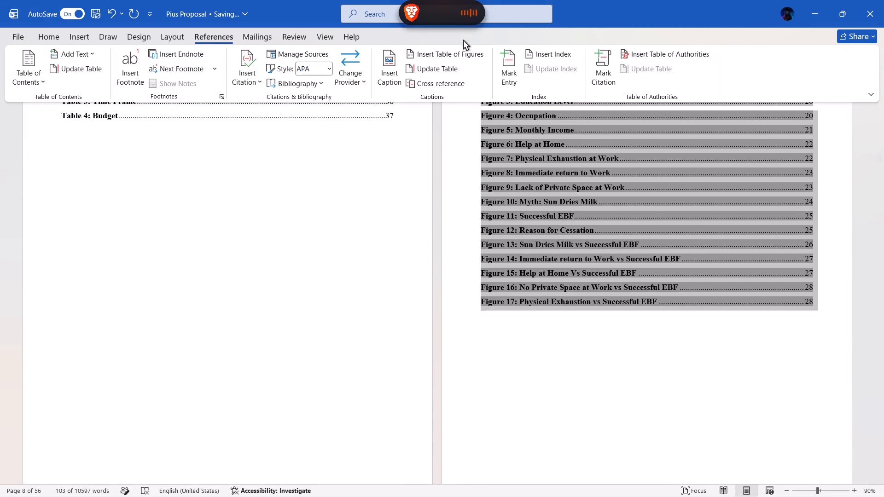
scroll(496, 185, up, 1)
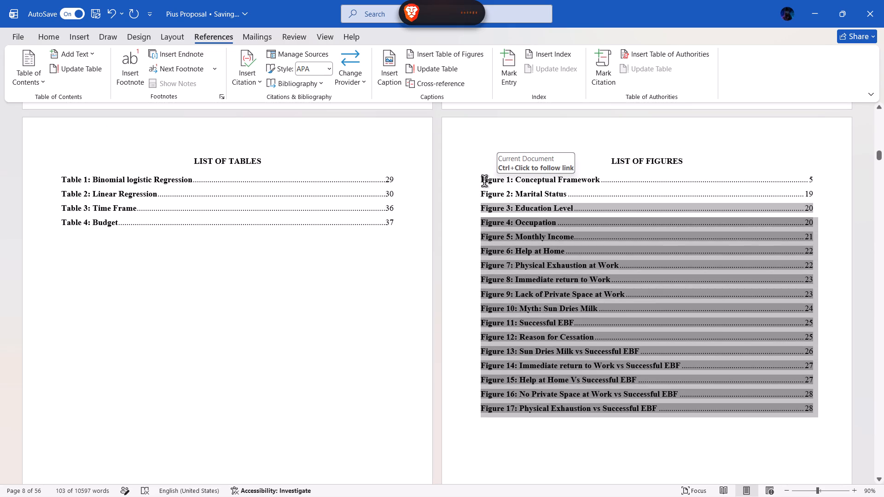
shift+click(481, 176)
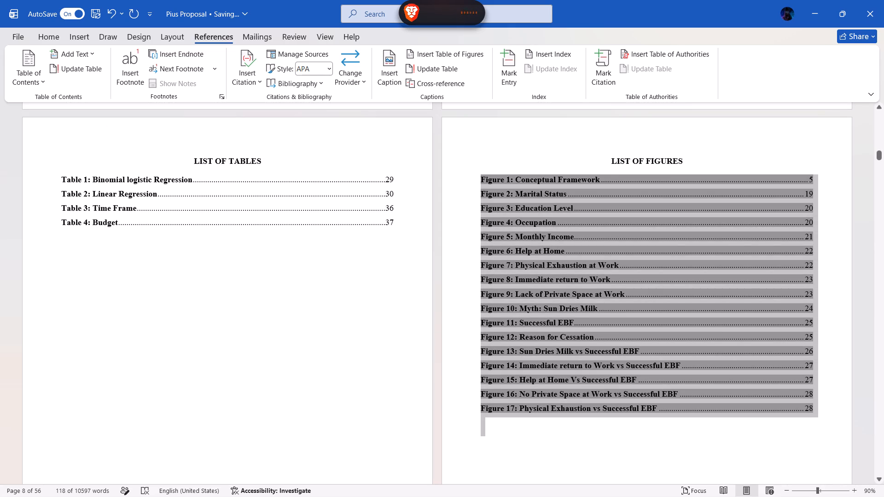
key(ctrl+b)
Remove the bold formatting from all four entries in the List of Tables, including their dot leaders and page numbers.
drag(166, 238, 116, 191)
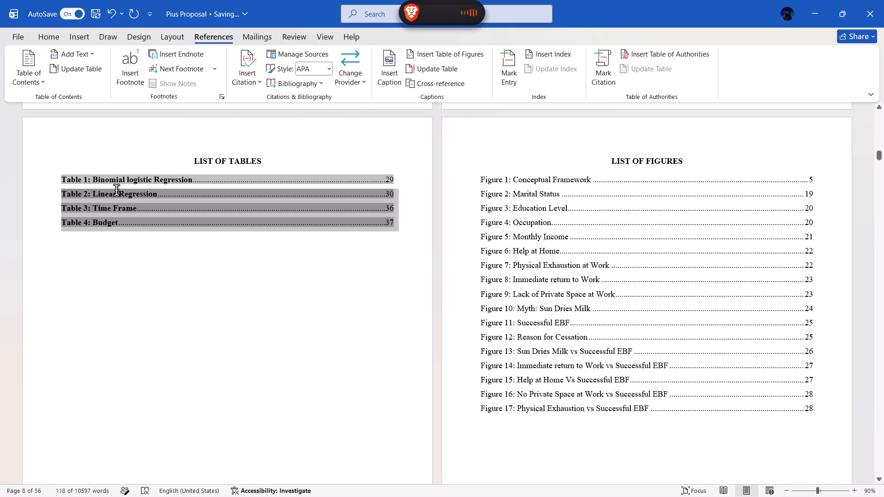
drag(116, 191, 103, 184)
key(ctrl+b)
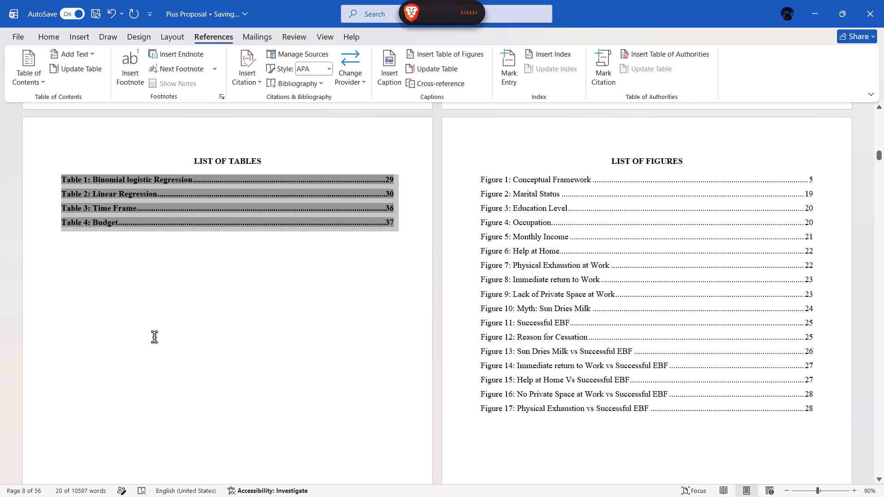
click(127, 304)
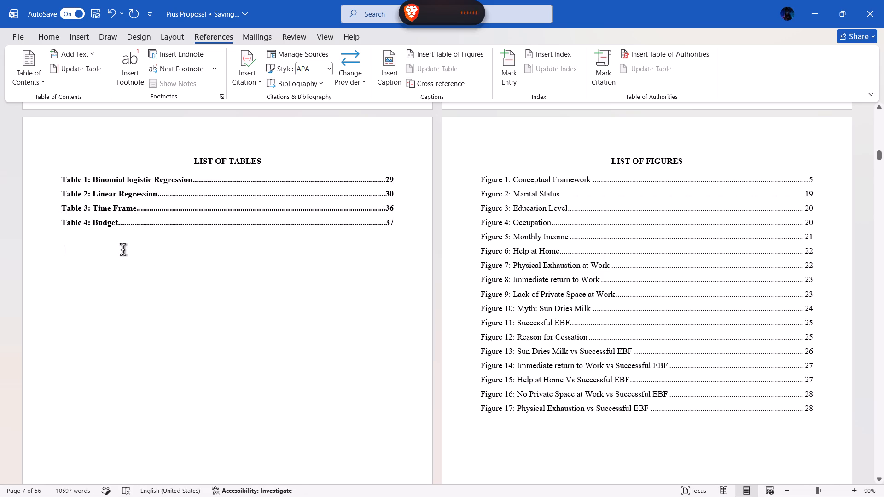
drag(121, 240, 72, 178)
key(ctrl+b)
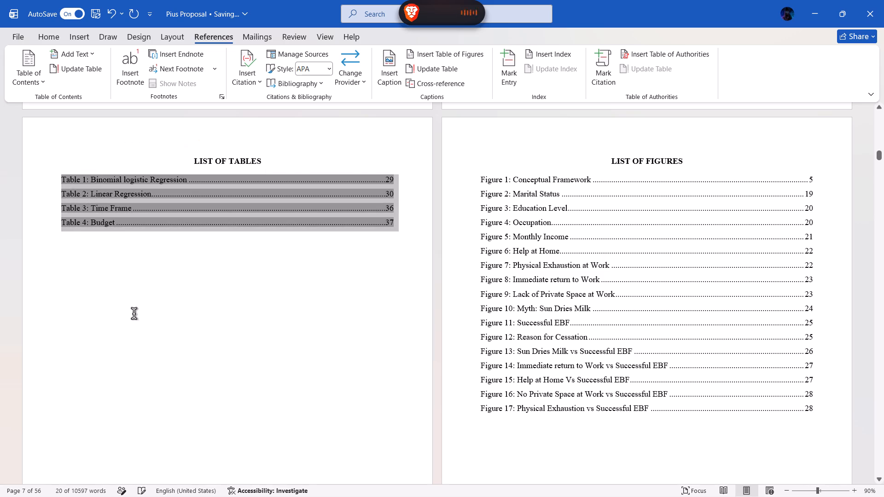
click(139, 323)
Follow the Figure 10: Myth: Sun Dries Milk entry in the List of Figures to its caption and view the surrounding pages.
scroll(139, 323, up, 1)
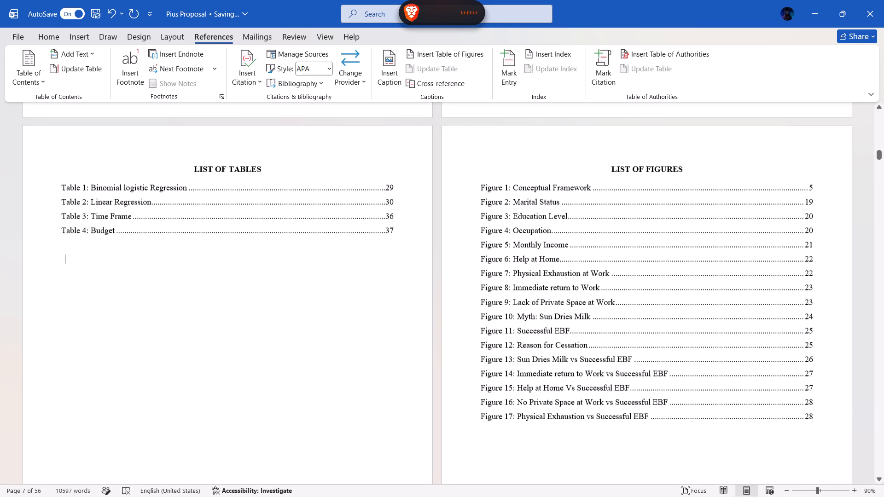
scroll(139, 323, down, 1)
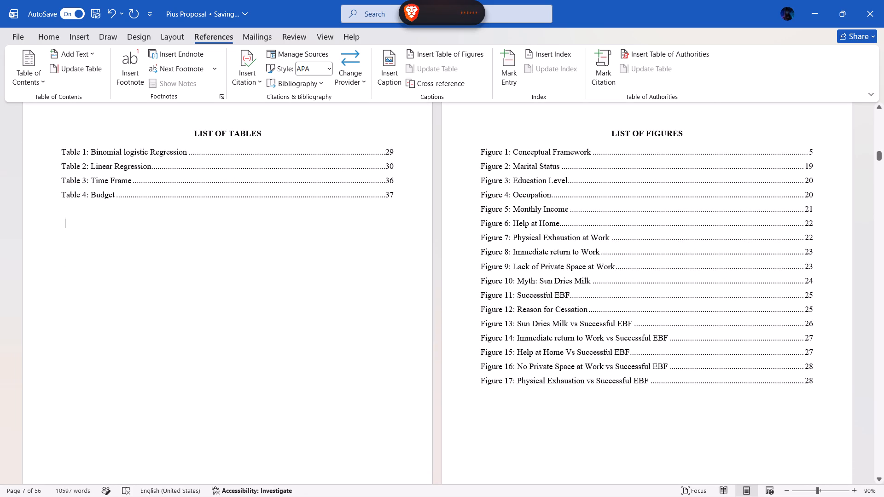
ctrl+click(549, 284)
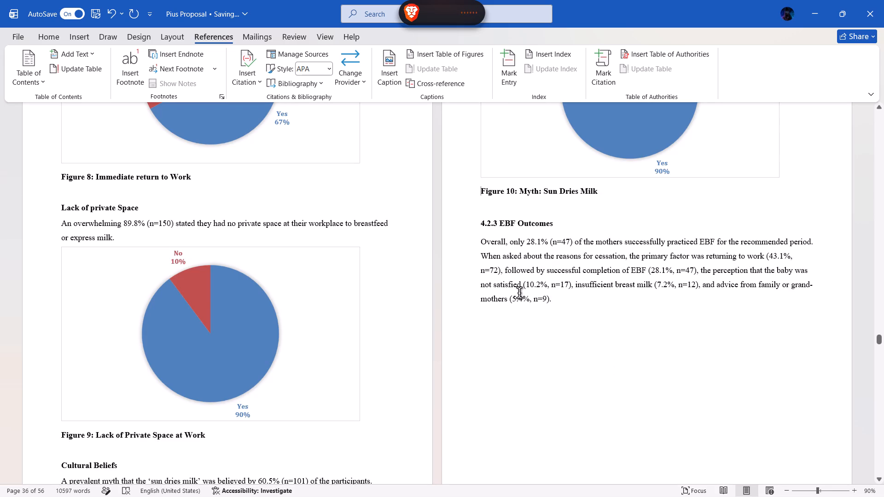
scroll(519, 293, up, 1)
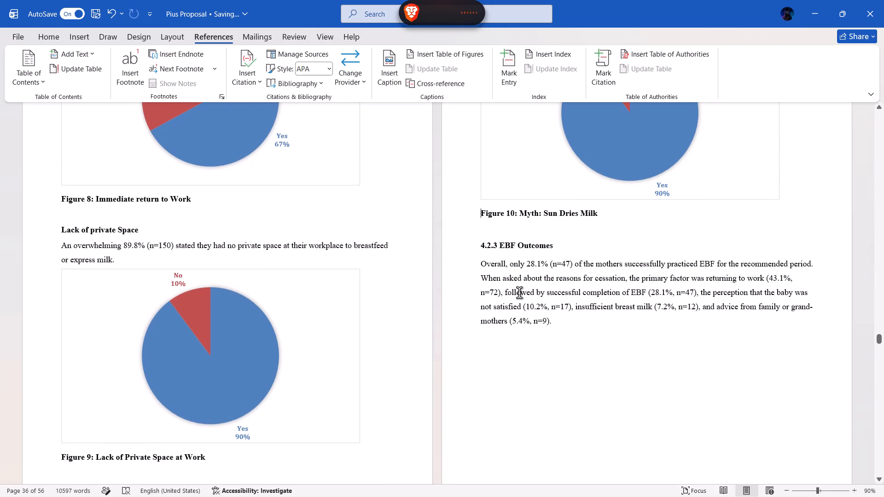
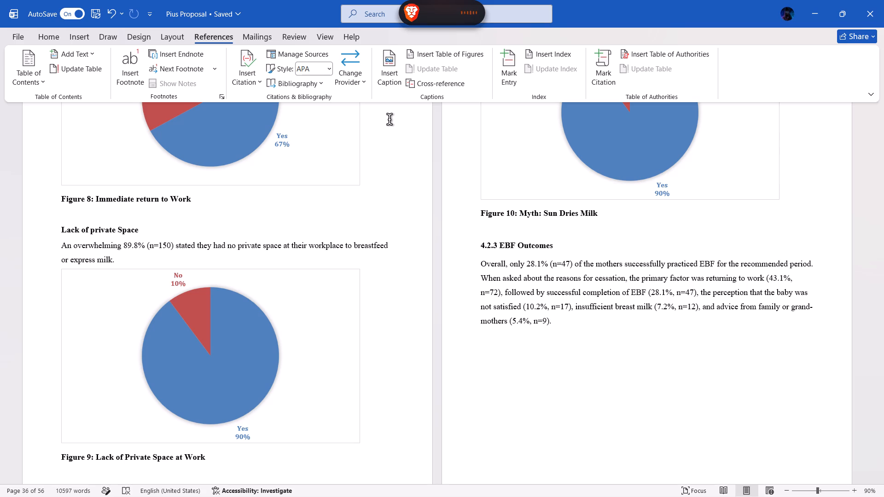
Look over the Chapter Four charts and captions, the table of contents, and the lists of tables and figures for consistency.
scroll(509, 284, down, 2)
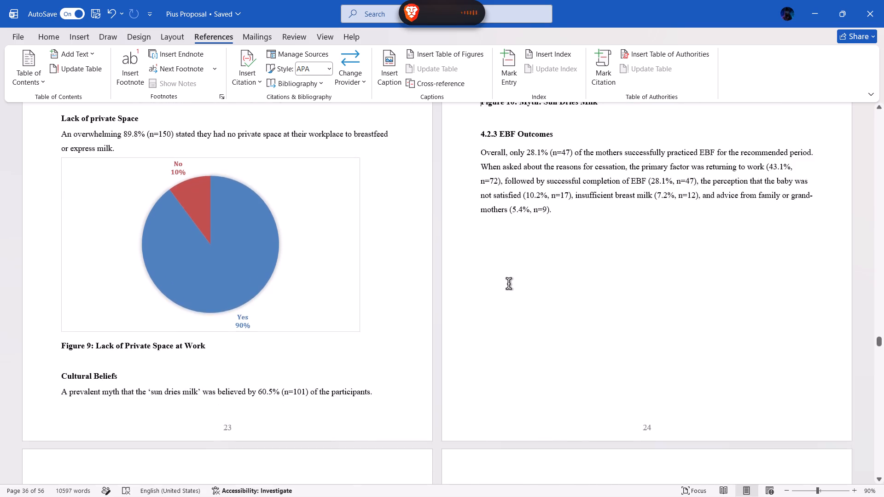
scroll(509, 284, down, 4)
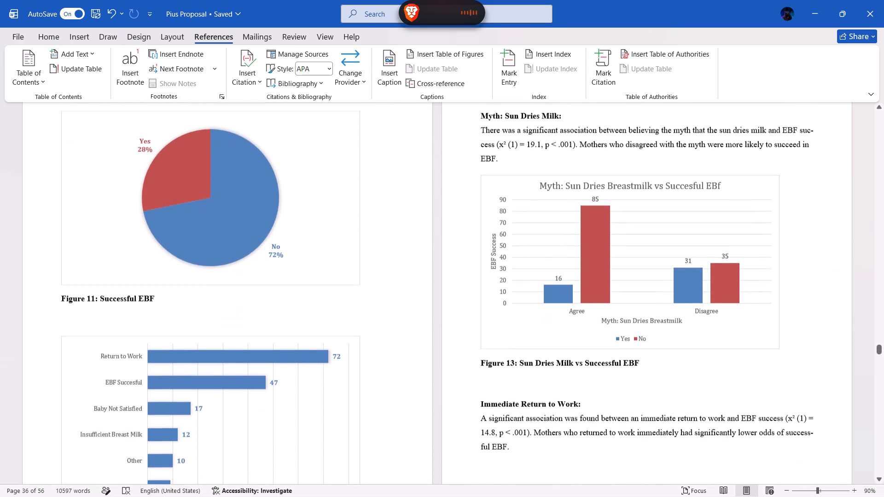
scroll(509, 284, down, 3)
scroll(509, 284, up, 2)
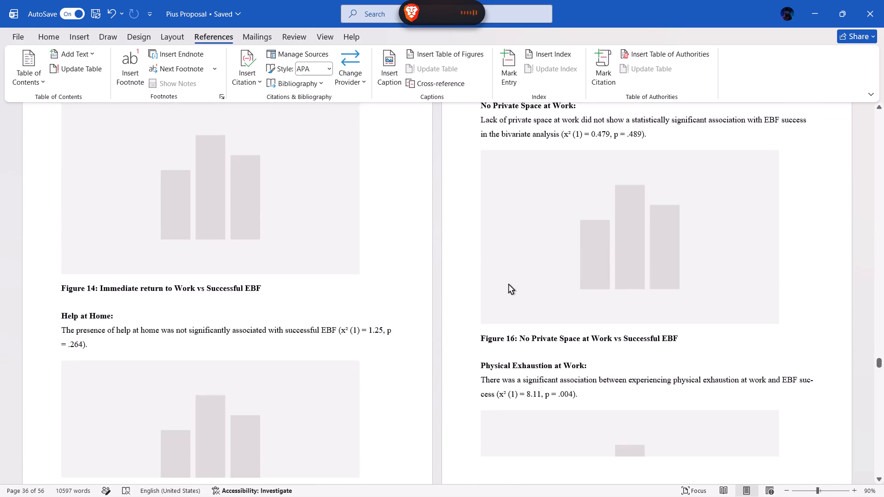
scroll(509, 284, up, 20)
scroll(509, 284, up, 20)
scroll(509, 284, up, 1)
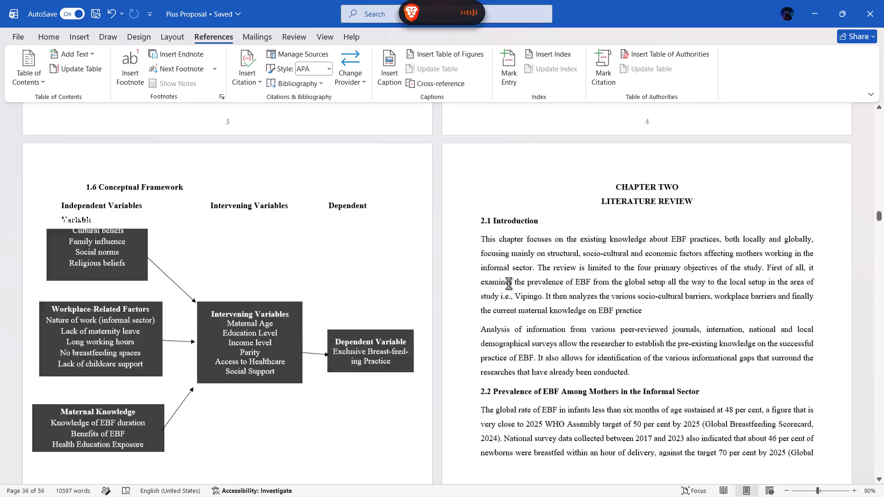
scroll(509, 284, up, 20)
scroll(509, 284, up, 1)
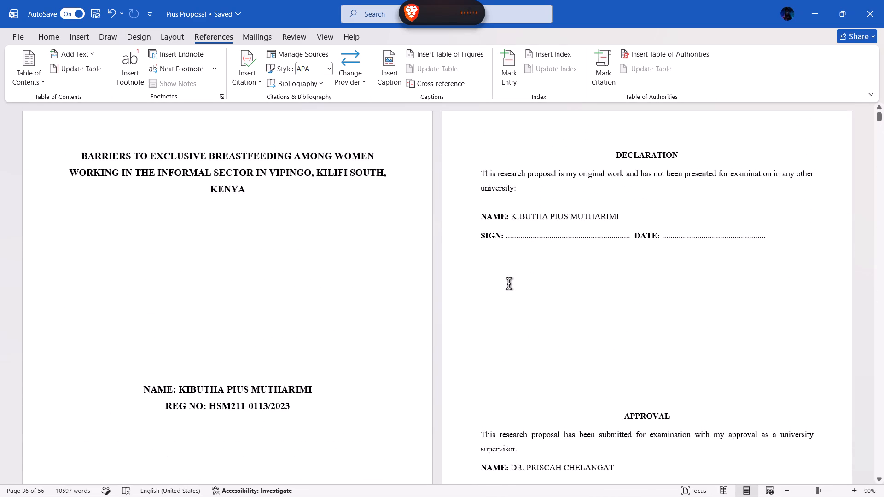
scroll(509, 284, up, 1)
scroll(509, 284, down, 5)
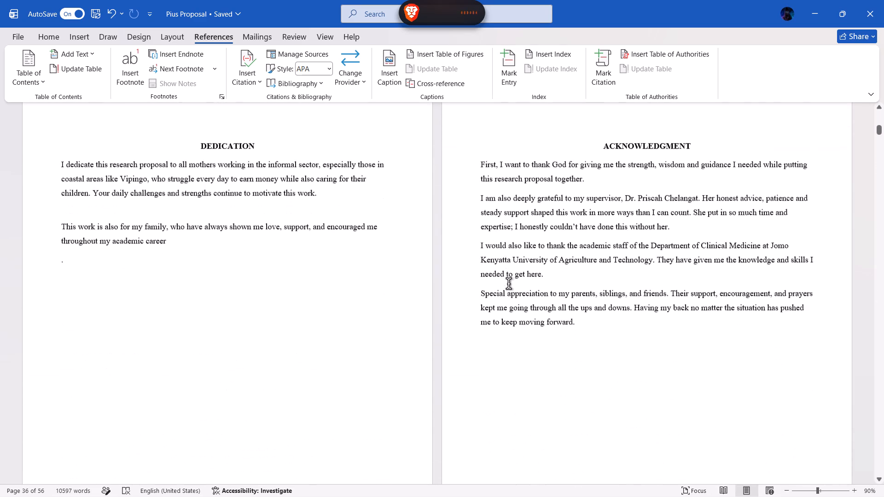
scroll(509, 284, down, 6)
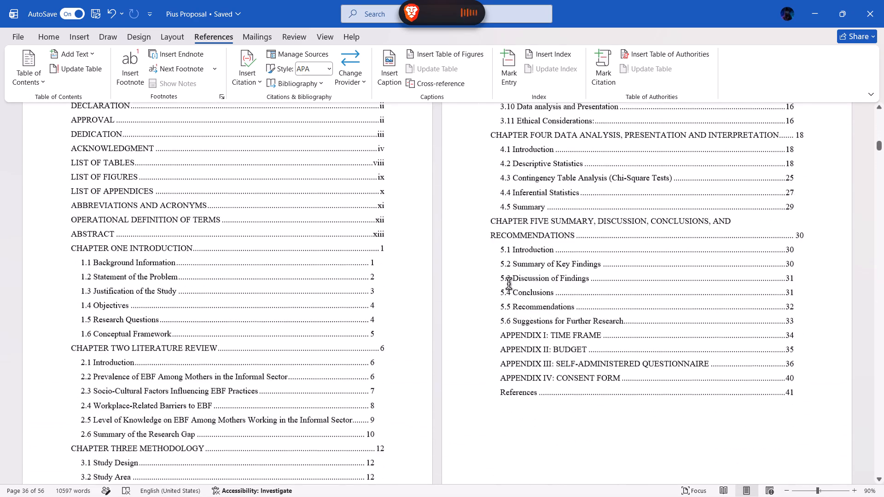
scroll(509, 284, down, 6)
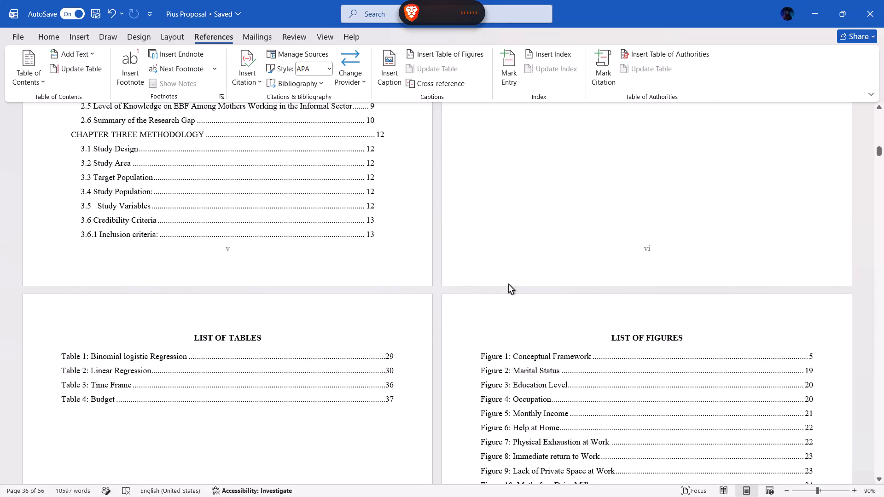
scroll(509, 284, down, 2)
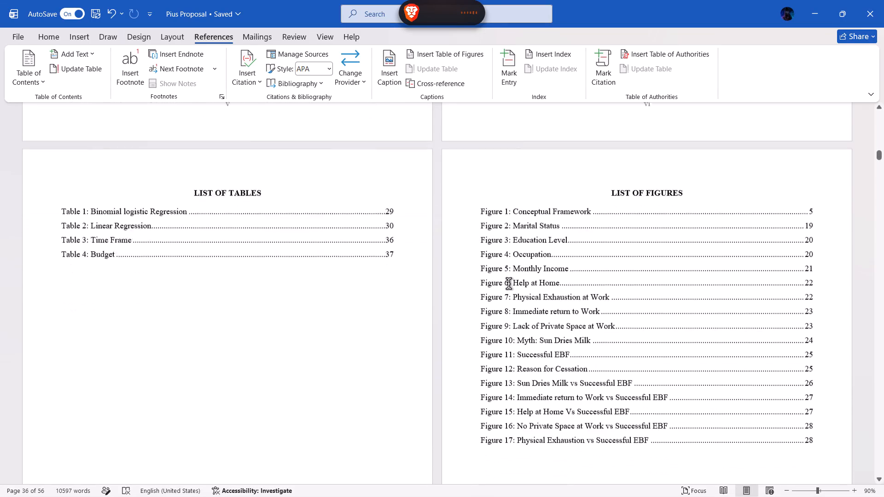
scroll(509, 284, down, 1)
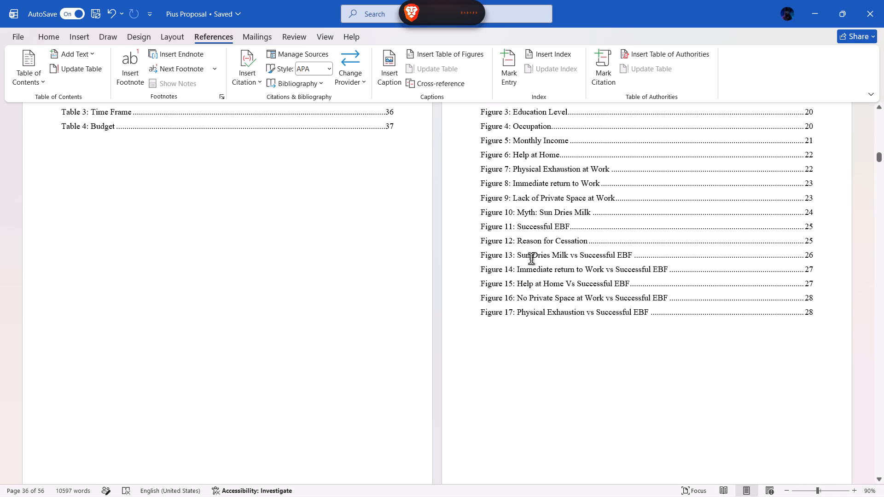
scroll(565, 324, down, 1)
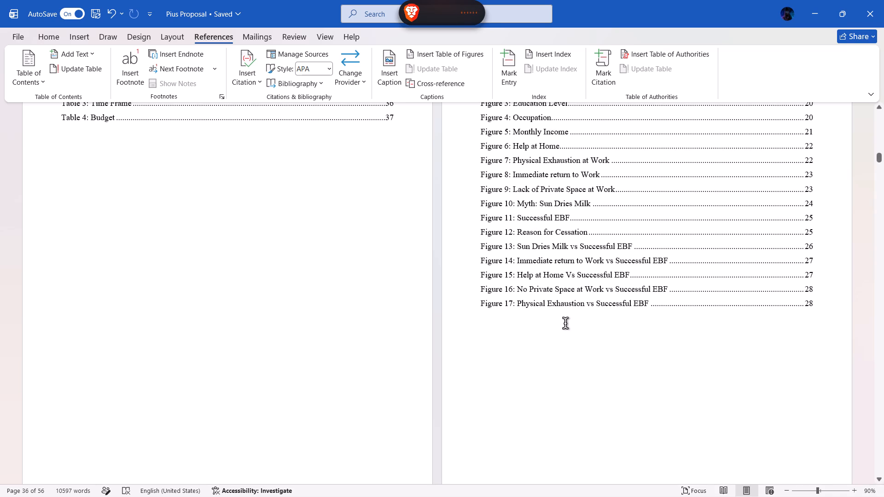
scroll(565, 324, down, 1)
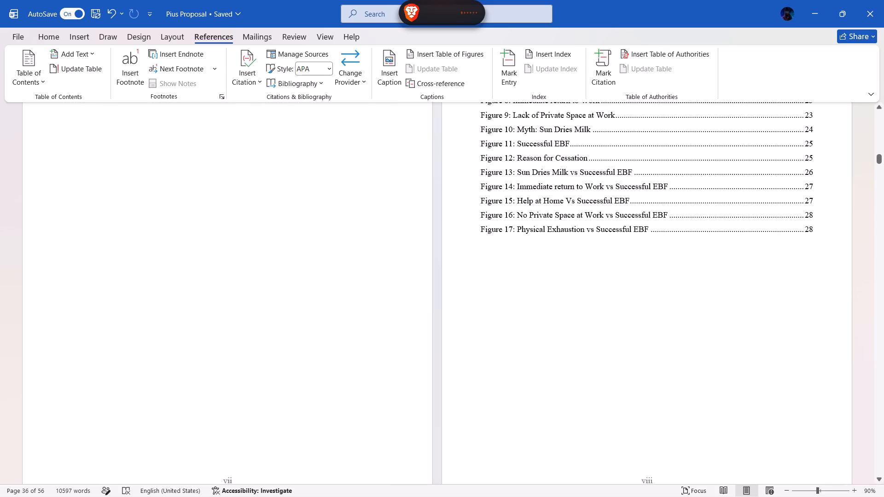
scroll(565, 324, up, 1)
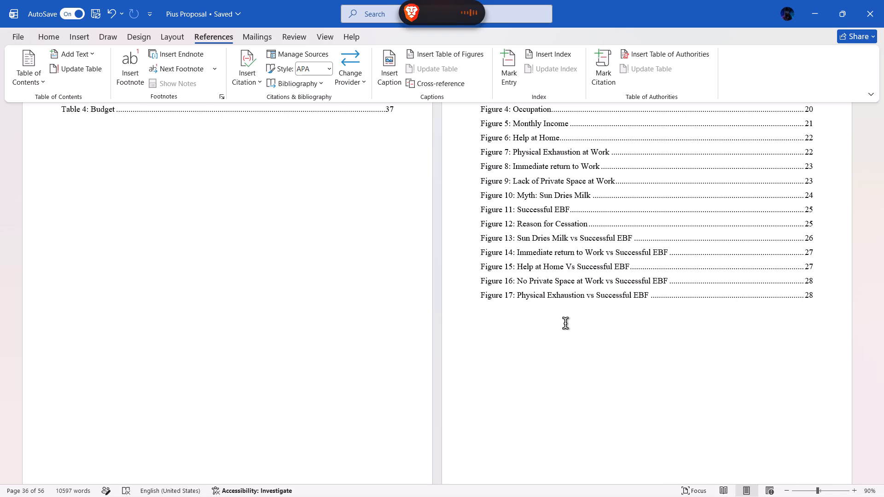
scroll(349, 266, up, 1)
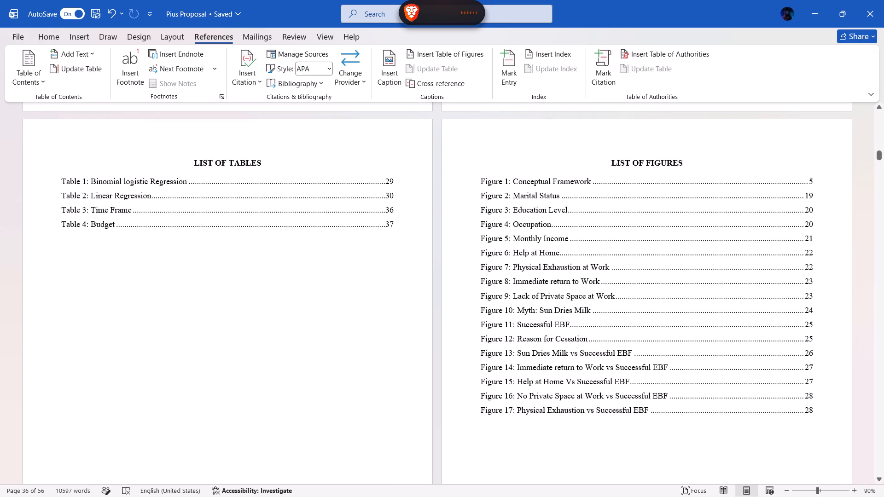
Capitalise "Logistic" in the Table 1 caption so it reads "Binomial Logistic Regression", and save the document.
ctrl+click(122, 185)
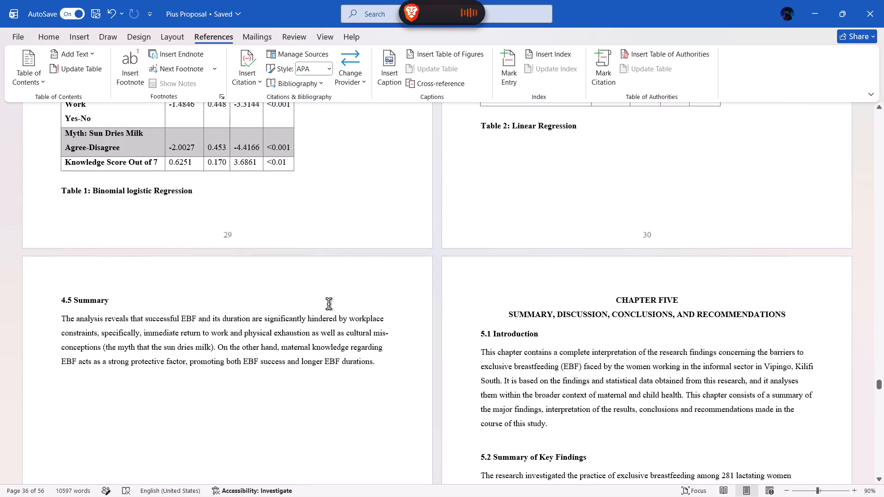
click(128, 192)
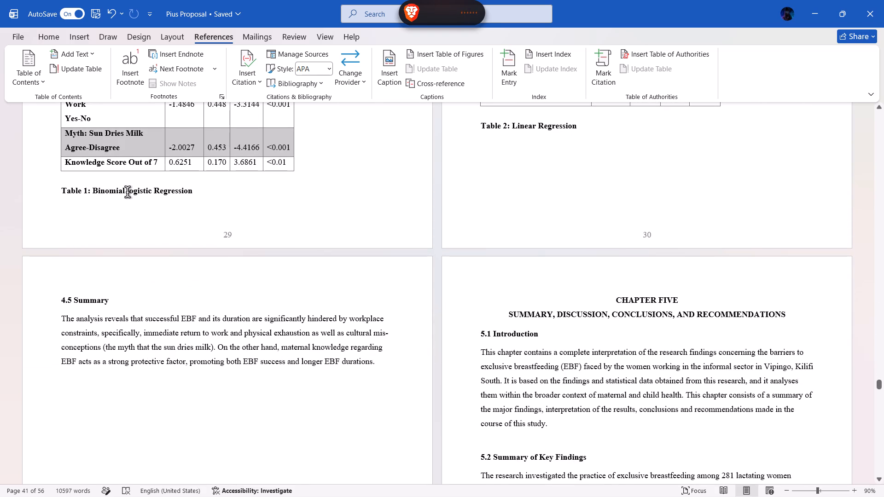
key(Right)
key(BackSpace)
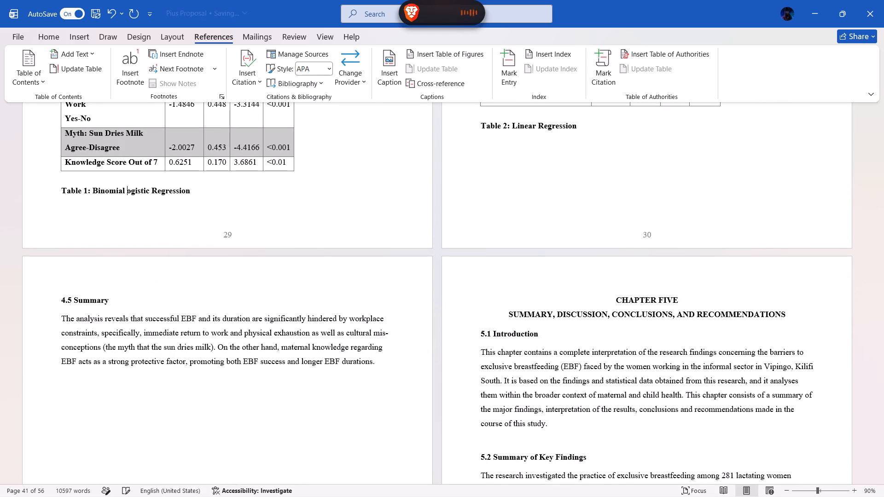
key(shift+l)
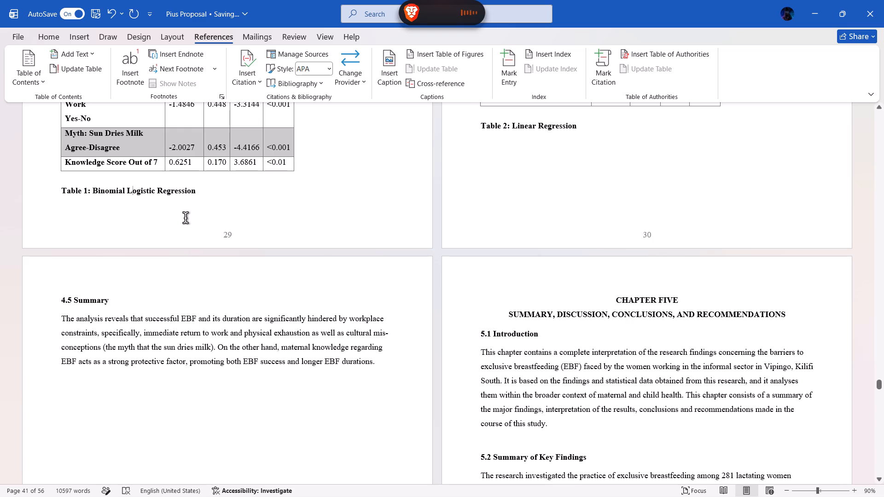
key(ctrl+s)
ctrl+click(84, 190)
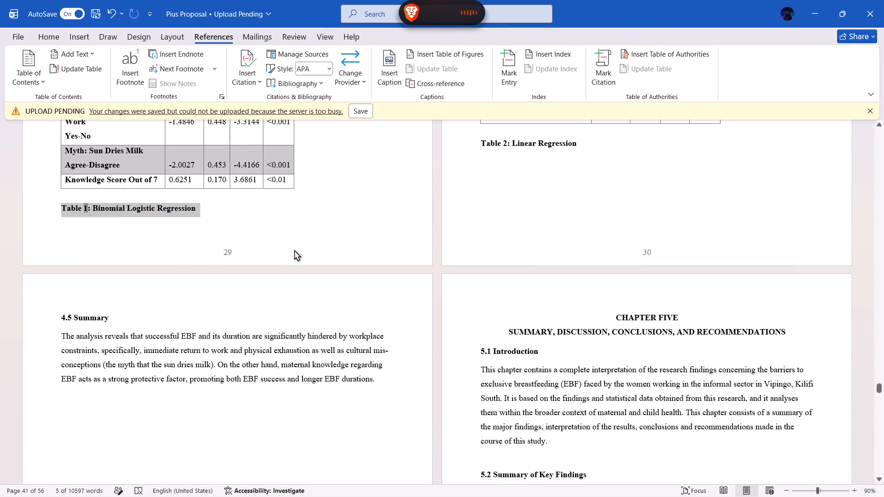
Update the entire List of Tables from the document's captions, not just its page numbers.
scroll(410, 245, up, 2)
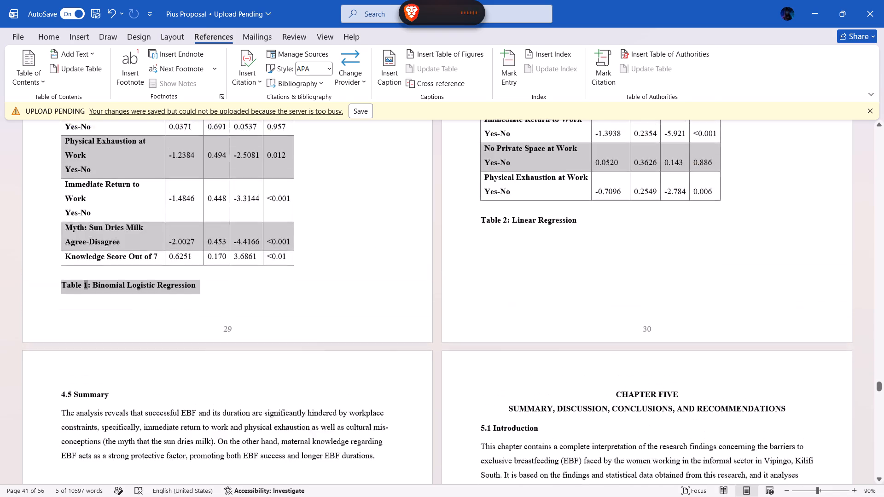
scroll(410, 245, up, 20)
scroll(410, 245, up, 20)
scroll(410, 245, up, 20)
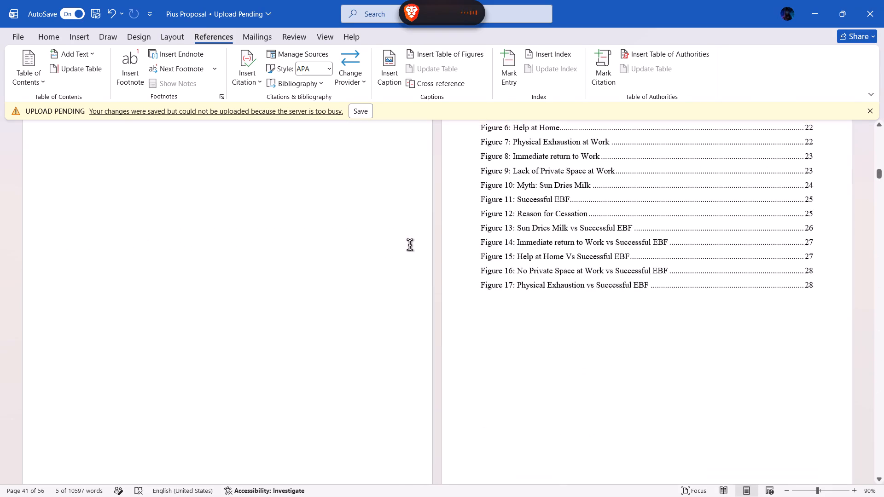
scroll(410, 245, up, 20)
scroll(410, 245, up, 20)
scroll(410, 245, up, 2)
scroll(410, 245, down, 5)
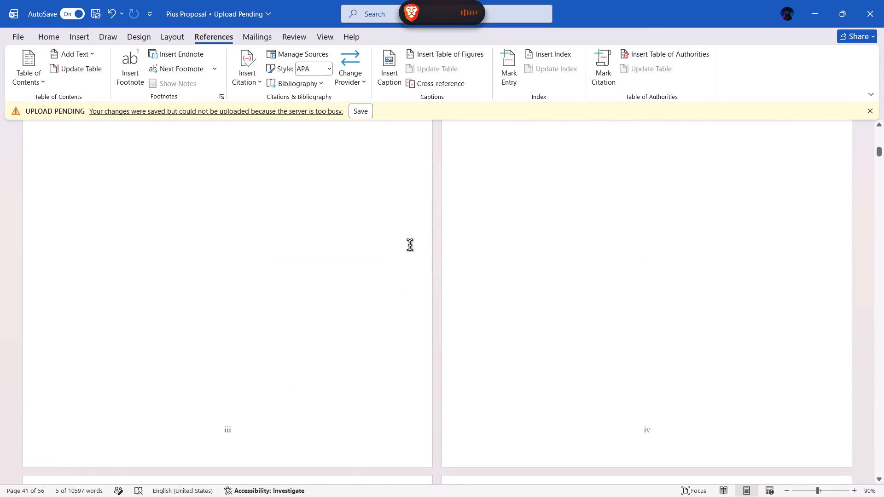
scroll(410, 245, down, 3)
scroll(191, 217, down, 2)
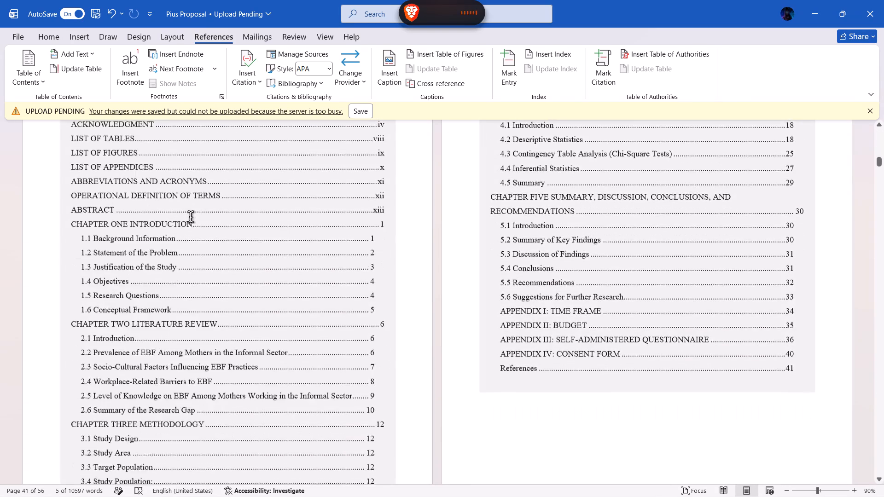
scroll(191, 217, down, 2)
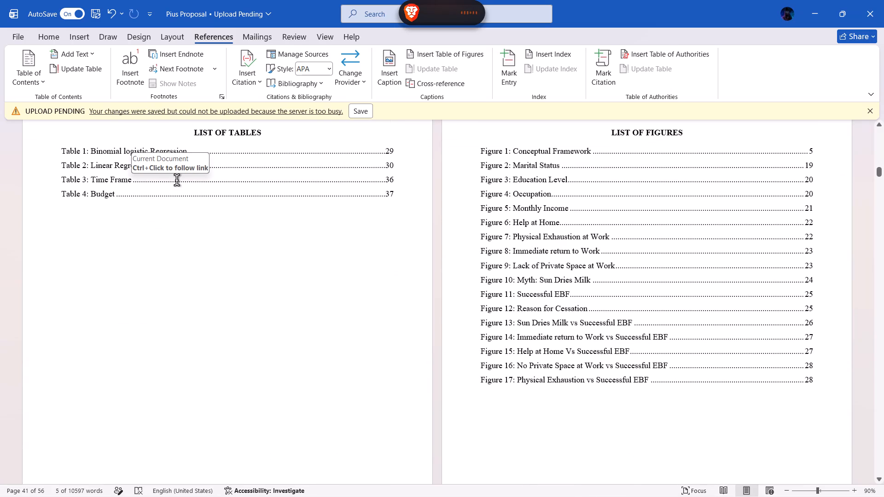
right_click(177, 180)
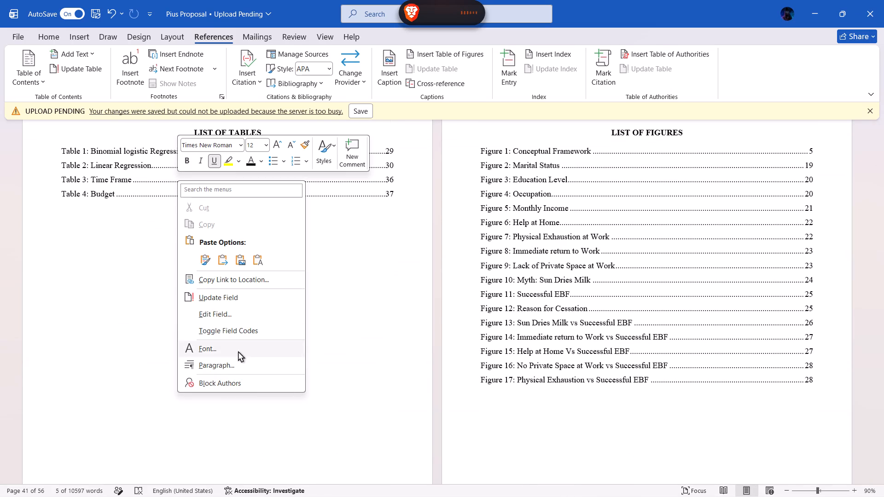
click(239, 299)
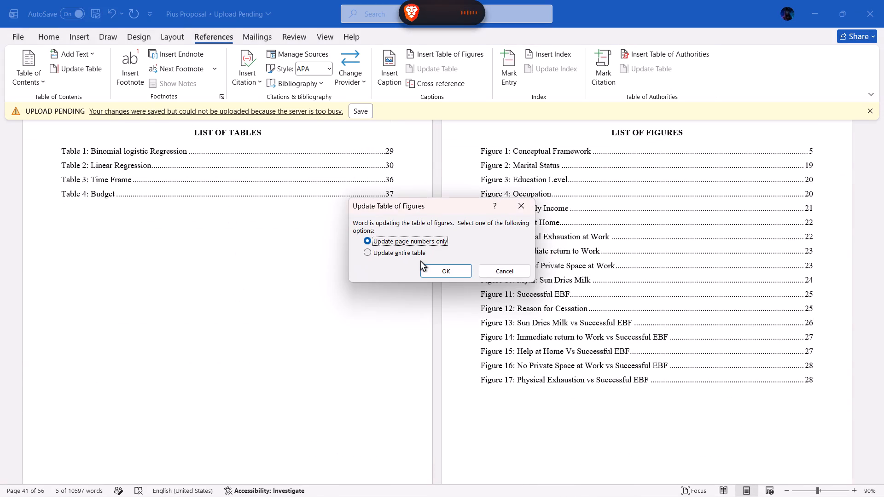
click(398, 253)
click(443, 269)
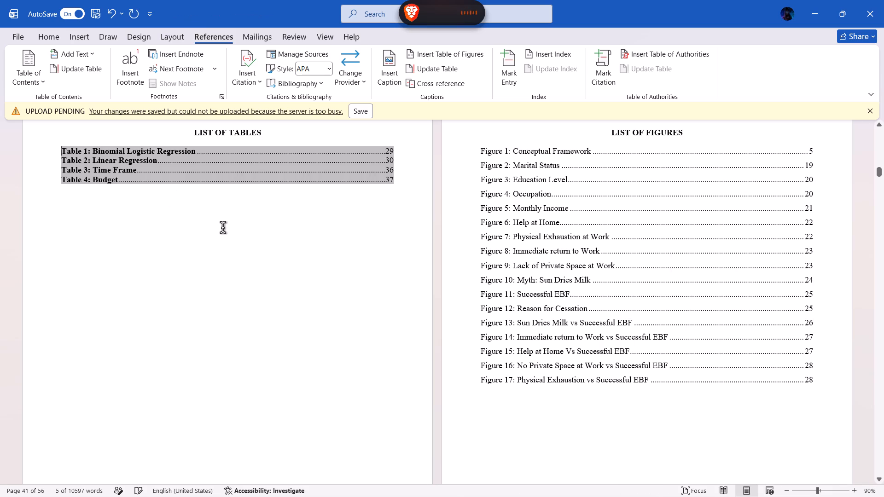
Remove the bold formatting from all four entries in the List of Tables.
drag(202, 199, 134, 151)
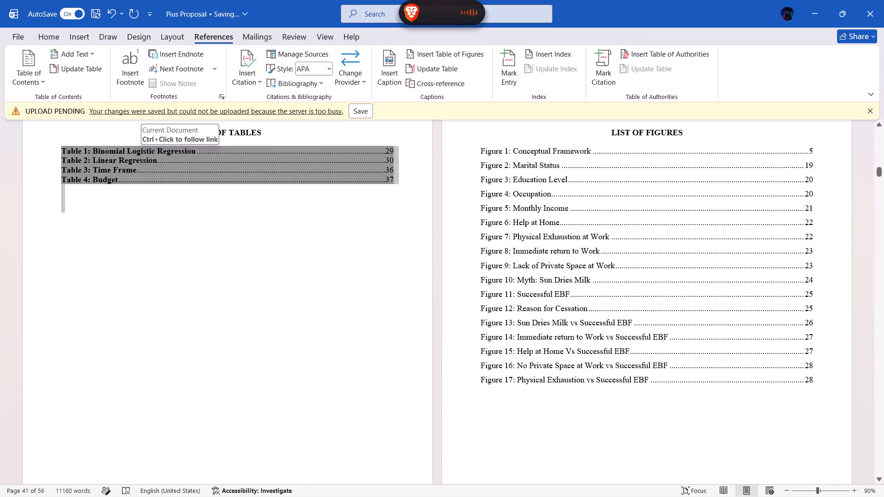
key(ctrl+b)
key(ctrl+b)
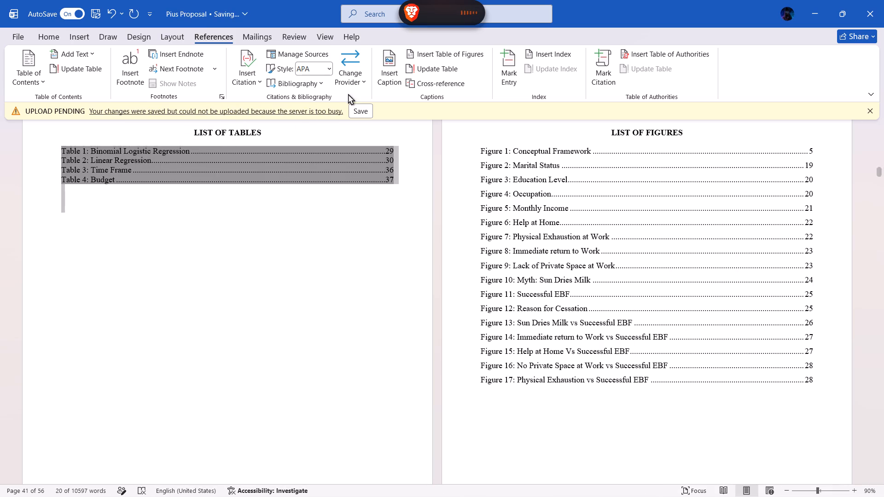
Set the line spacing of the List of Tables entries to 1.5 lines.
right_click(286, 155)
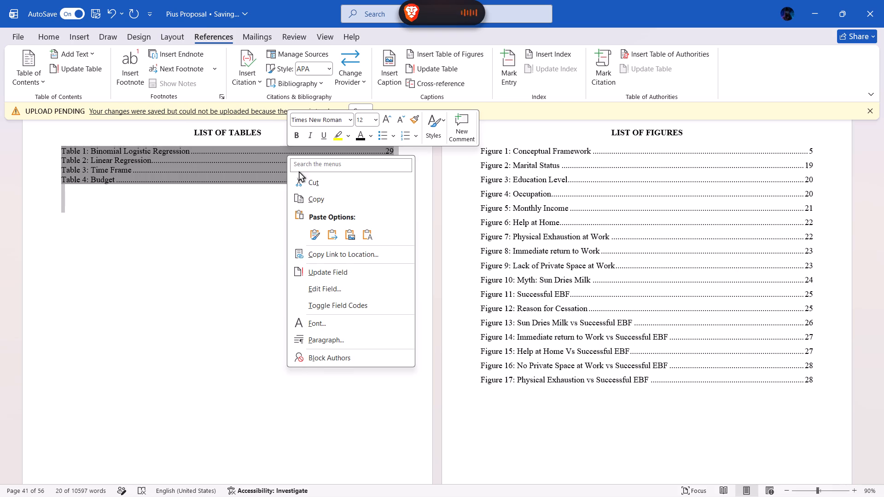
click(339, 338)
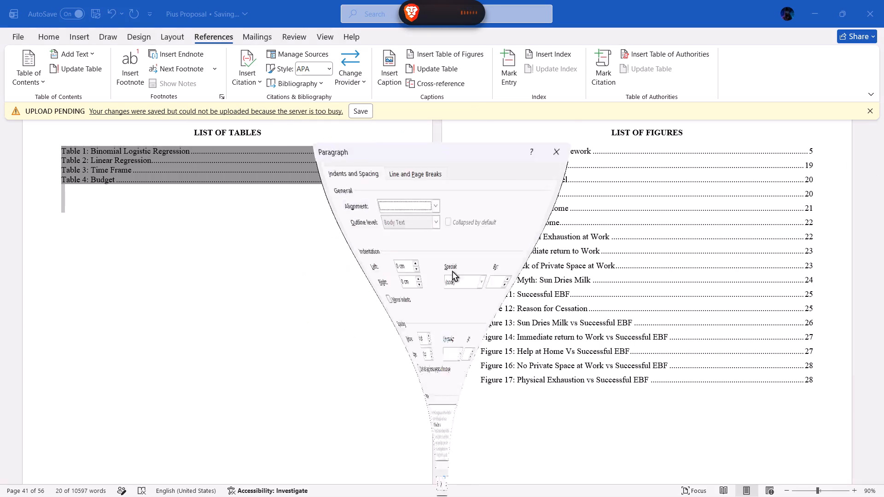
click(511, 266)
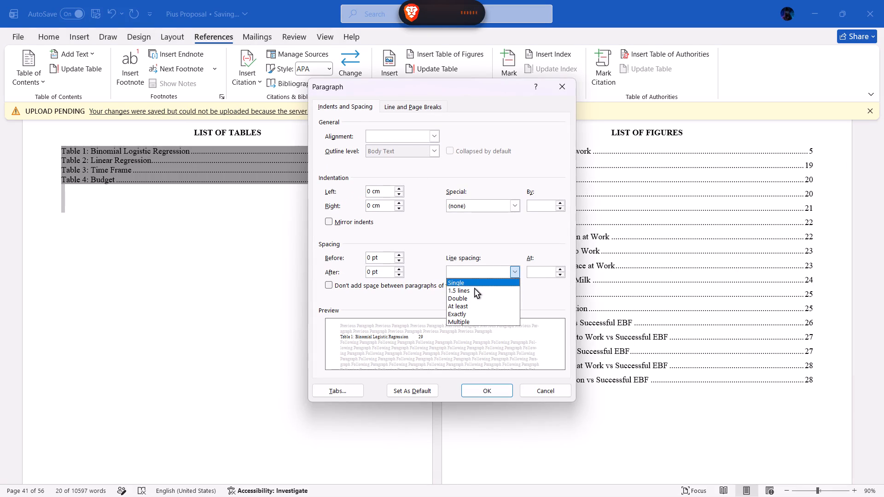
click(475, 289)
click(484, 389)
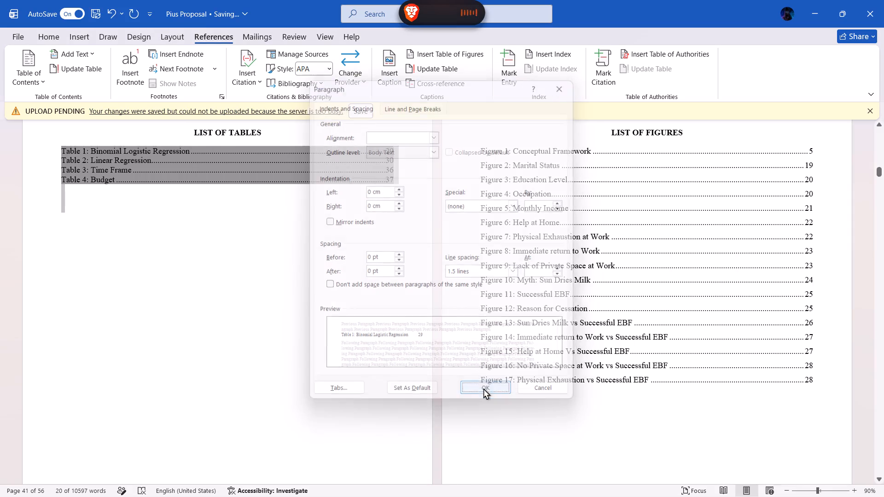
click(163, 295)
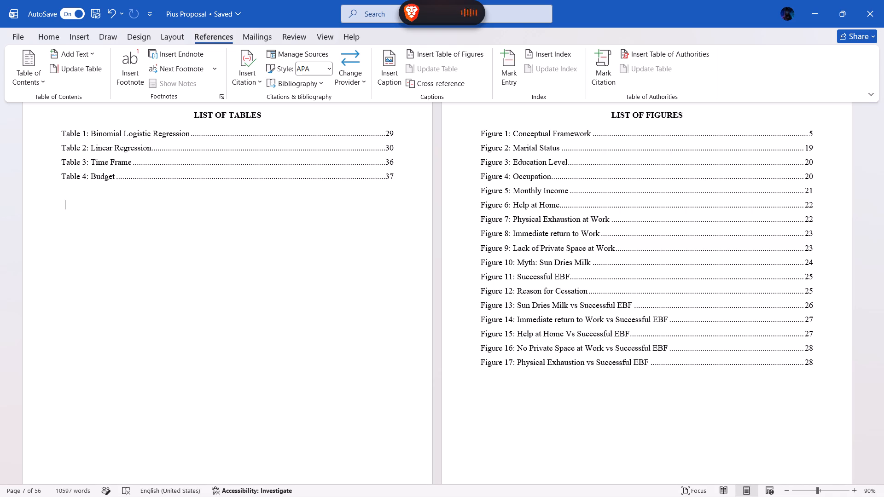
Review the Table of Contents entries and page numbers, from the appendices and References back to the Declaration.
scroll(164, 294, up, 4)
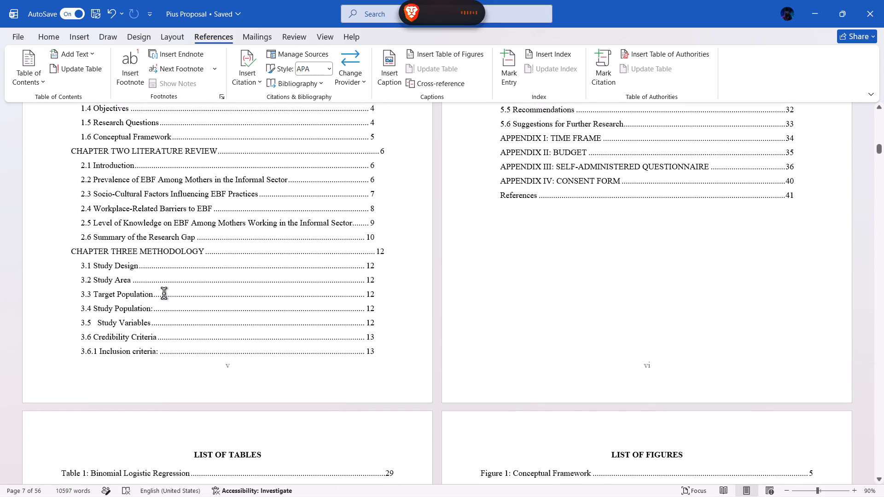
scroll(164, 294, up, 1)
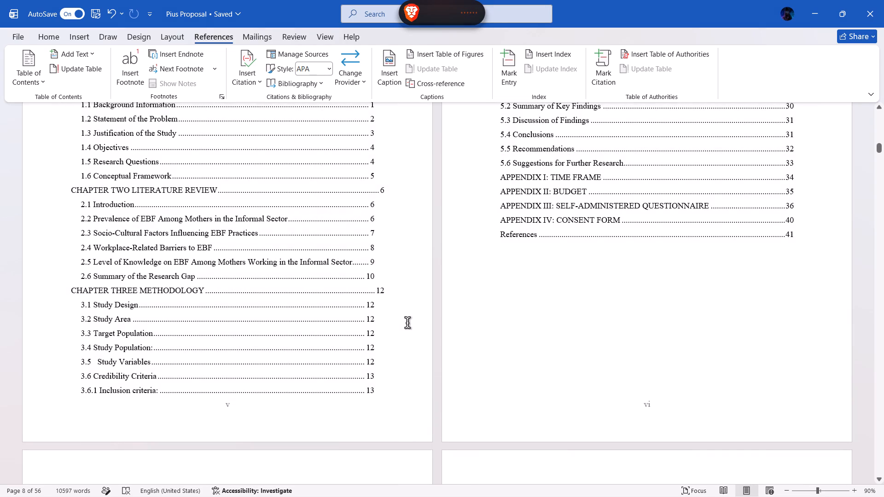
scroll(459, 329, up, 1)
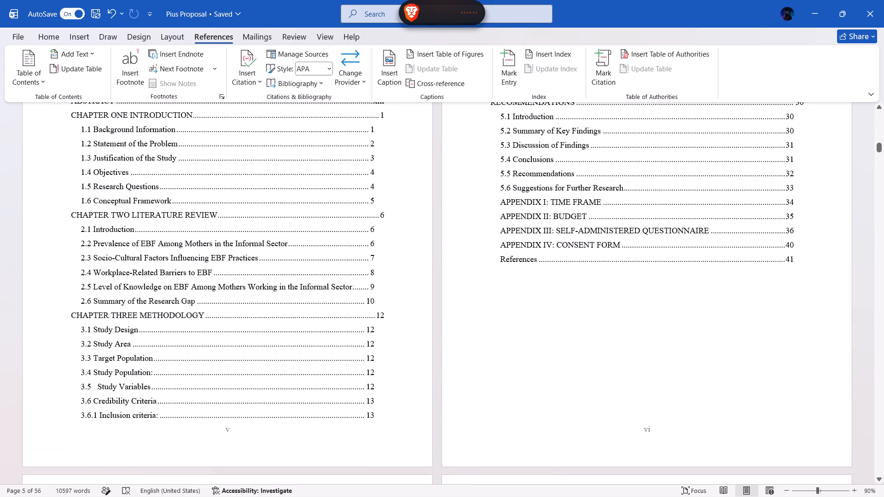
scroll(459, 329, up, 1)
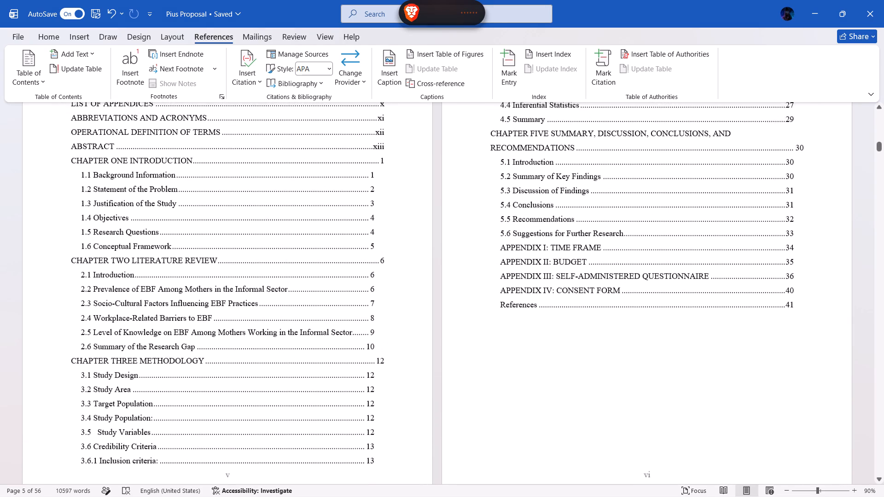
scroll(459, 329, up, 2)
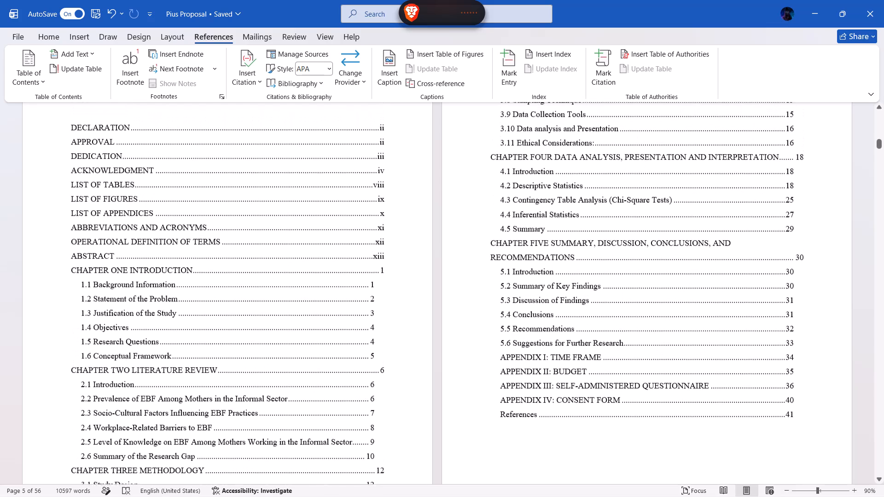
scroll(459, 329, up, 2)
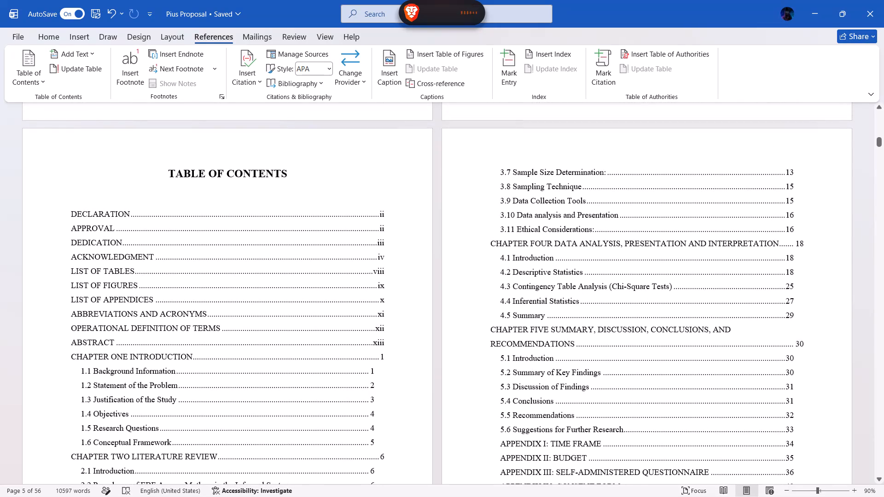
Look through the remaining front matter and the chapter pages, checking figures and layout as far as the start of Chapter Five.
scroll(459, 329, down, 13)
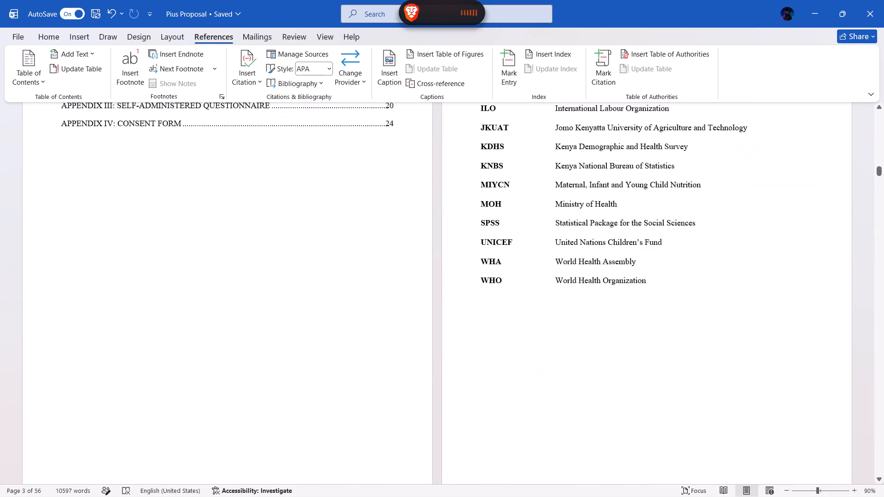
scroll(459, 329, down, 20)
scroll(459, 329, down, 2)
scroll(459, 329, down, 20)
scroll(459, 329, down, 20)
scroll(459, 329, down, 1)
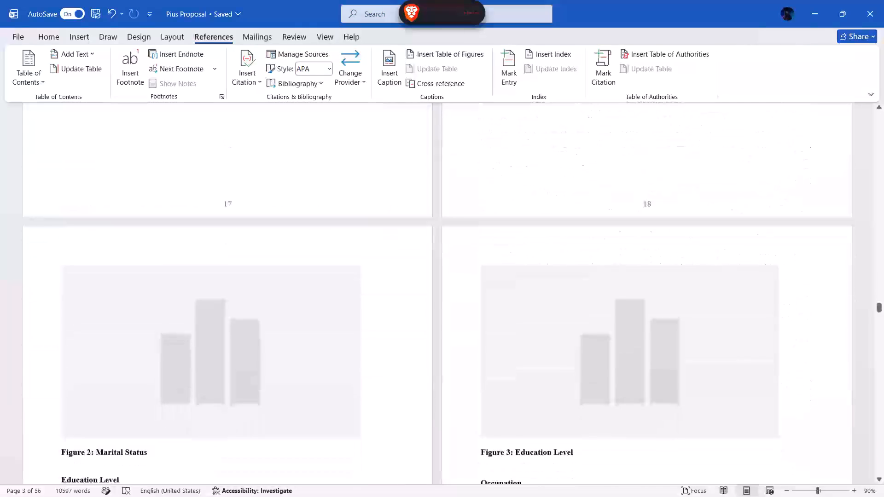
scroll(459, 329, down, 20)
scroll(459, 329, down, 20)
scroll(459, 329, down, 20)
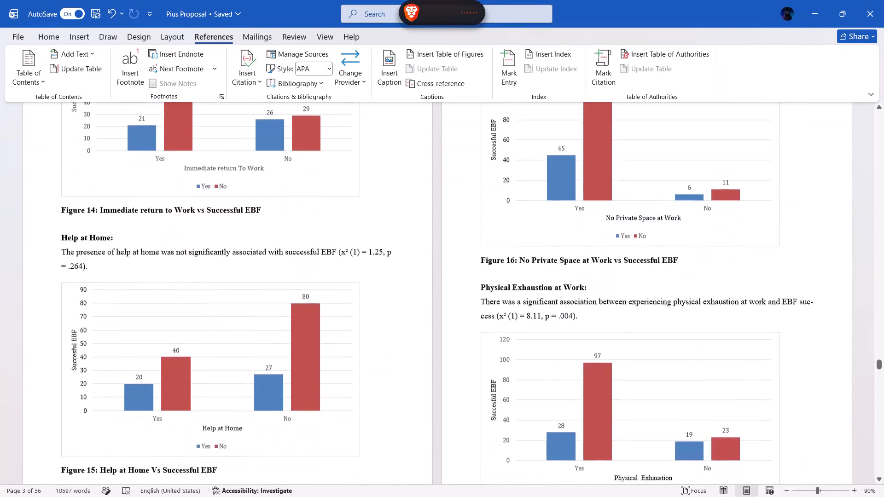
scroll(459, 329, down, 20)
scroll(459, 329, down, 20)
scroll(459, 329, down, 20)
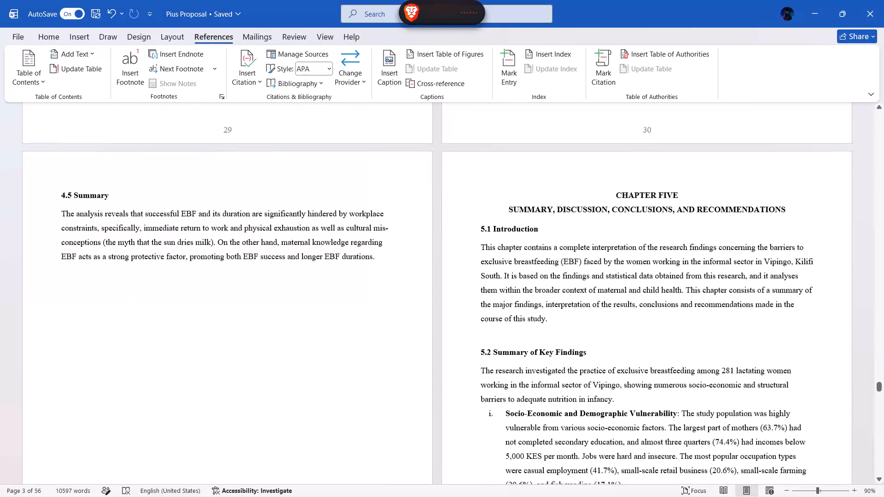
scroll(459, 329, down, 3)
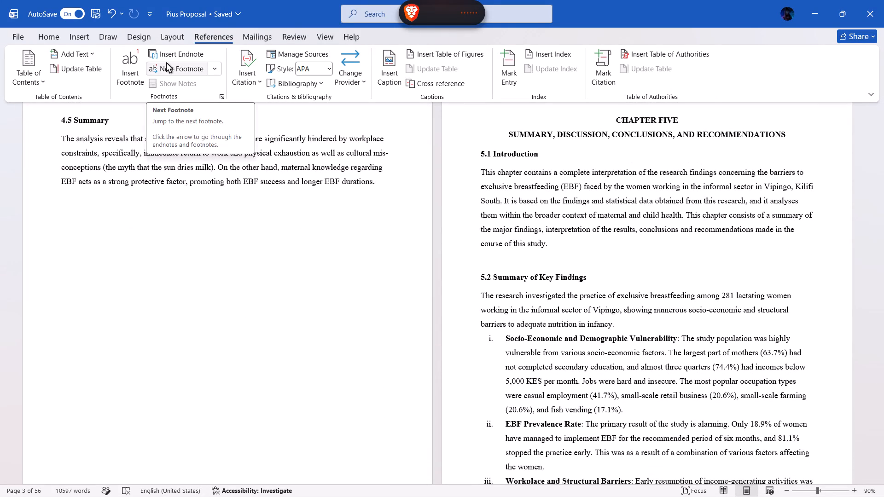
Show the paragraph marks and other hidden formatting symbols in the proposal.
key(h)
key(8)
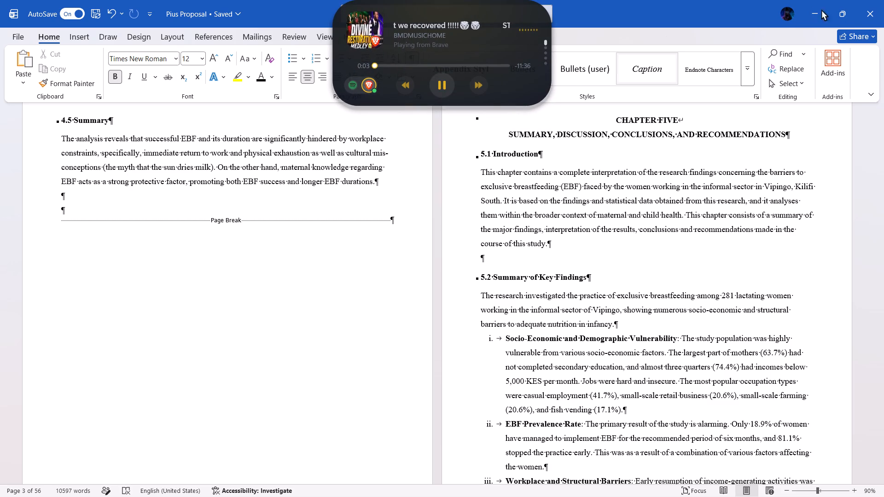
Close the Pius Proposal document and return to the desktop.
click(883, 6)
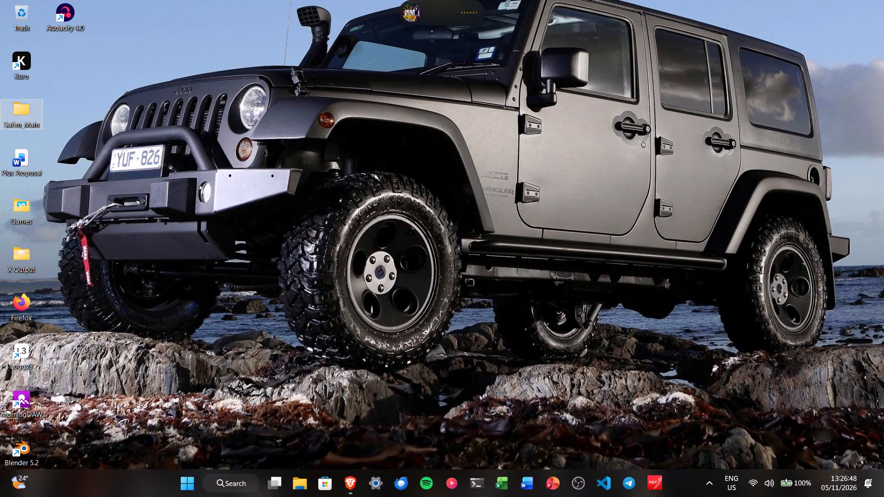
Show the hidden background app icons in the system tray.
click(710, 489)
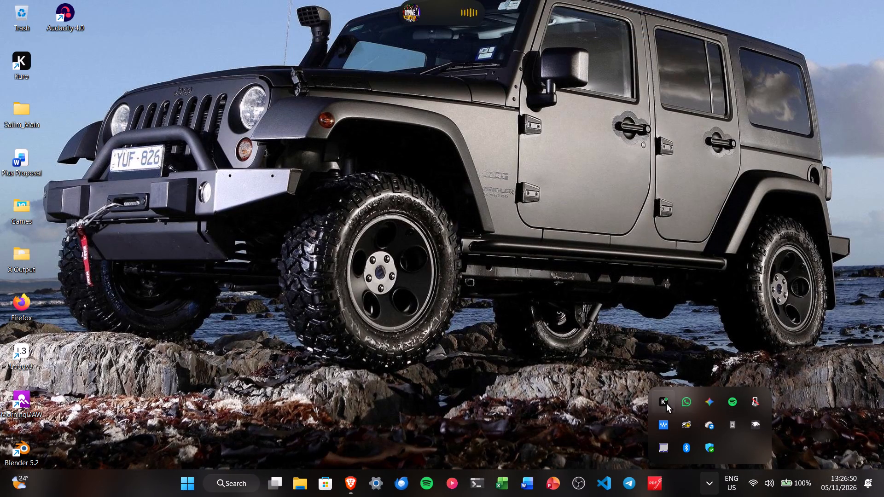